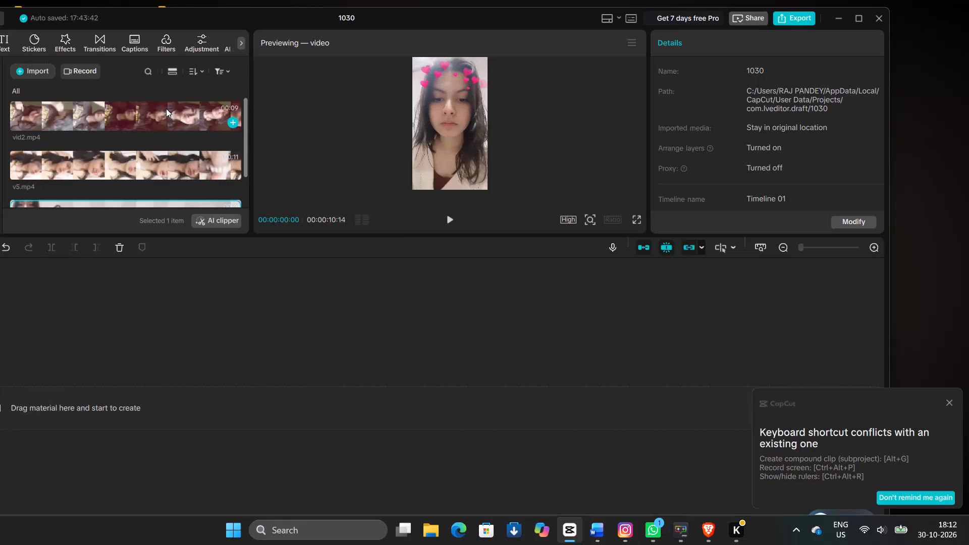
Import the v7 video from the Downloads folder into the project media.
scroll(166, 108, up, 1)
scroll(166, 108, down, 3)
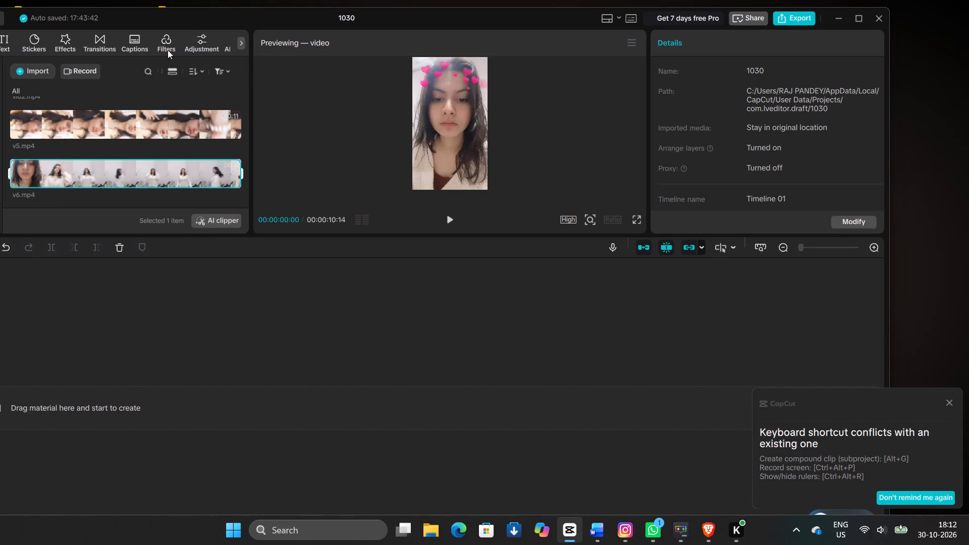
click(36, 69)
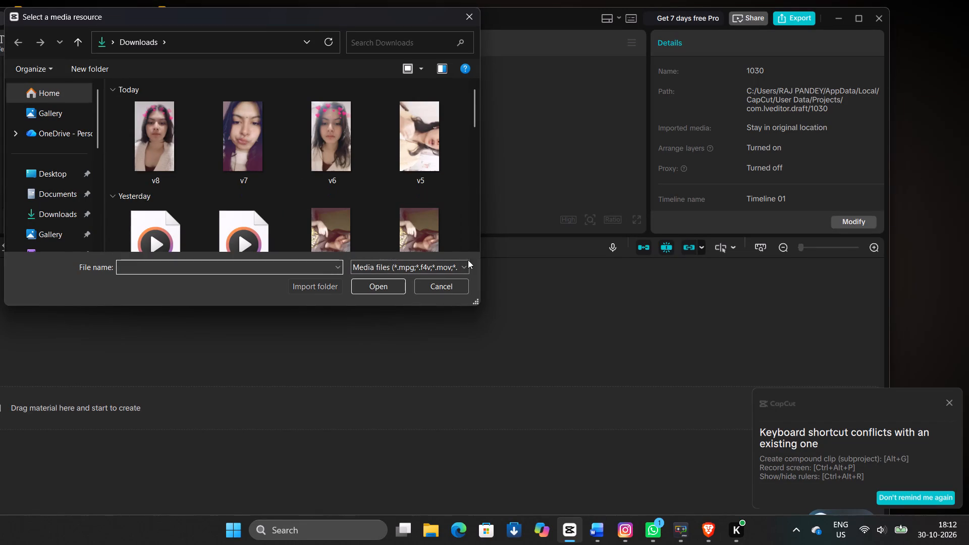
click(529, 271)
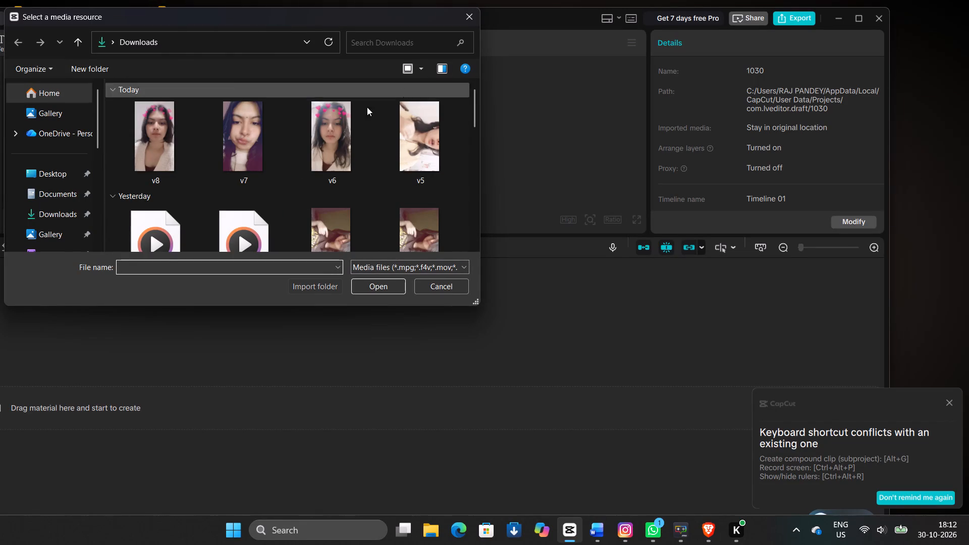
double_click(255, 135)
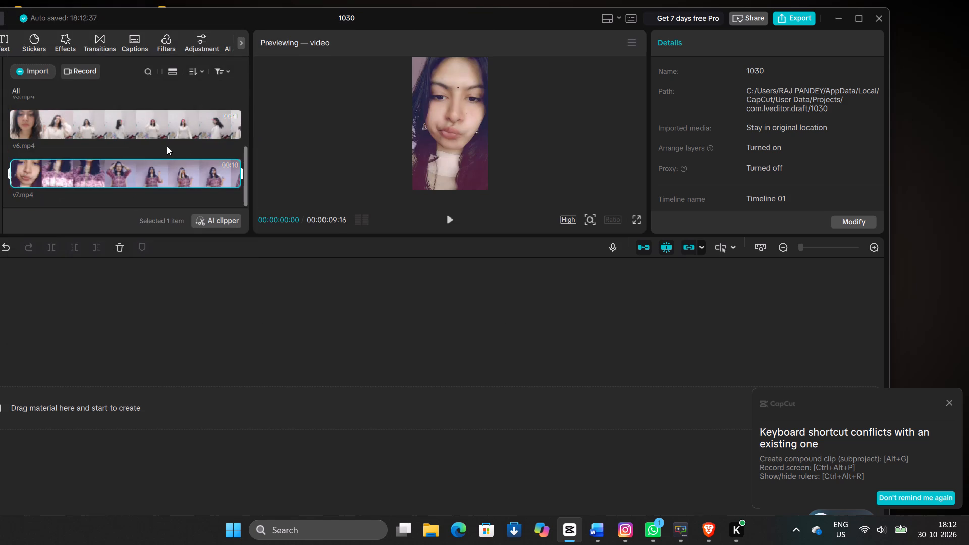
Play the imported v7.mp4 in the preview to review its footage.
scroll(167, 146, up, 1)
scroll(167, 146, right, 3)
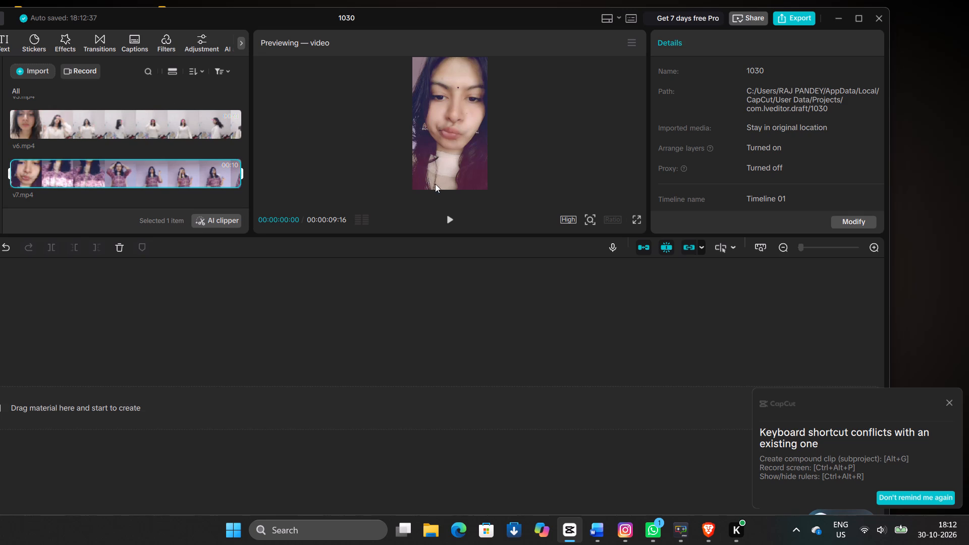
click(450, 220)
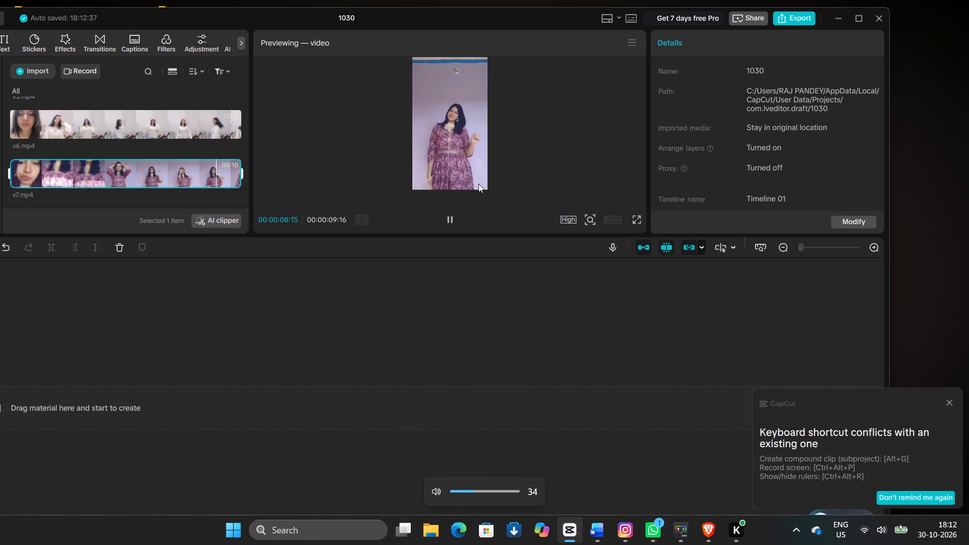
ctrl+scroll(478, 184, up, 2)
ctrl+scroll(478, 184, down, 1)
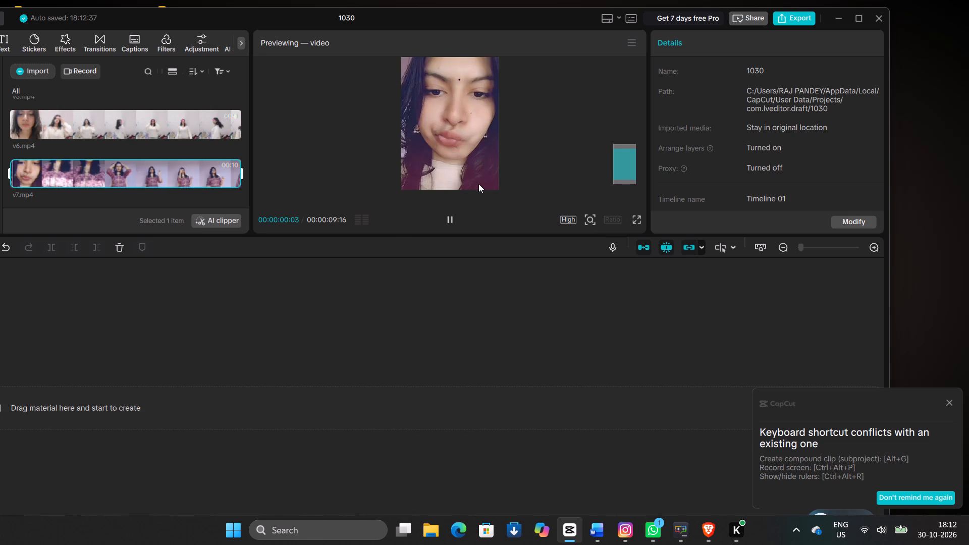
ctrl+scroll(478, 184, down, 3)
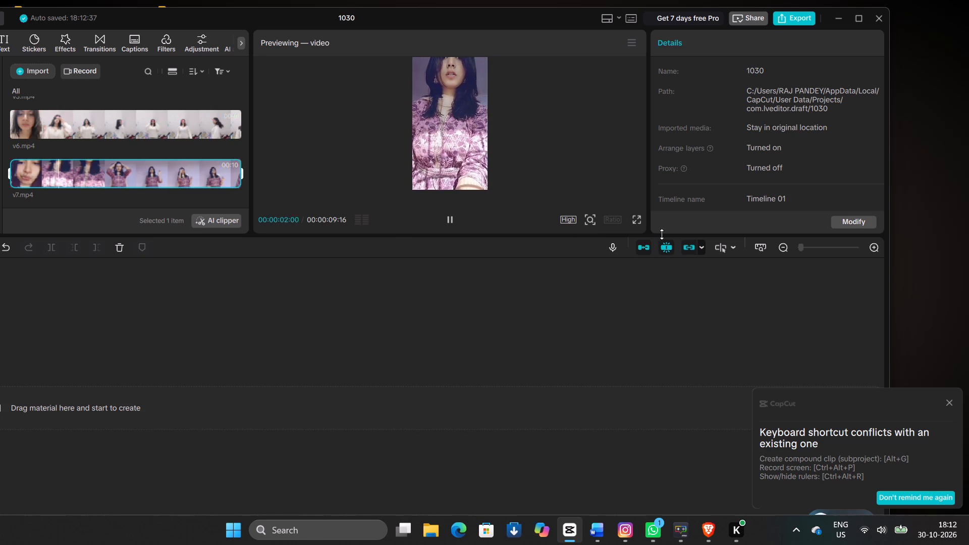
Dismiss the keyboard shortcut conflict notification.
click(949, 403)
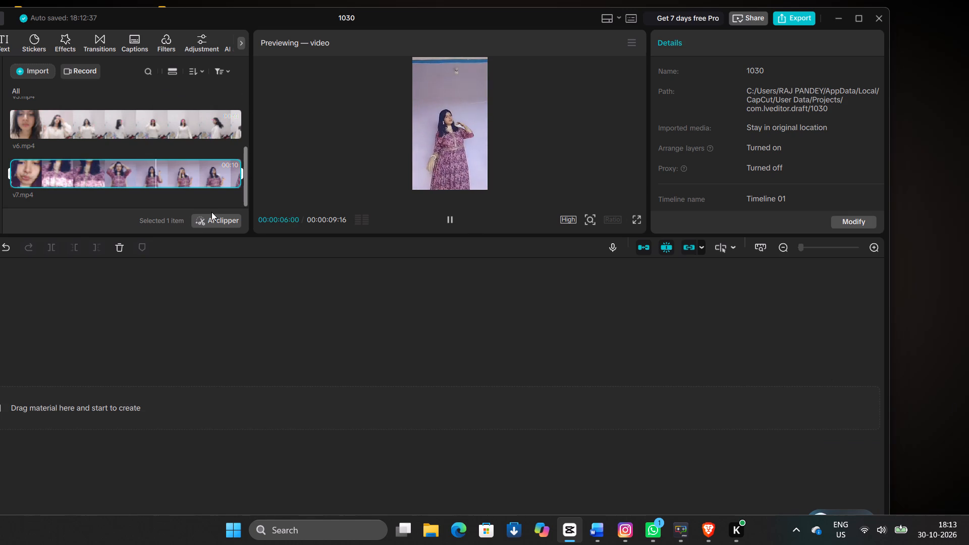
Stop the v7.mp4 preview and preview the v6.mp4 clip from the media library.
click(148, 284)
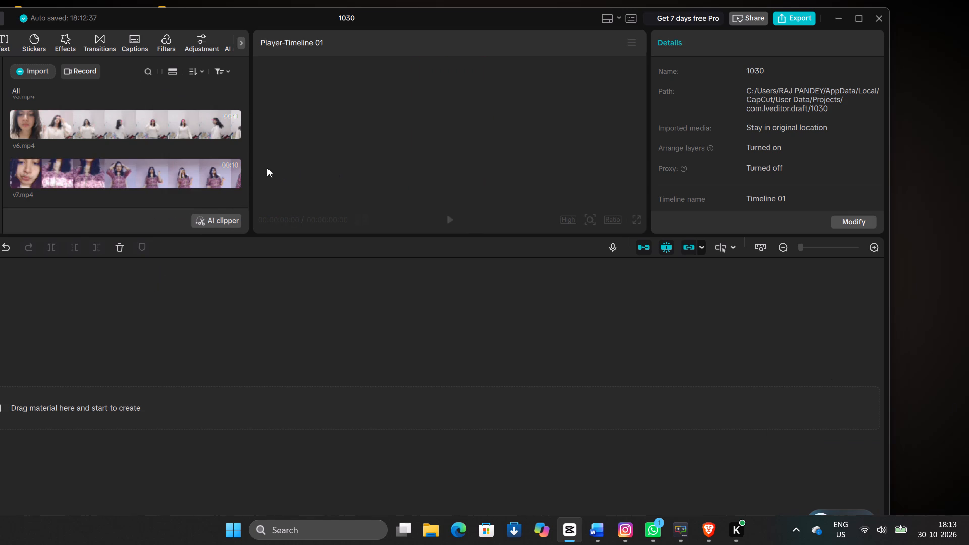
click(203, 133)
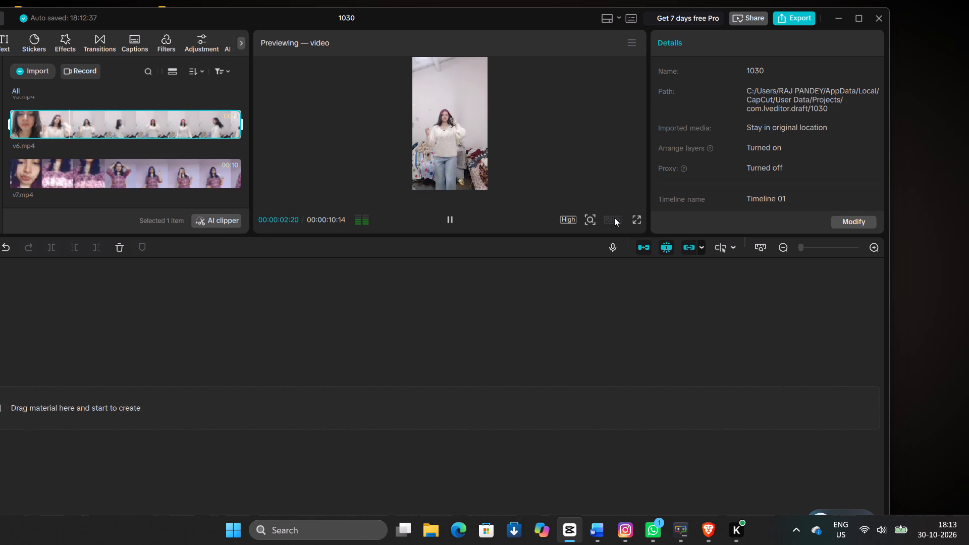
Display the large audio level meter beside the timeline and stop the clip preview.
click(364, 222)
double_click(364, 224)
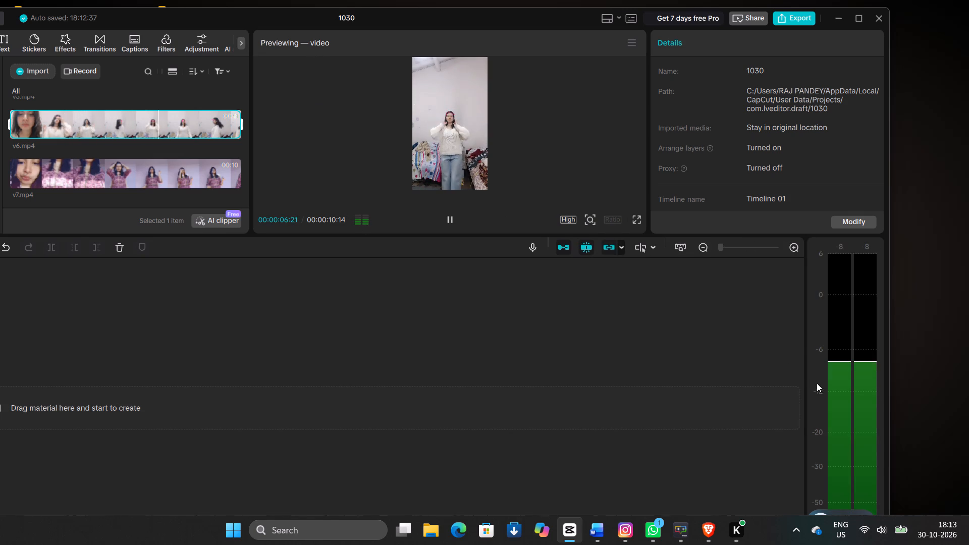
drag(837, 367, 780, 318)
click(780, 318)
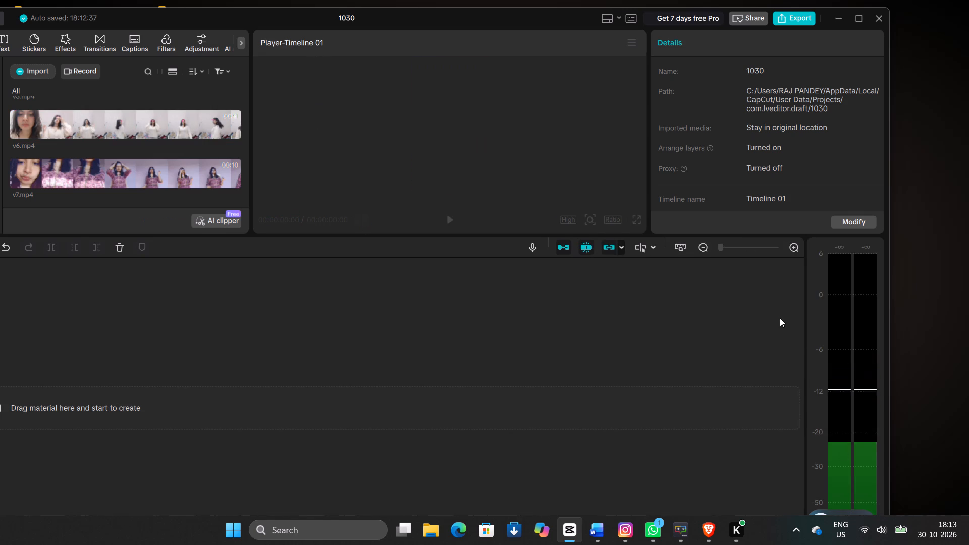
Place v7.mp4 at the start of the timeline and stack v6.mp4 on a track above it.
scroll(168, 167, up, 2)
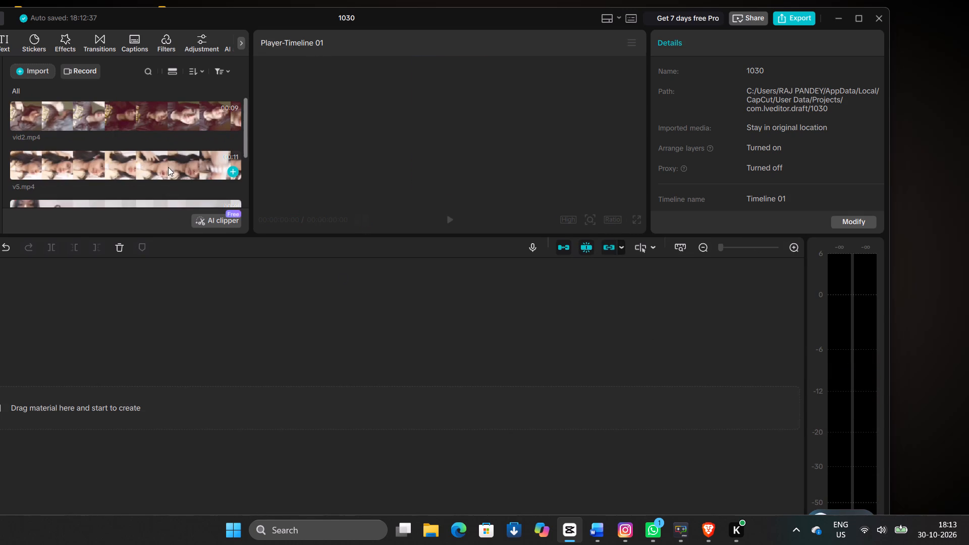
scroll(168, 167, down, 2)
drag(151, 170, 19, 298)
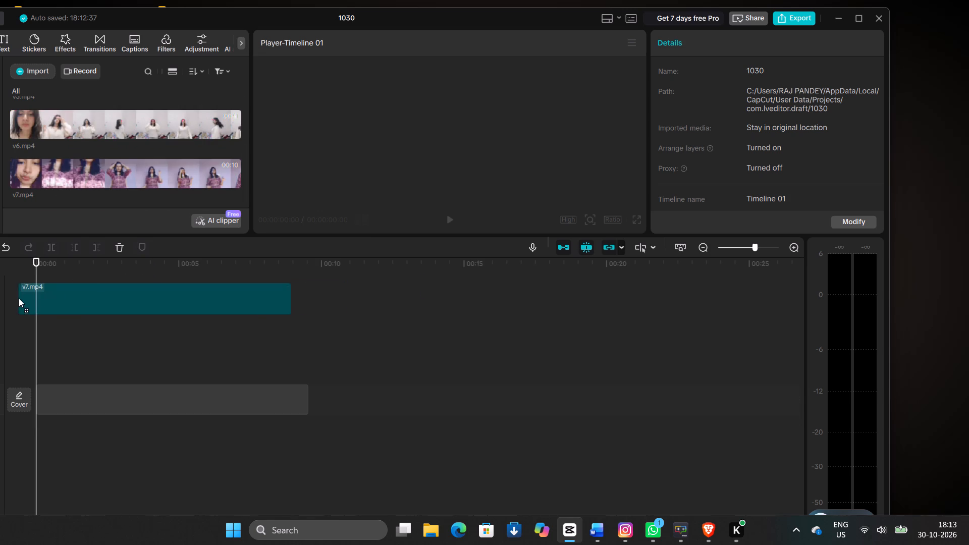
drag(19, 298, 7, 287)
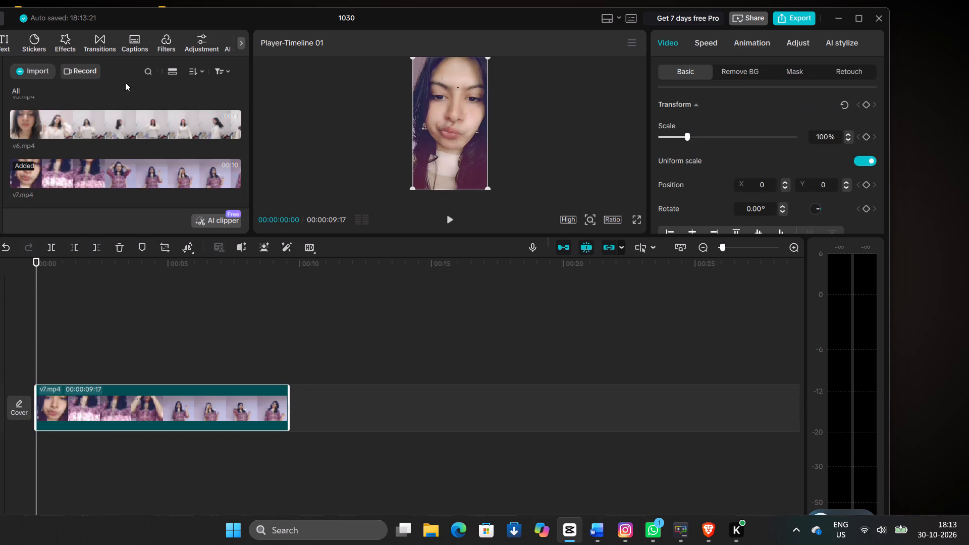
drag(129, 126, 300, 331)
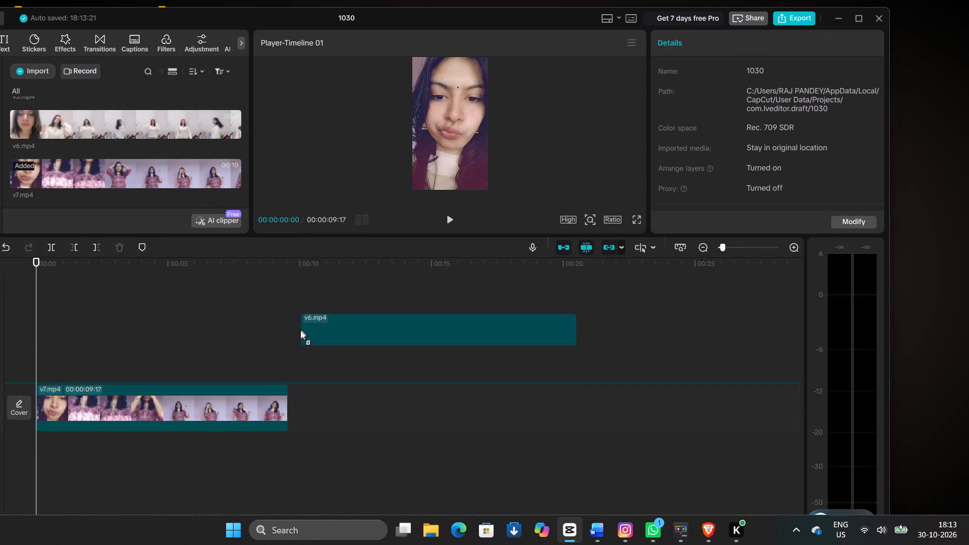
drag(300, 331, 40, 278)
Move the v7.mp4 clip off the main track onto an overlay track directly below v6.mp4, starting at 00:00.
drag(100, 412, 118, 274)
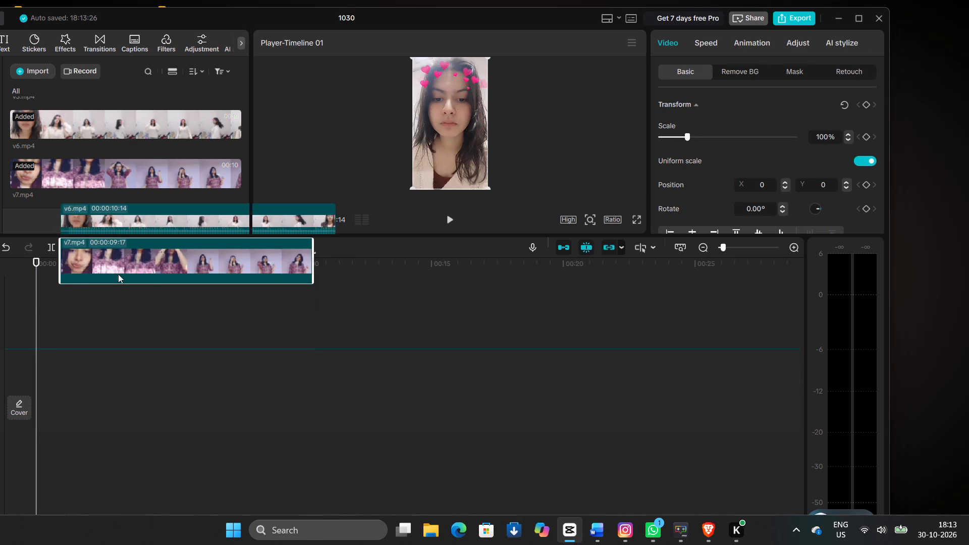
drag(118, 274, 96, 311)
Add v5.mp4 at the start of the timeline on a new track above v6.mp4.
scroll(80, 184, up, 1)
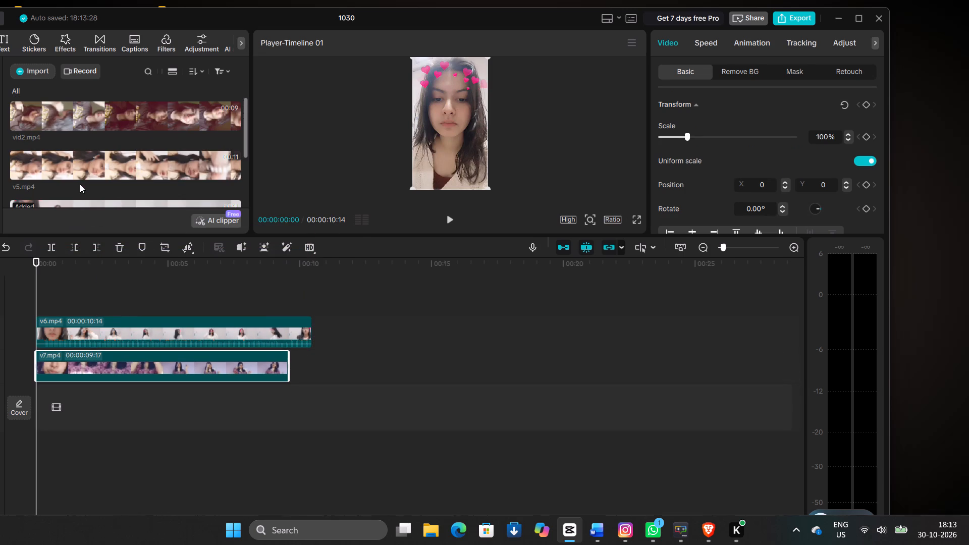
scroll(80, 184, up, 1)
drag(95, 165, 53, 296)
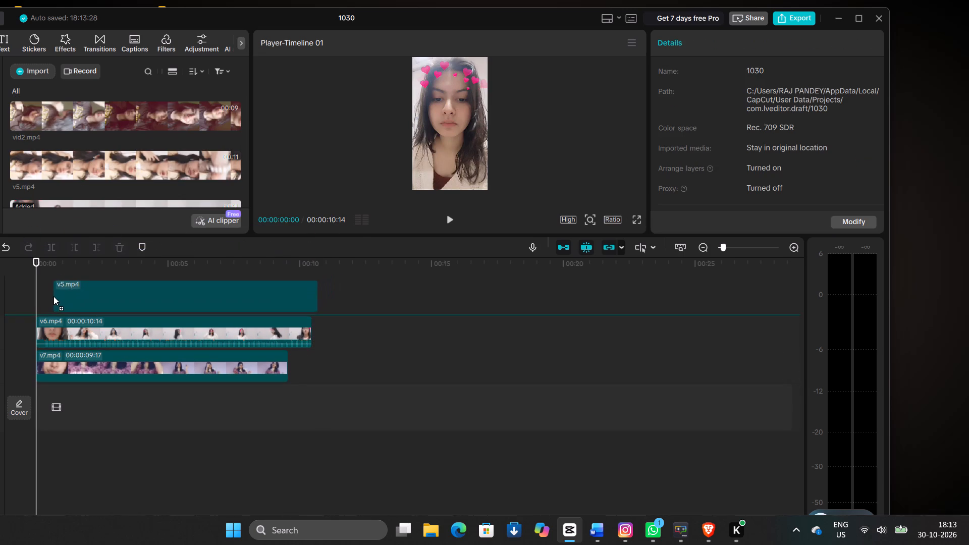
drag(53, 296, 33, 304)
Add vid2.mp4 on a new track above v5.mp4 and shift it close to the start of the timeline.
drag(127, 115, 134, 175)
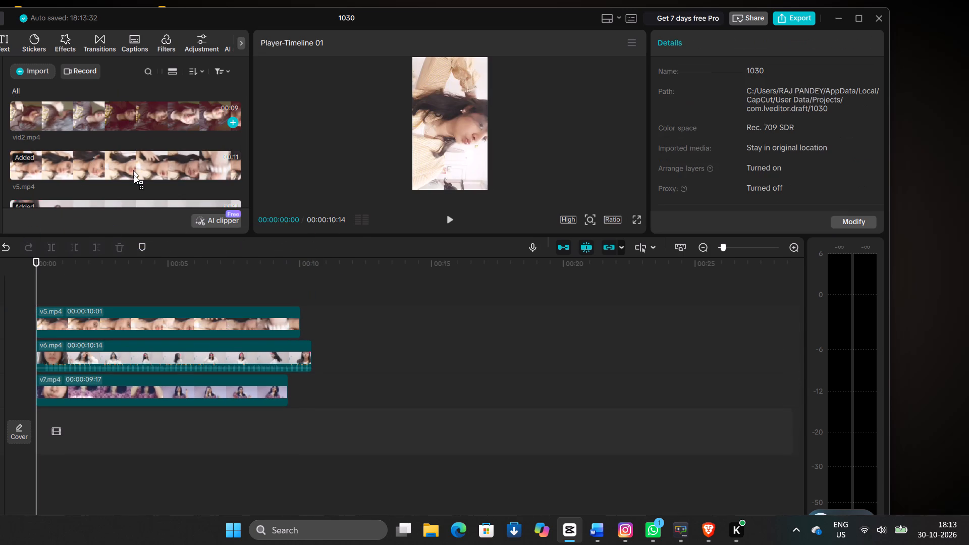
drag(134, 175, 108, 288)
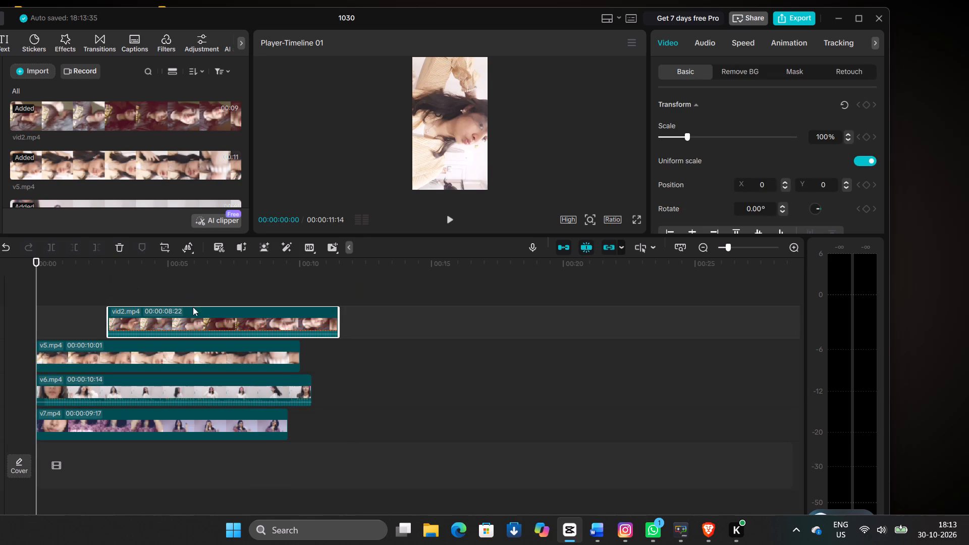
drag(145, 325, 79, 327)
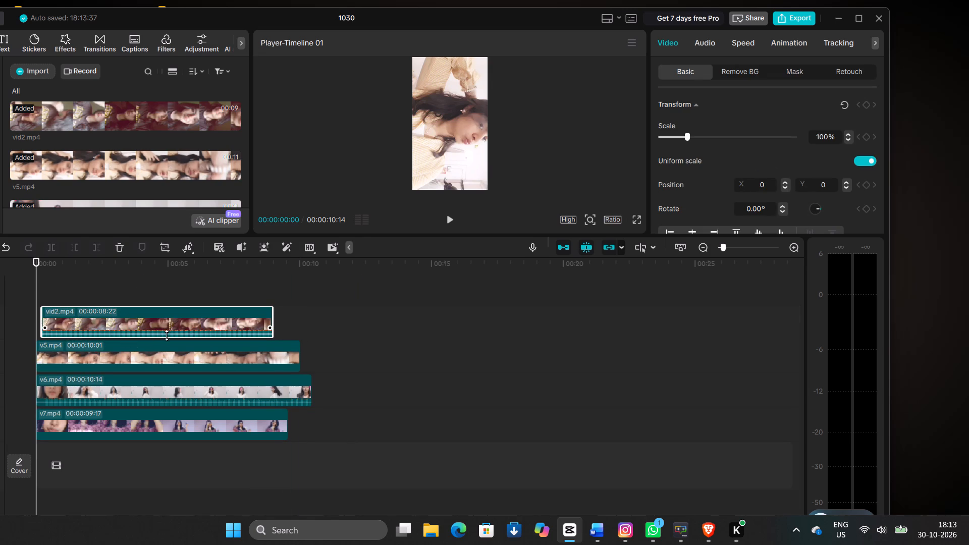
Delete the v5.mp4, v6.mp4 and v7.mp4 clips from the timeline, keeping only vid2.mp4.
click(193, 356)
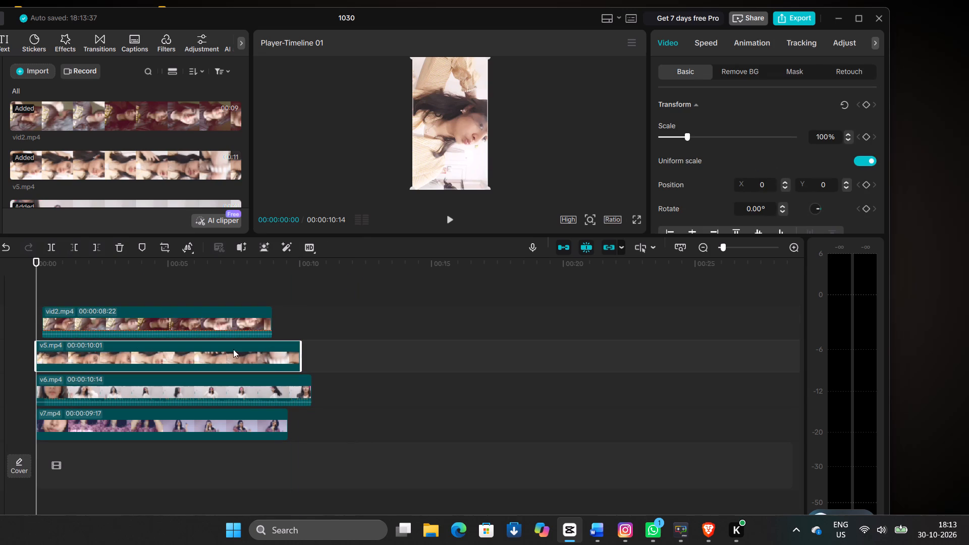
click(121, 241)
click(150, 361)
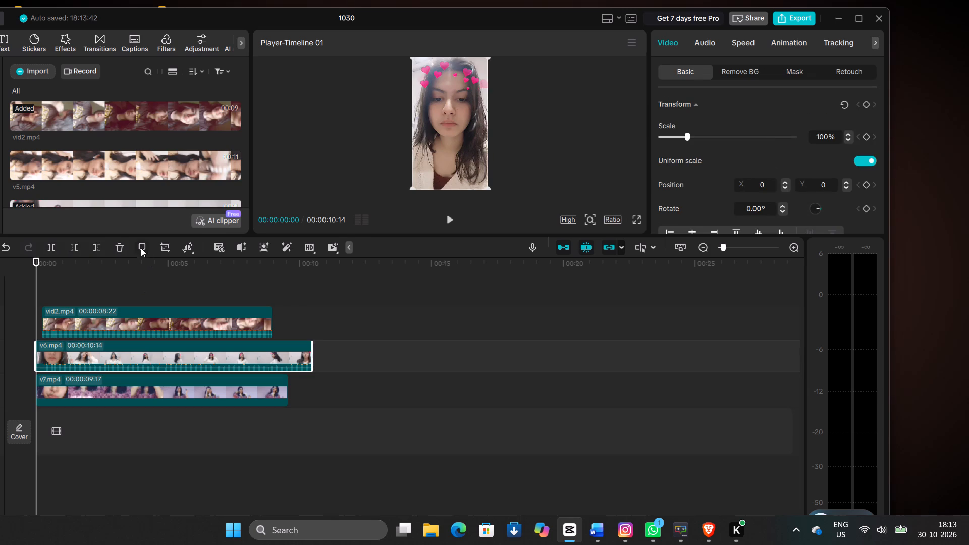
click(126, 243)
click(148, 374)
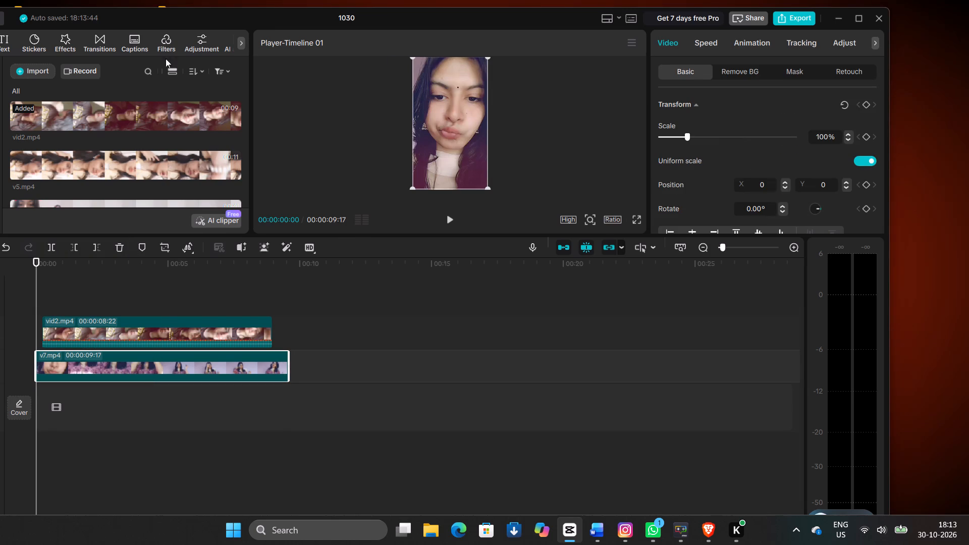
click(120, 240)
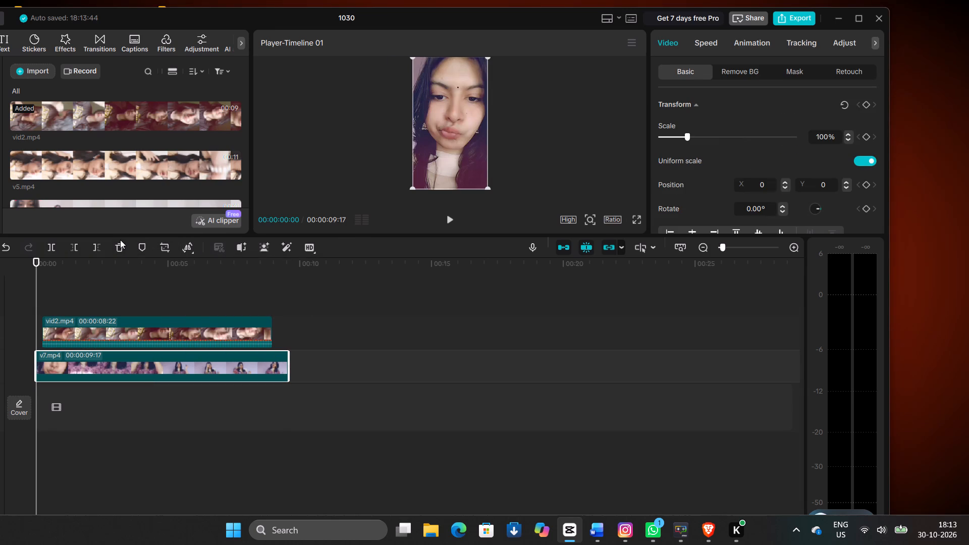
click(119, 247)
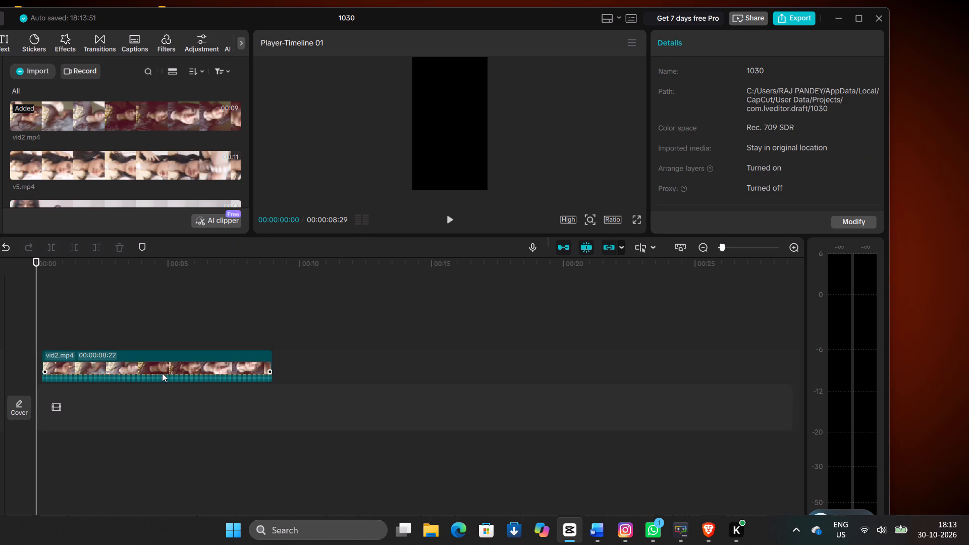
Move the vid2.mp4 clip so it starts at 00:00 on the timeline.
drag(162, 373, 159, 296)
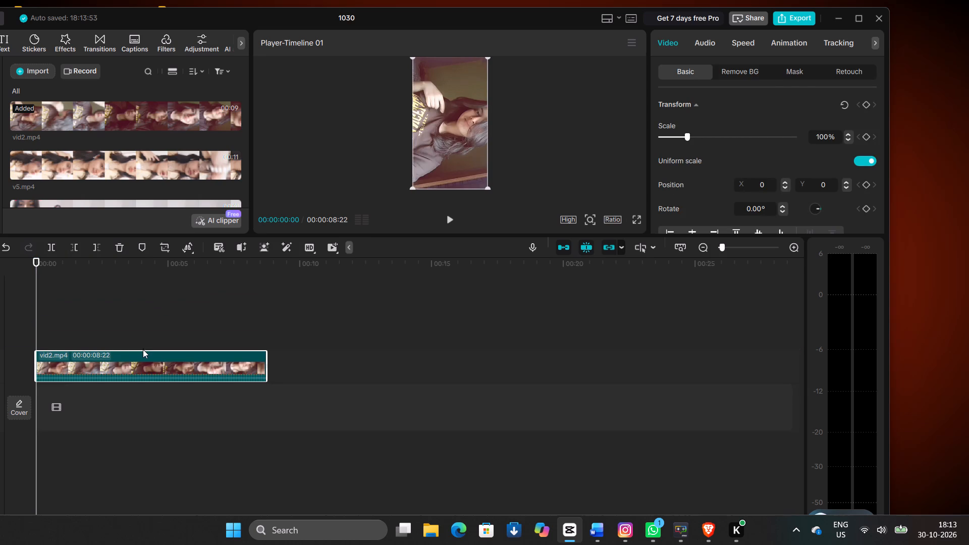
Select the vid2.mp4 clip and play it from the beginning of the timeline.
click(200, 313)
click(119, 373)
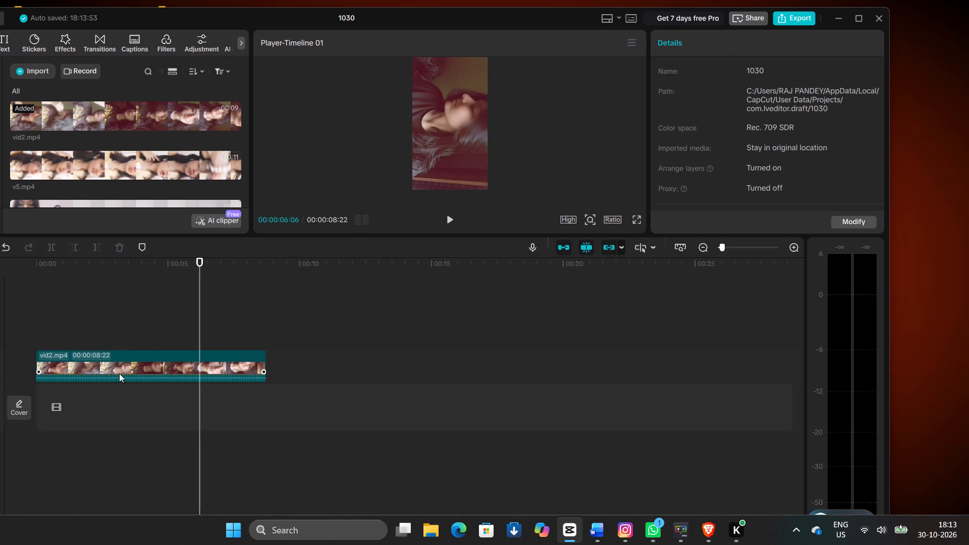
click(58, 370)
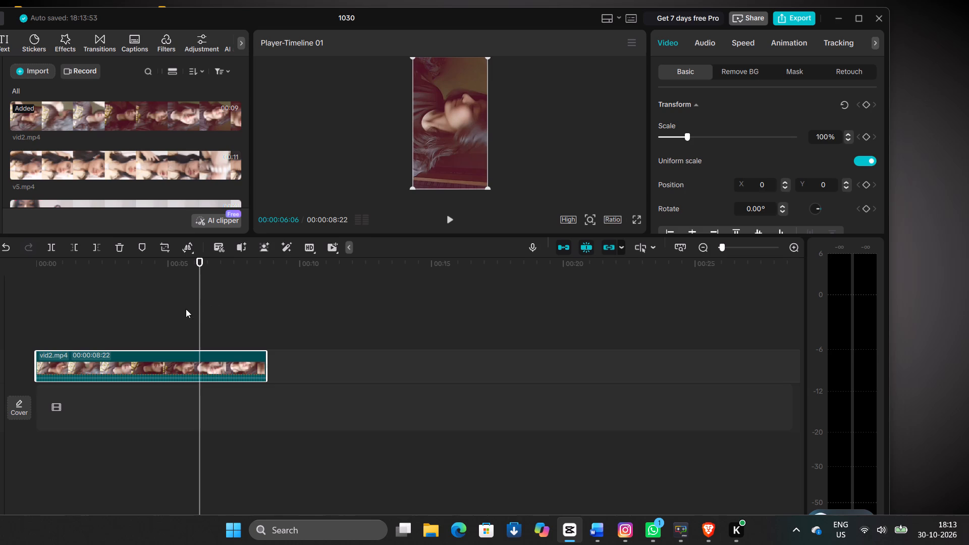
drag(199, 305, 26, 280)
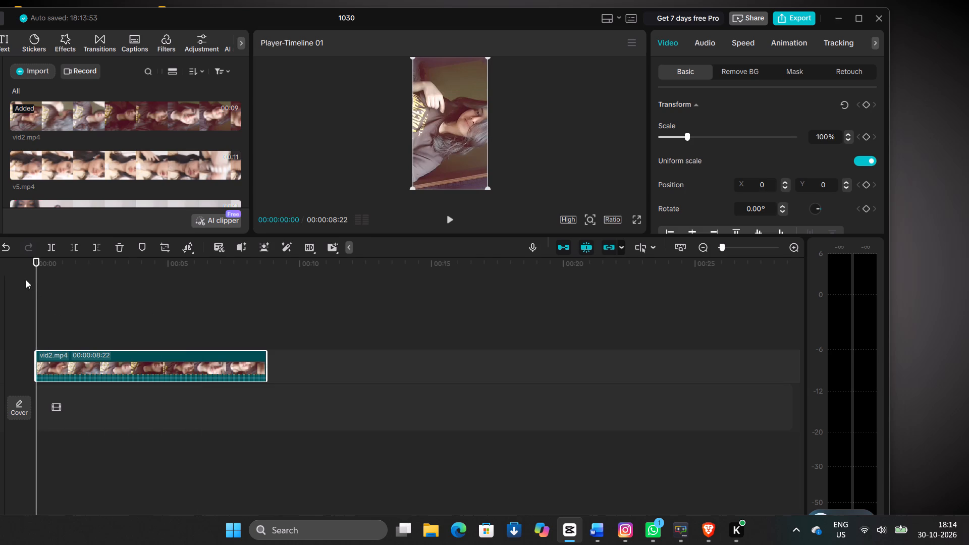
click(446, 214)
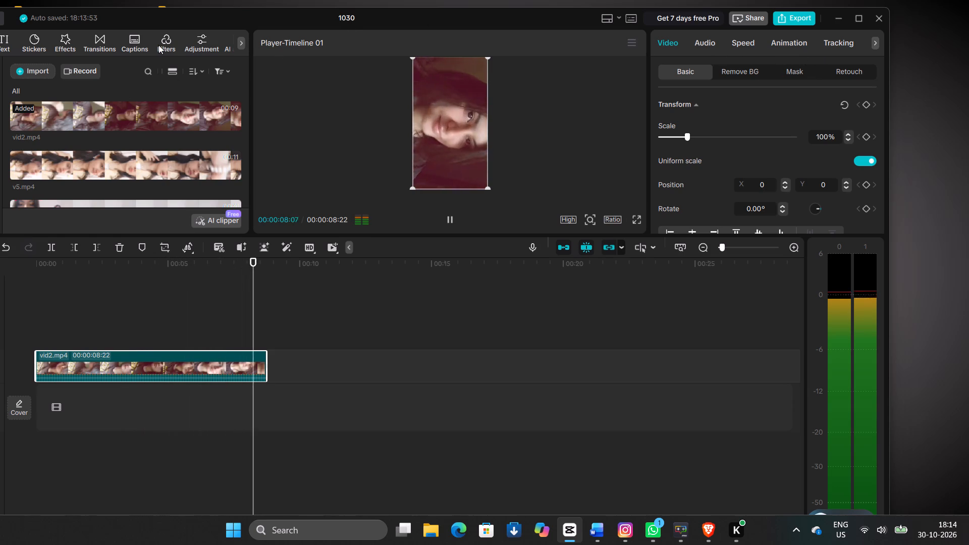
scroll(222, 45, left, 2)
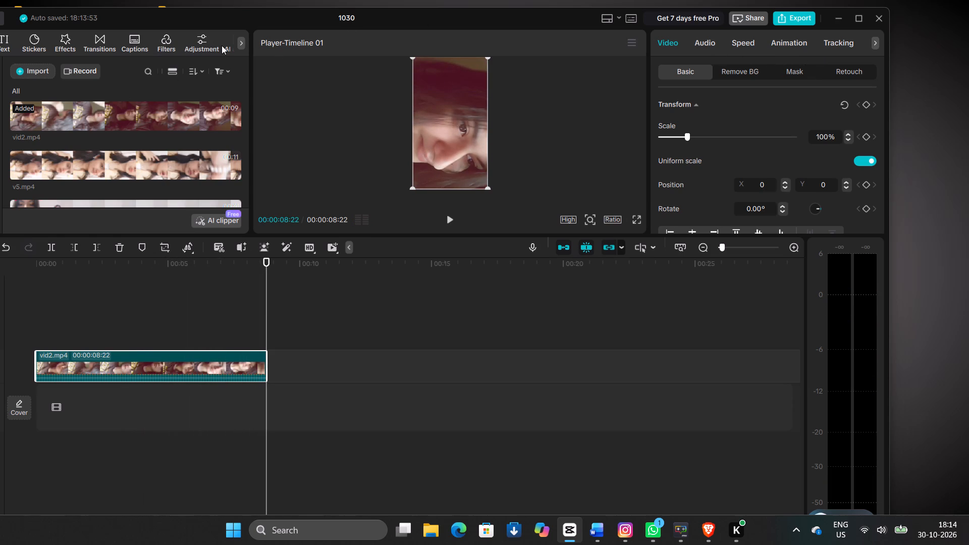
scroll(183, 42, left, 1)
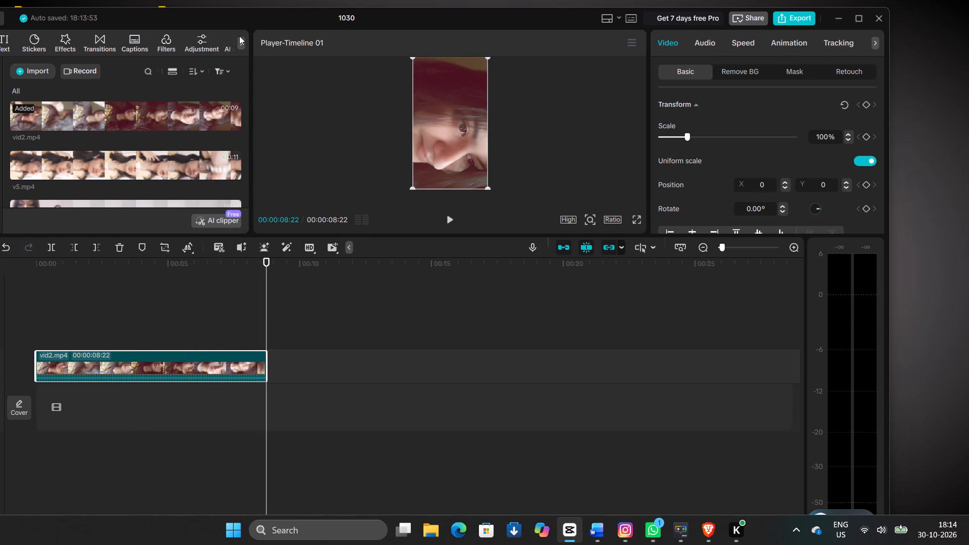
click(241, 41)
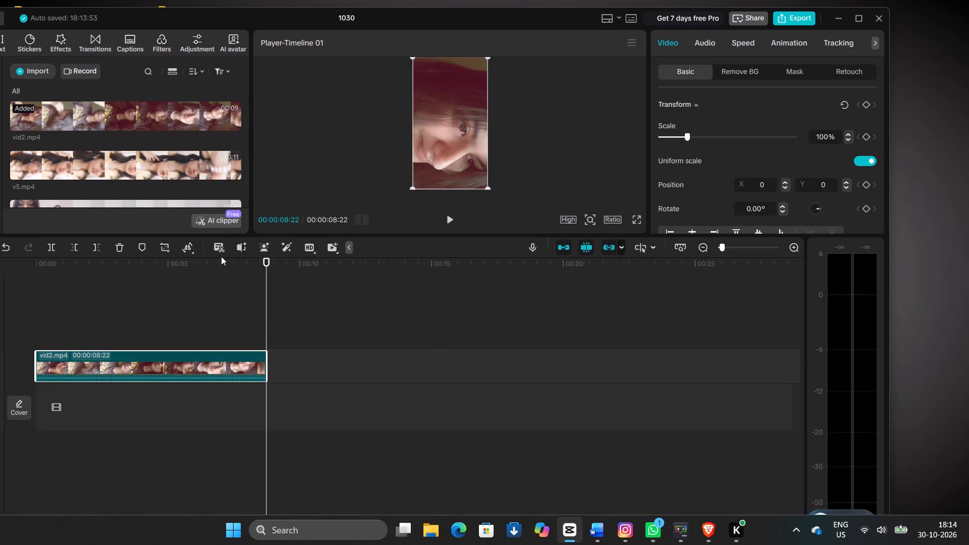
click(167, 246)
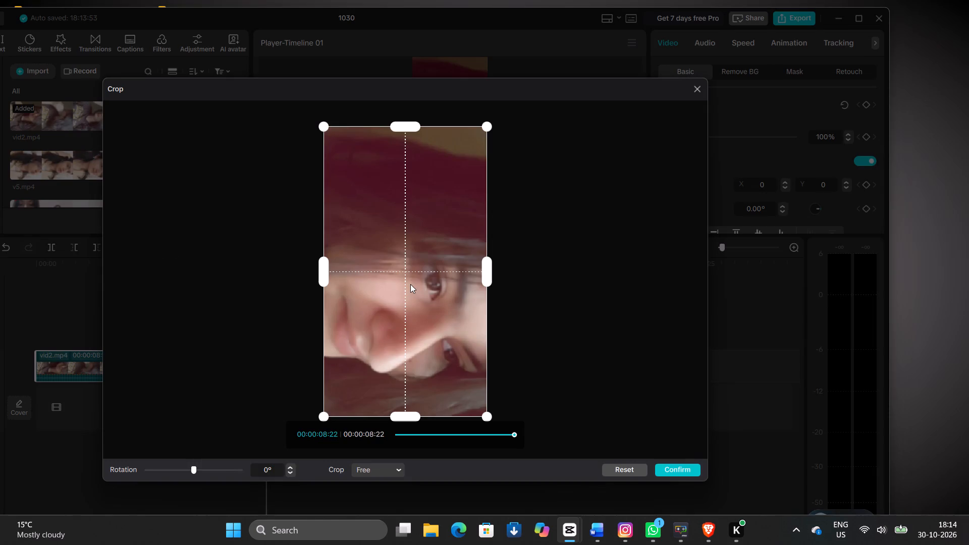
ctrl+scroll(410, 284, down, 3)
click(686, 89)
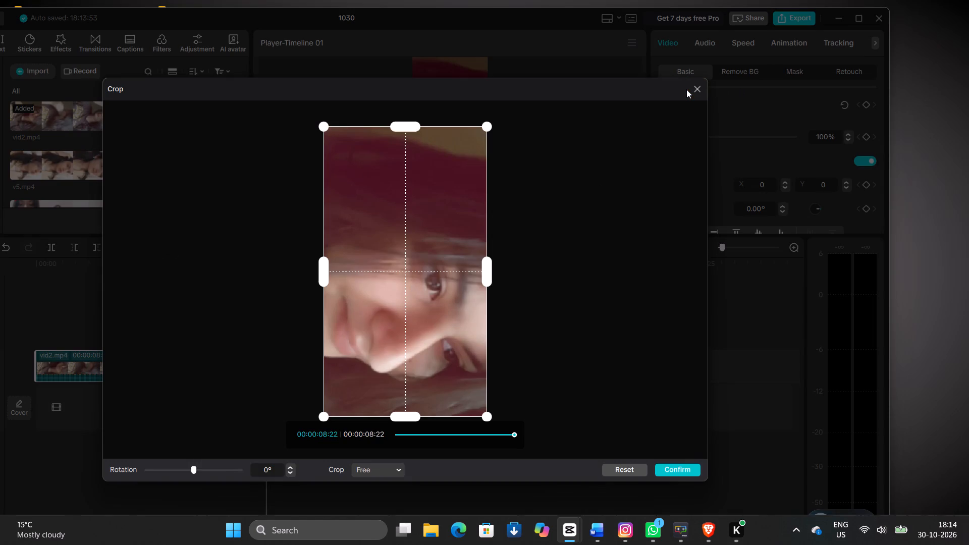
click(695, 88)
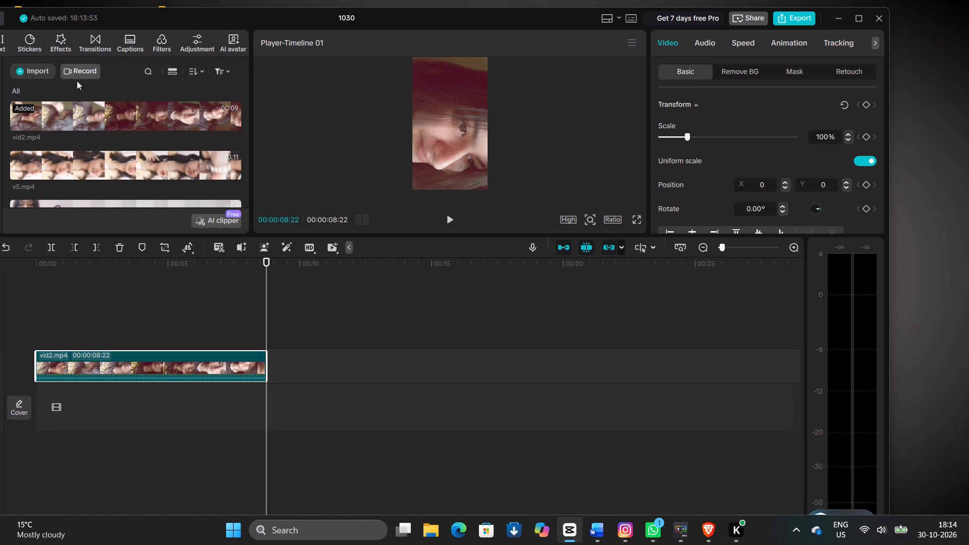
Preview the vid2.mp4 source clip from the imported media.
click(61, 110)
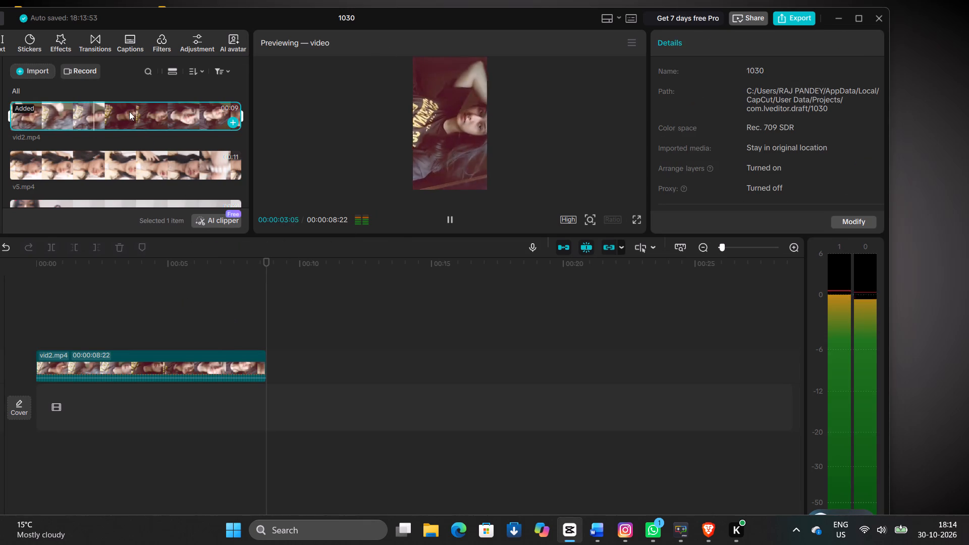
scroll(129, 112, right, 1)
scroll(57, 33, right, 2)
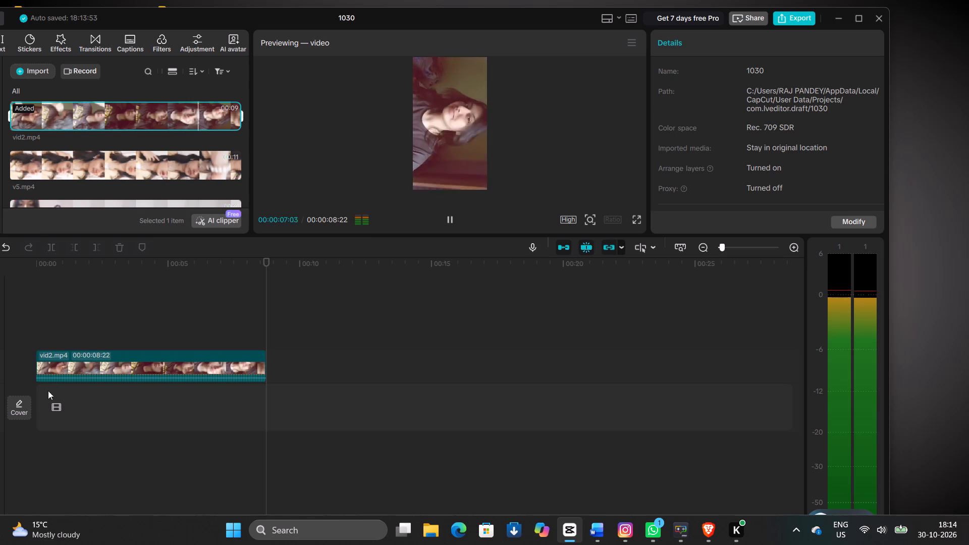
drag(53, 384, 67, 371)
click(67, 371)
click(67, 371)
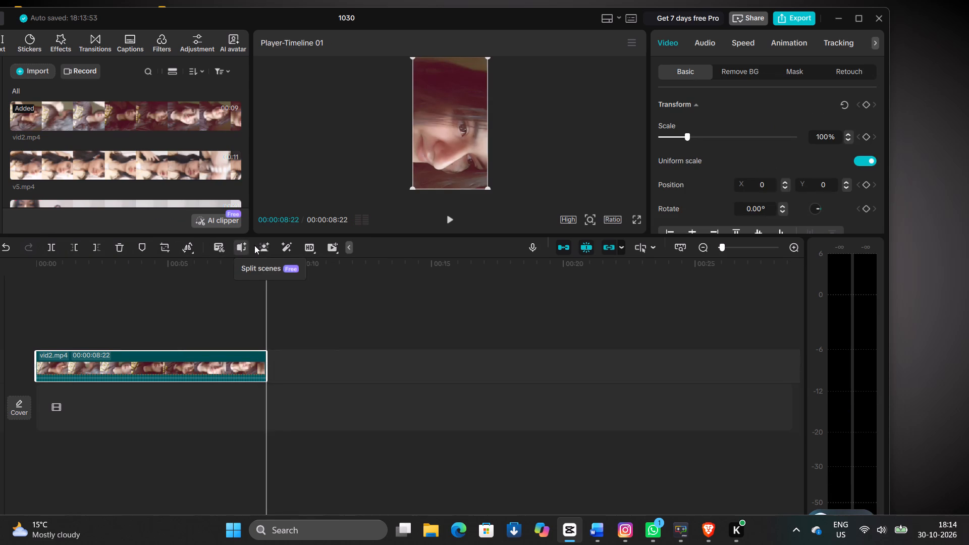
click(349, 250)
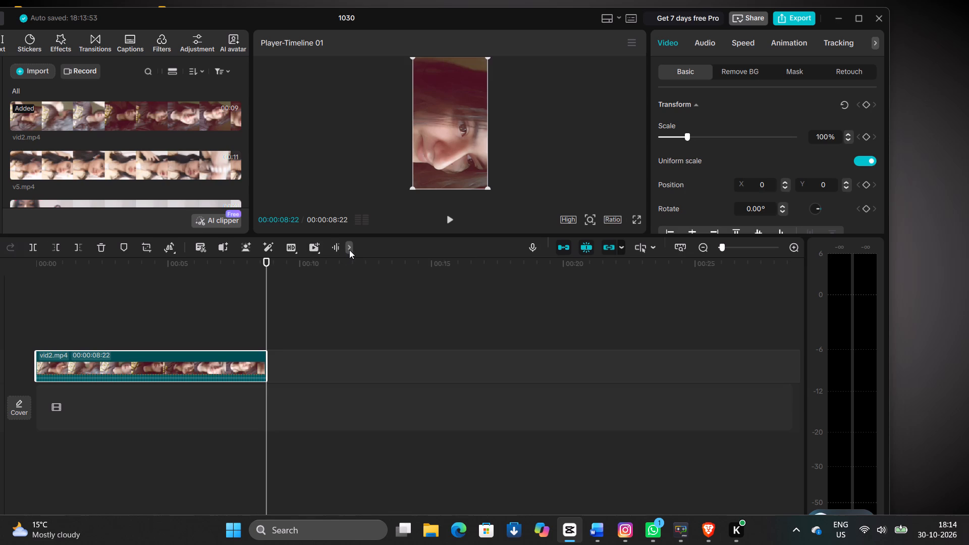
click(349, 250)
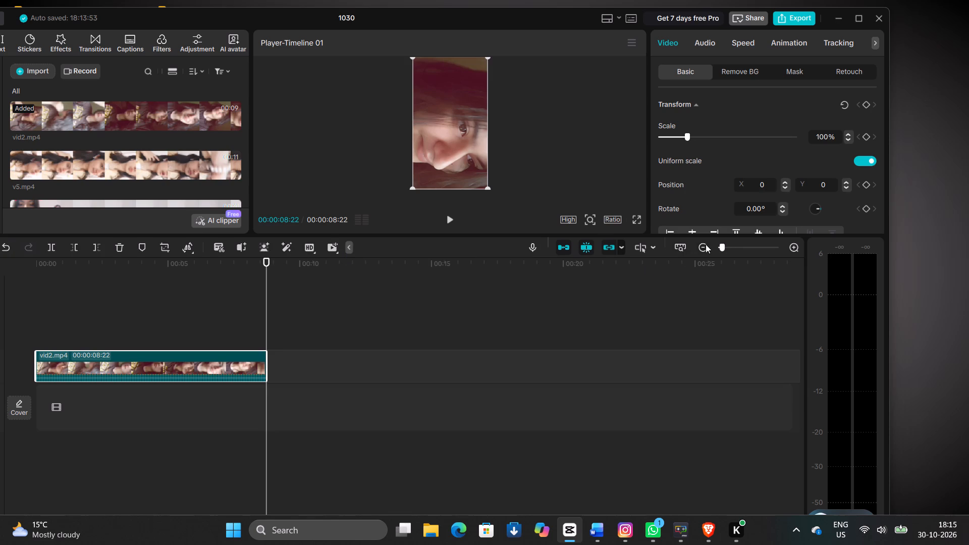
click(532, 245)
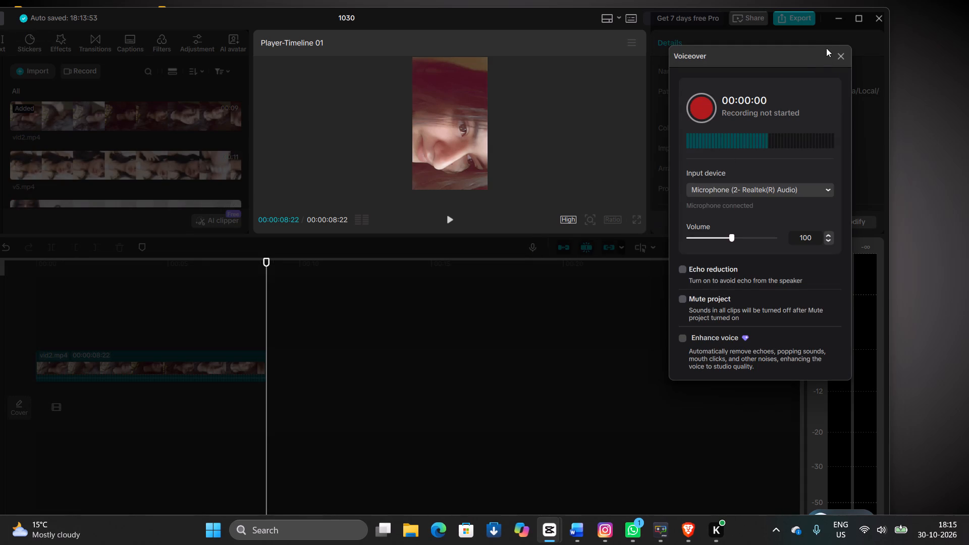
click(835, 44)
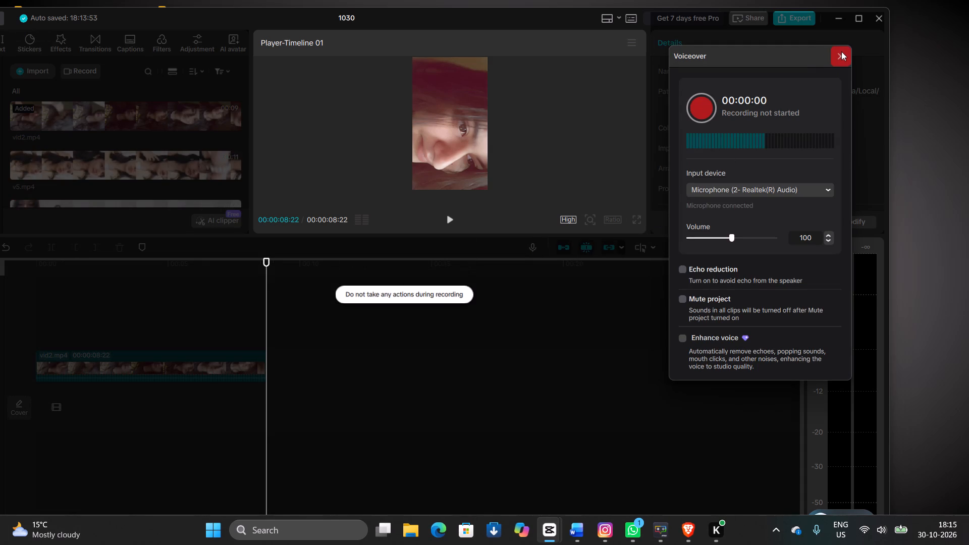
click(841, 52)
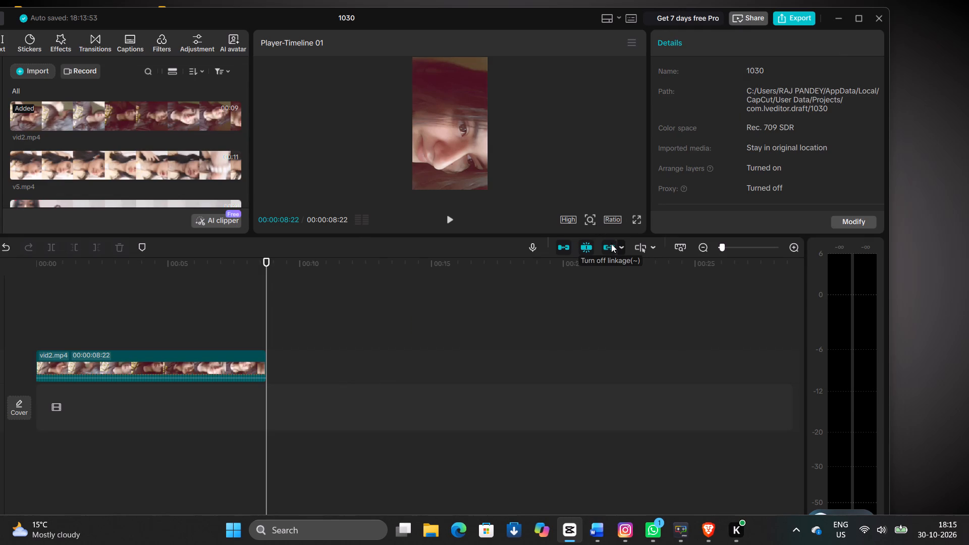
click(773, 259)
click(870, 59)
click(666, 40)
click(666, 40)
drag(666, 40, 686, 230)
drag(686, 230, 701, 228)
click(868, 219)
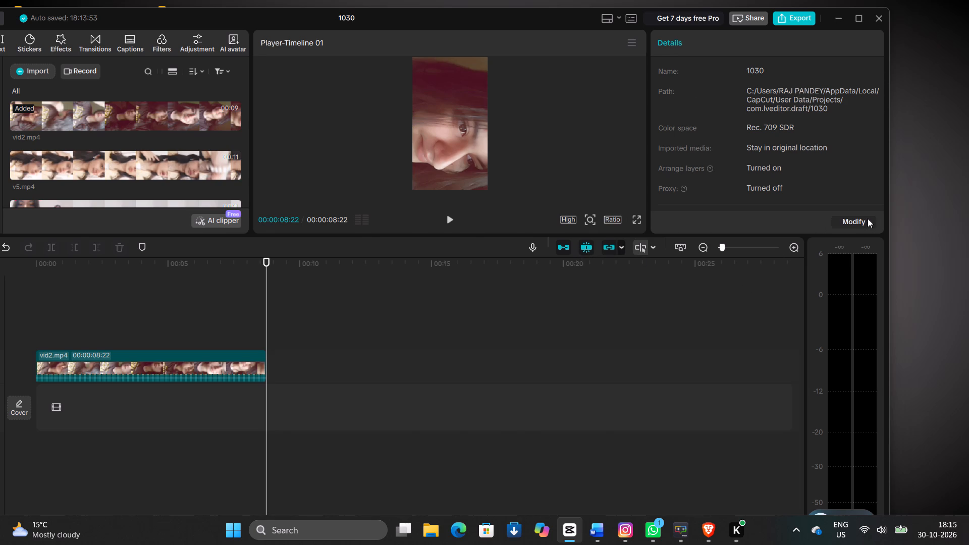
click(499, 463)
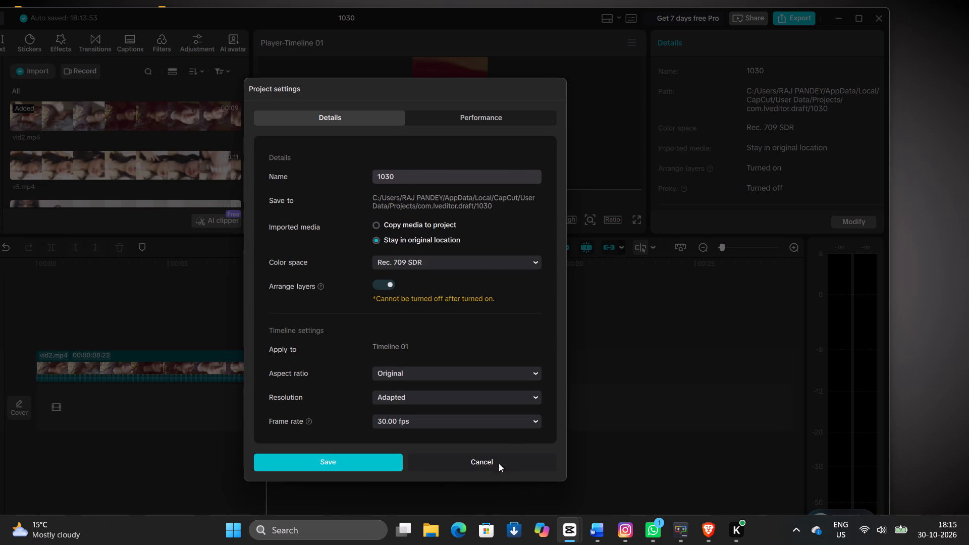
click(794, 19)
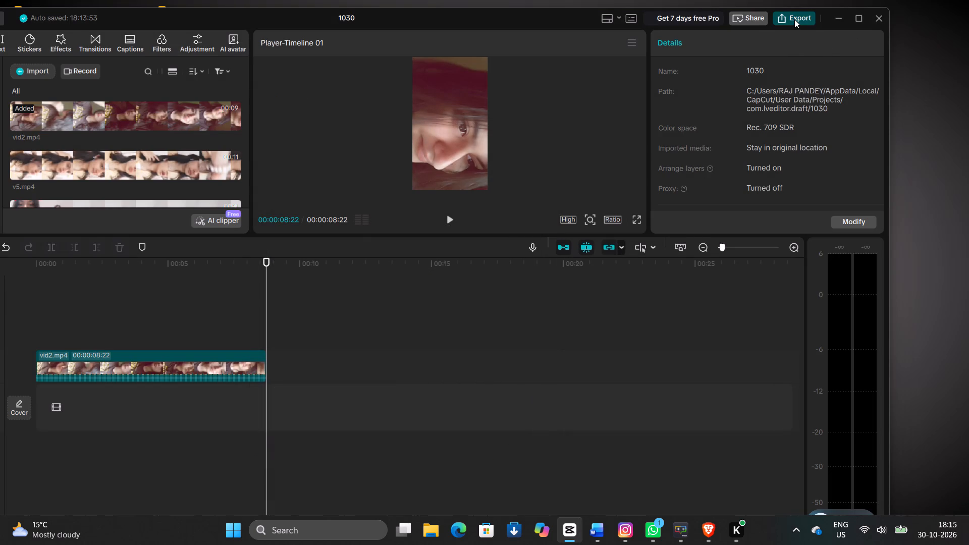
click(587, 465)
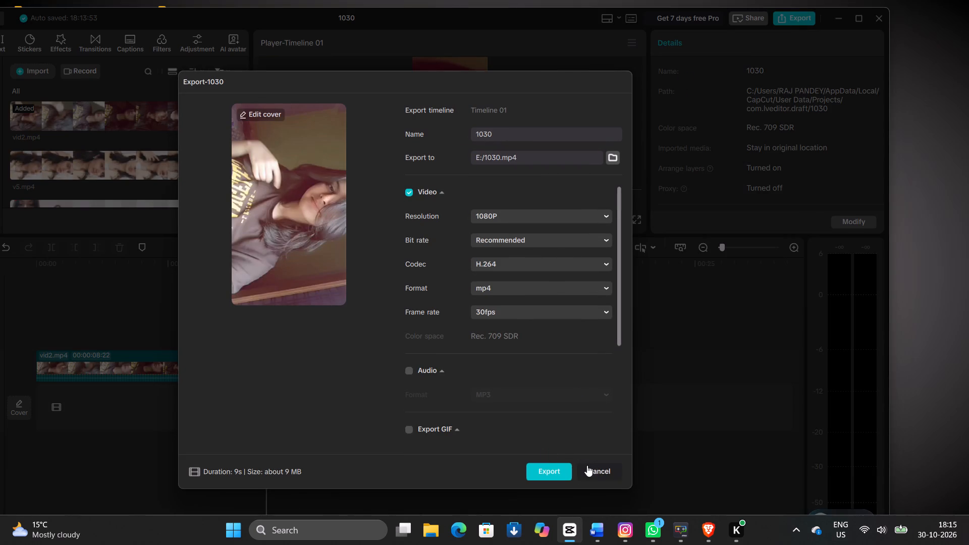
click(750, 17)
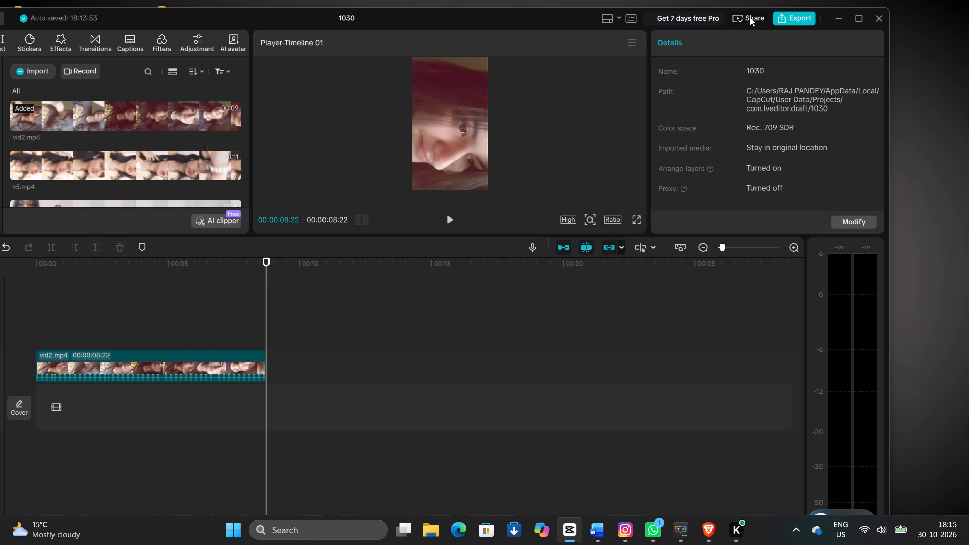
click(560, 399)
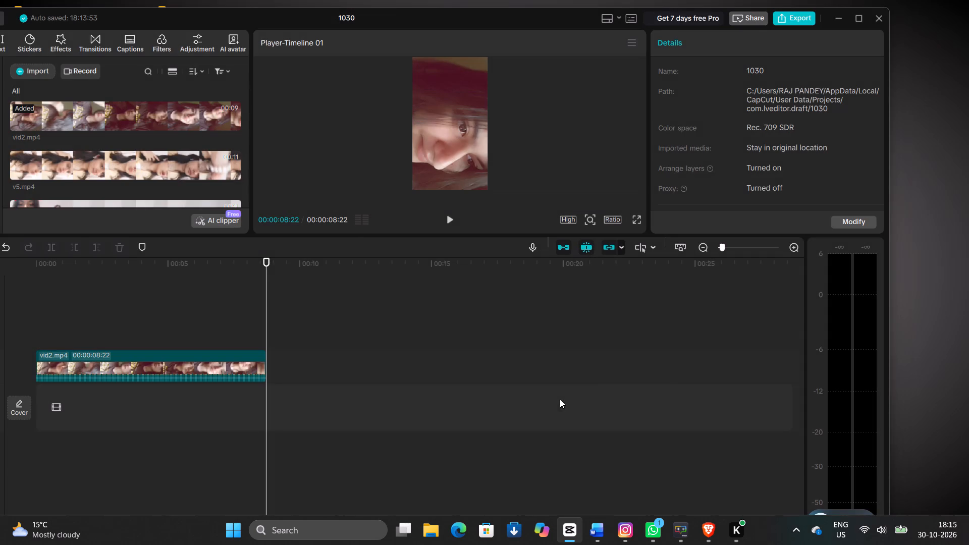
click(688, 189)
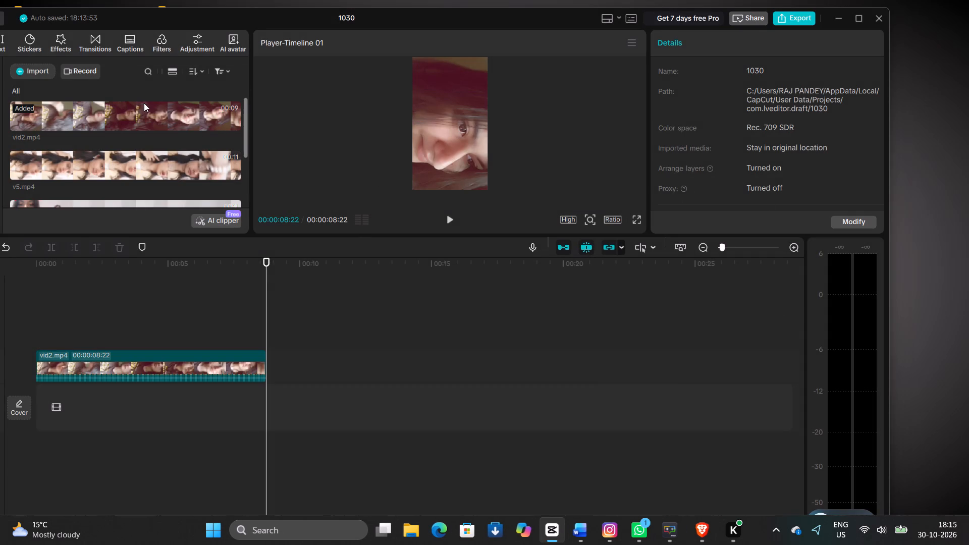
Preview the vid2.mp4 source clip from the imported media again.
click(144, 105)
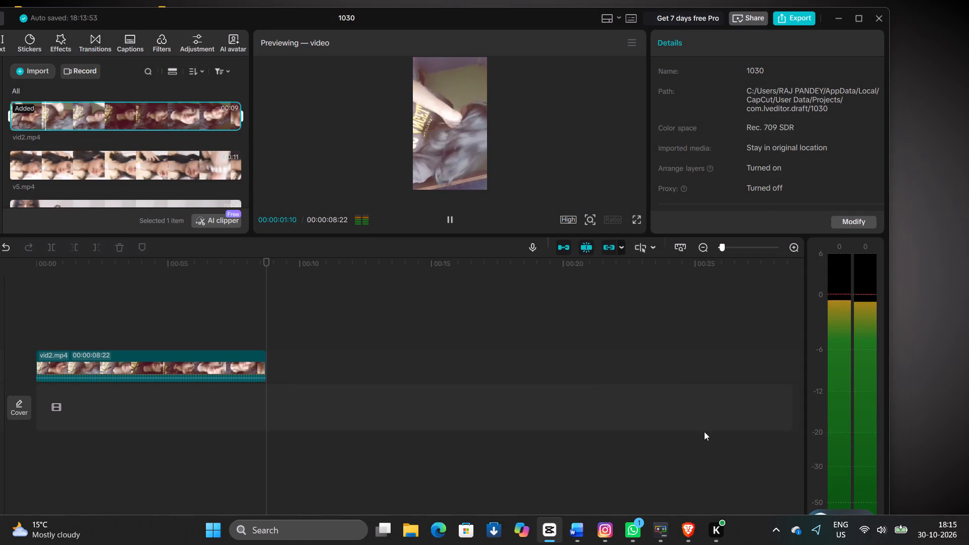
scroll(735, 398, down, 5)
scroll(966, 423, down, 3)
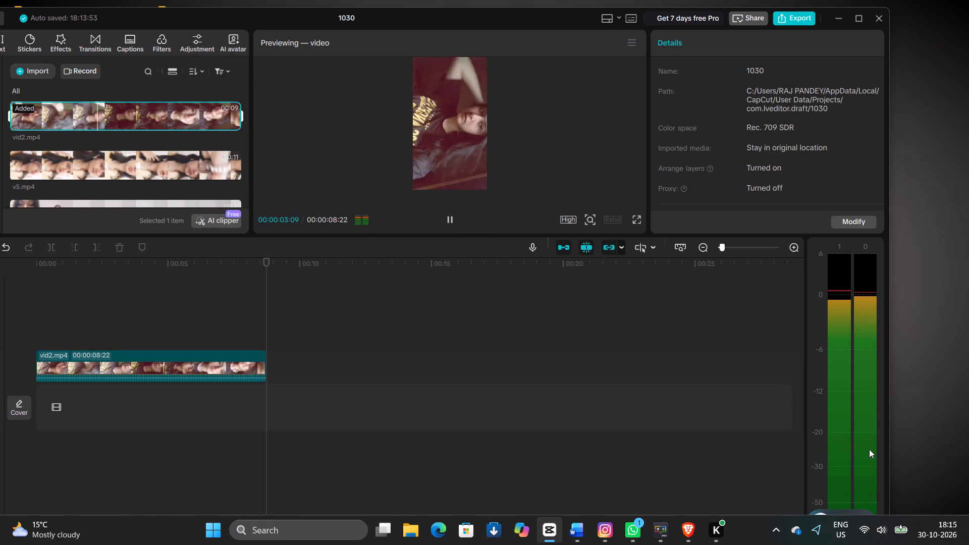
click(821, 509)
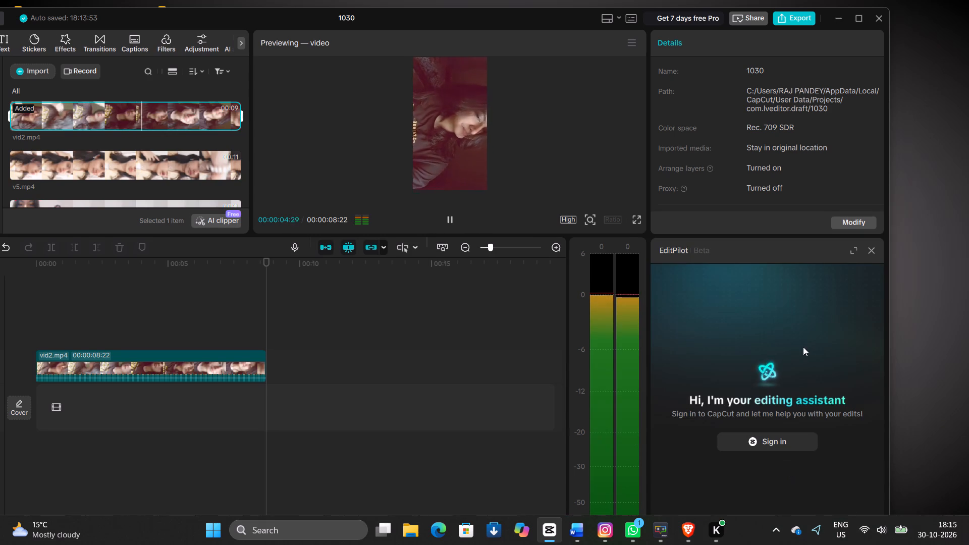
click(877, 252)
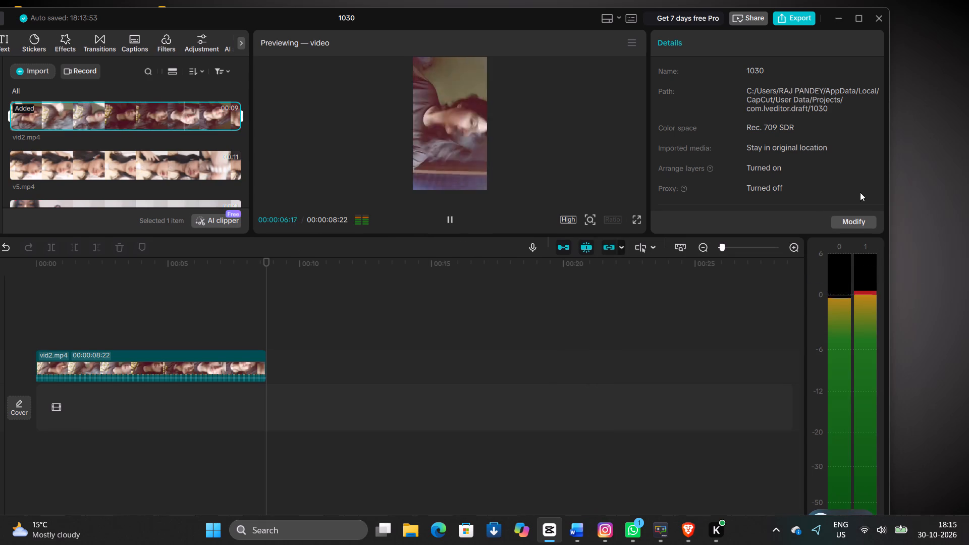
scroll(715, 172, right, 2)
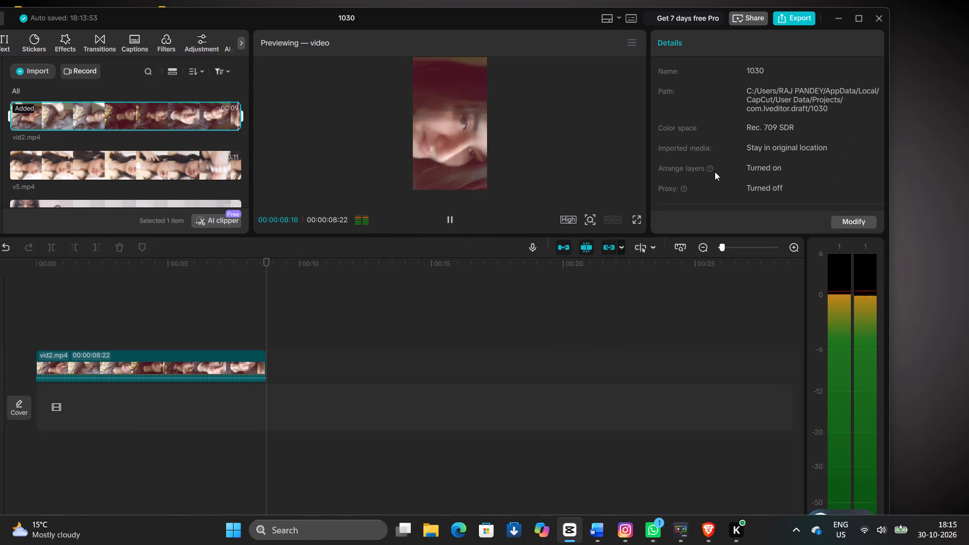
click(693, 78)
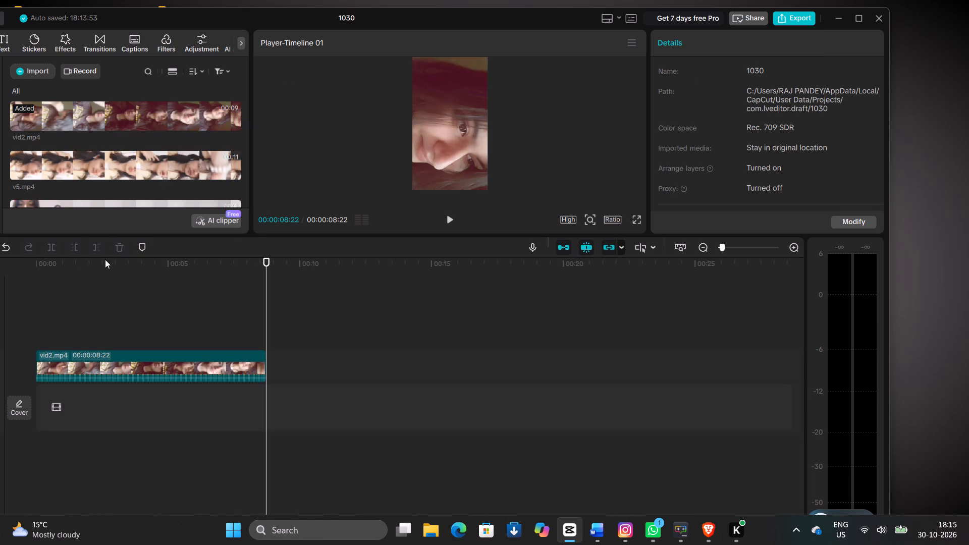
Lower the audio volume of the vid2.mp4 timeline clip to about -56.8 dB.
click(121, 364)
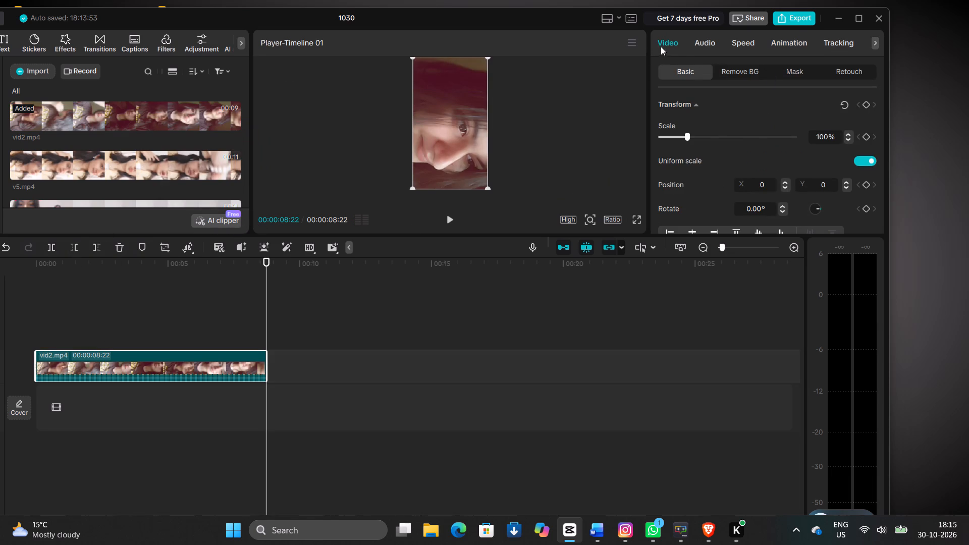
click(747, 71)
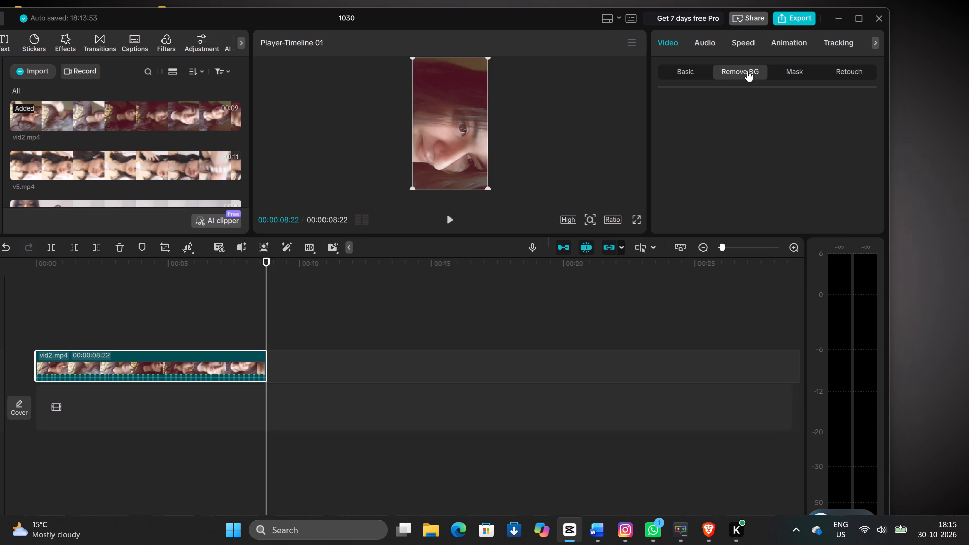
click(816, 69)
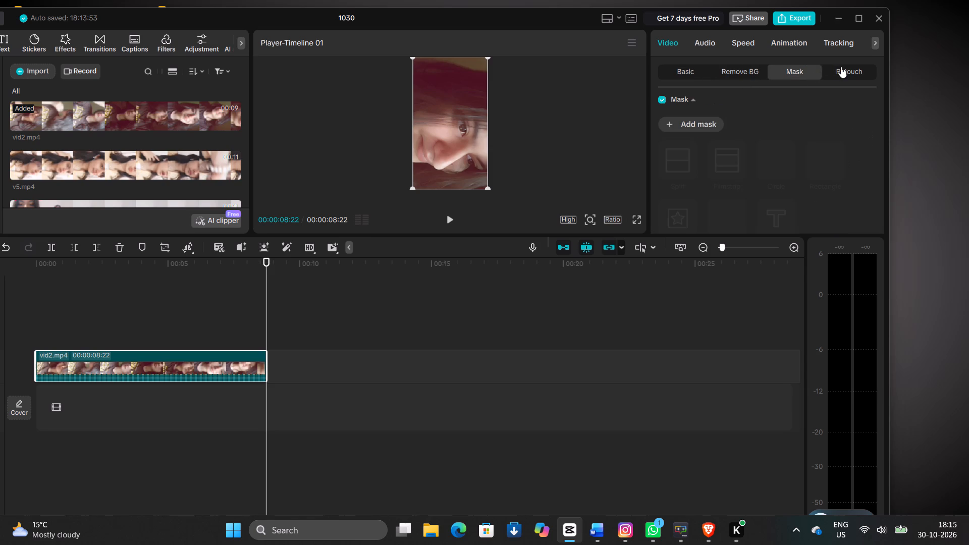
click(848, 66)
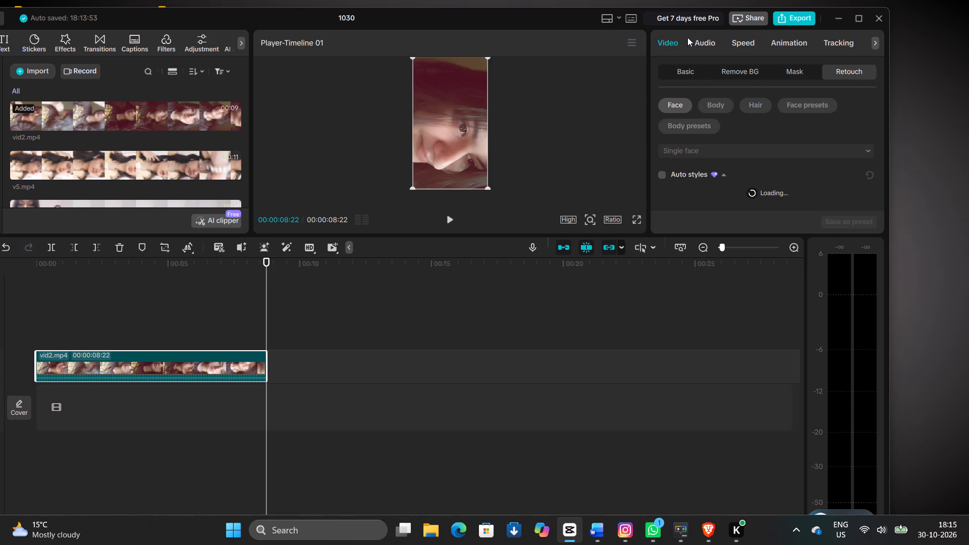
click(696, 37)
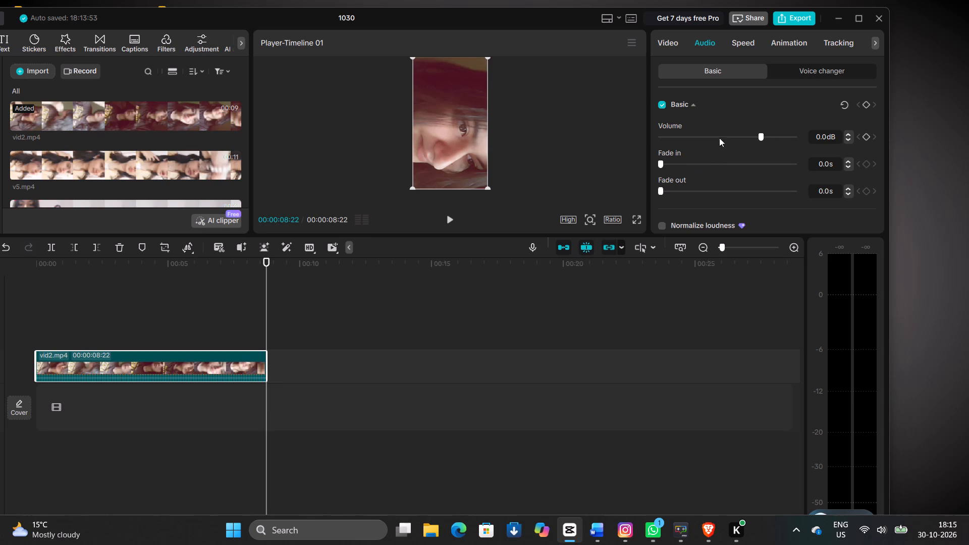
drag(740, 128, 726, 138)
drag(726, 138, 652, 148)
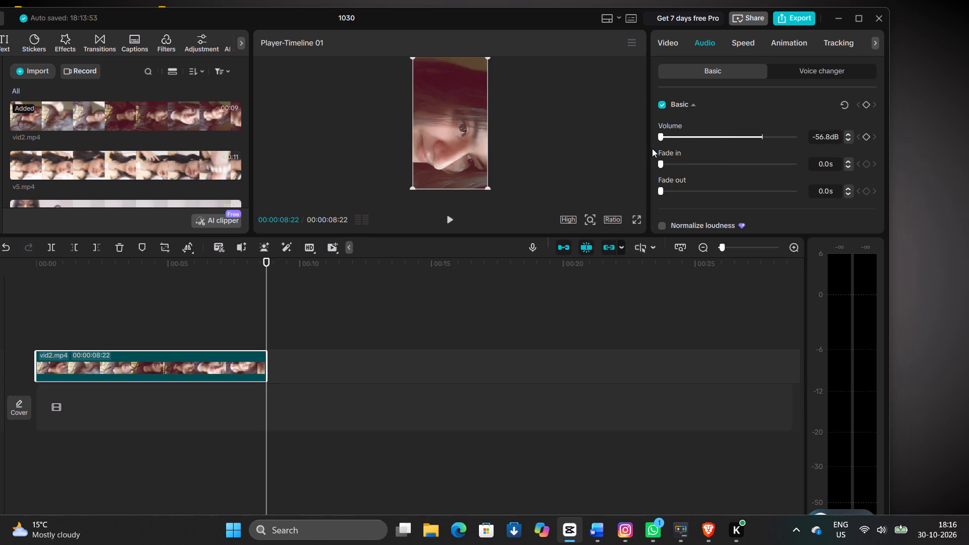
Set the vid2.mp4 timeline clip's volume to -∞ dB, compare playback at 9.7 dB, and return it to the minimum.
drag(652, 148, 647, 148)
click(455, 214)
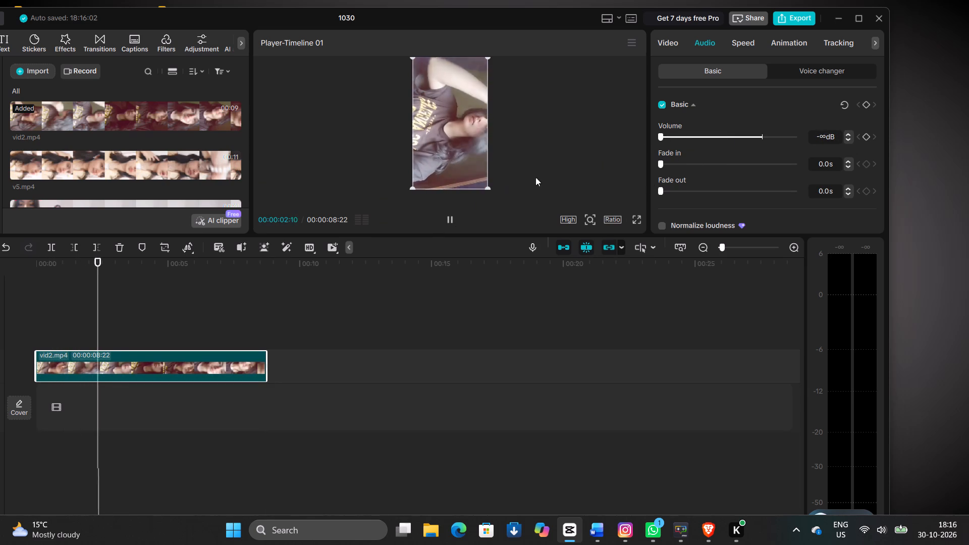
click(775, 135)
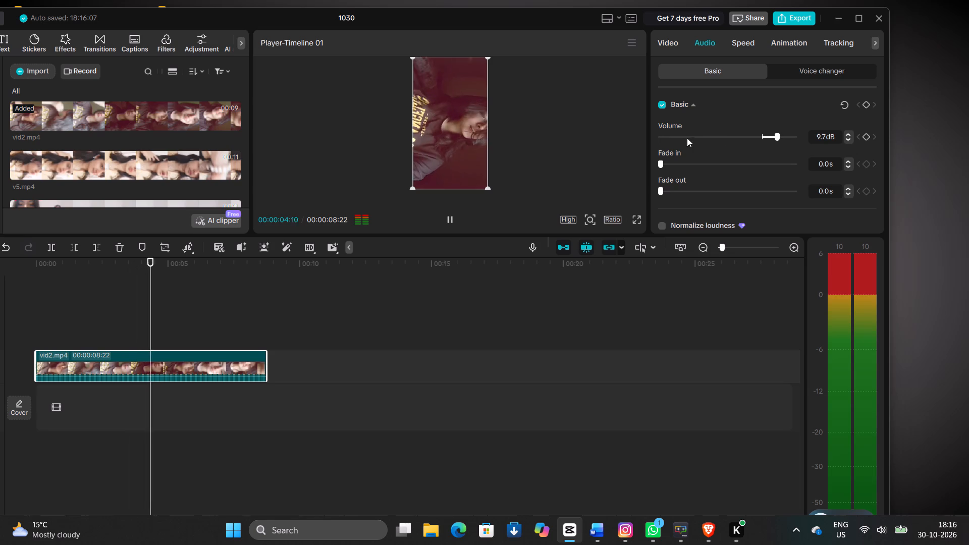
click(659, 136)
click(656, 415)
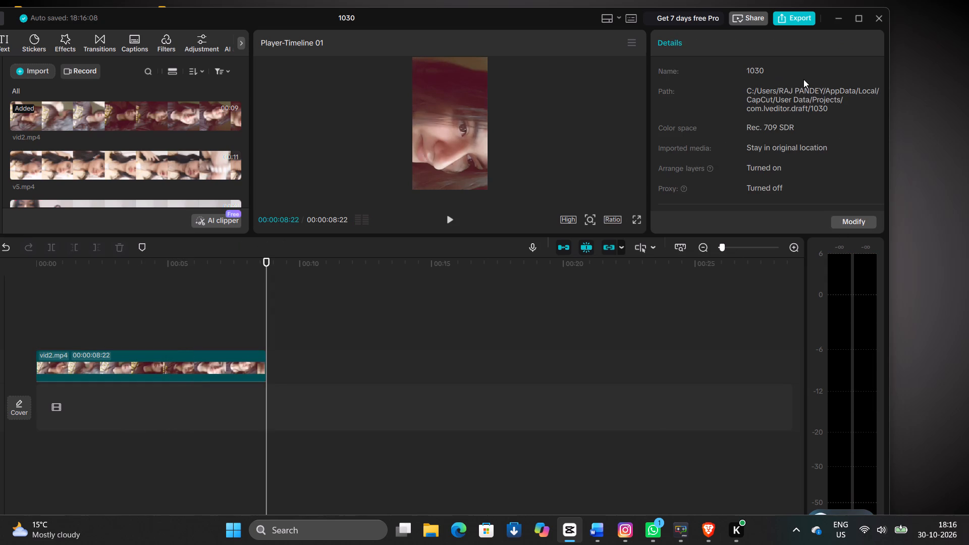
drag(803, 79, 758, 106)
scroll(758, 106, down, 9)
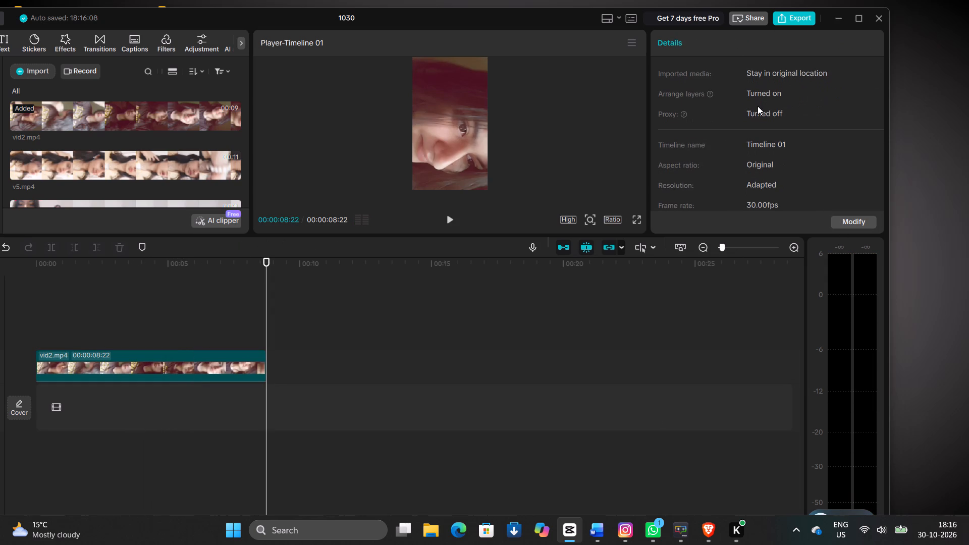
Turn off the timeline's main track magnet, auto snapping and linkage.
click(563, 245)
click(587, 248)
click(604, 251)
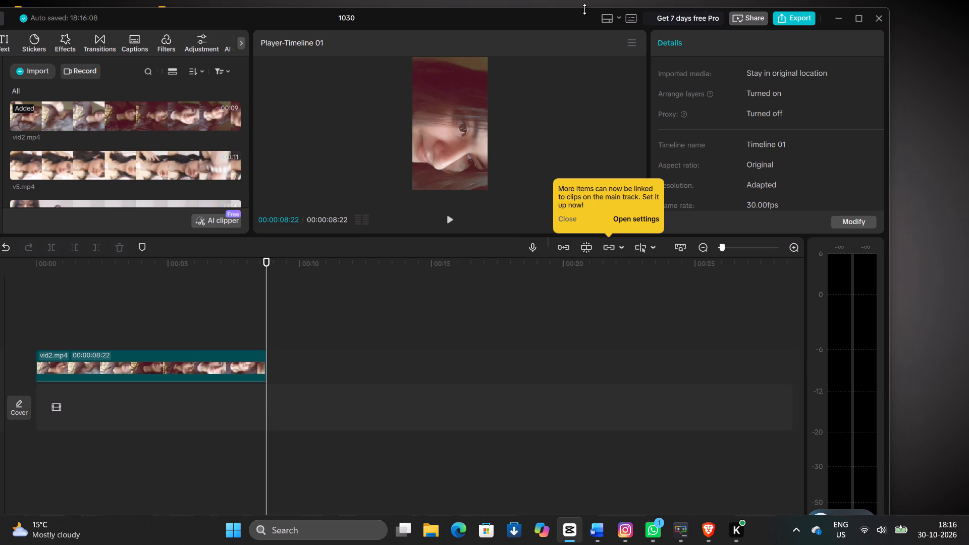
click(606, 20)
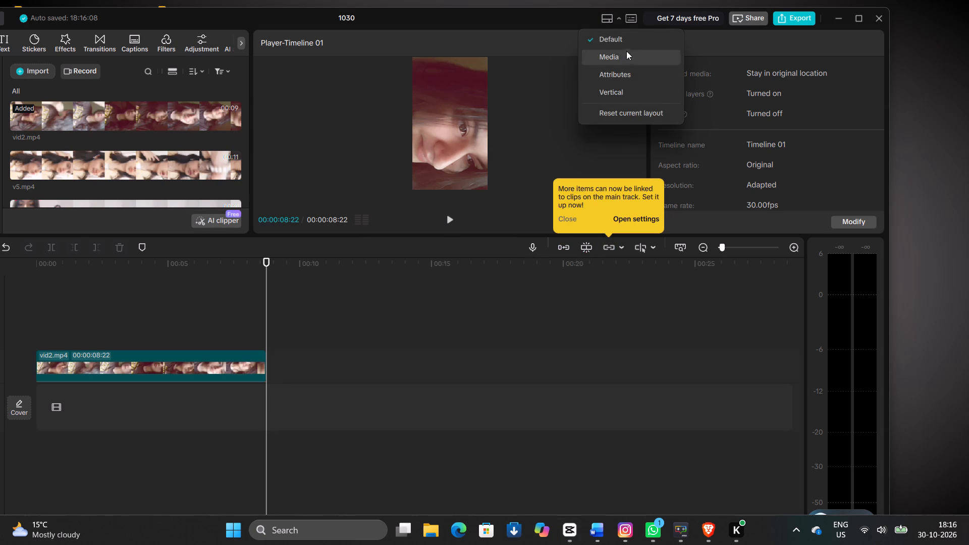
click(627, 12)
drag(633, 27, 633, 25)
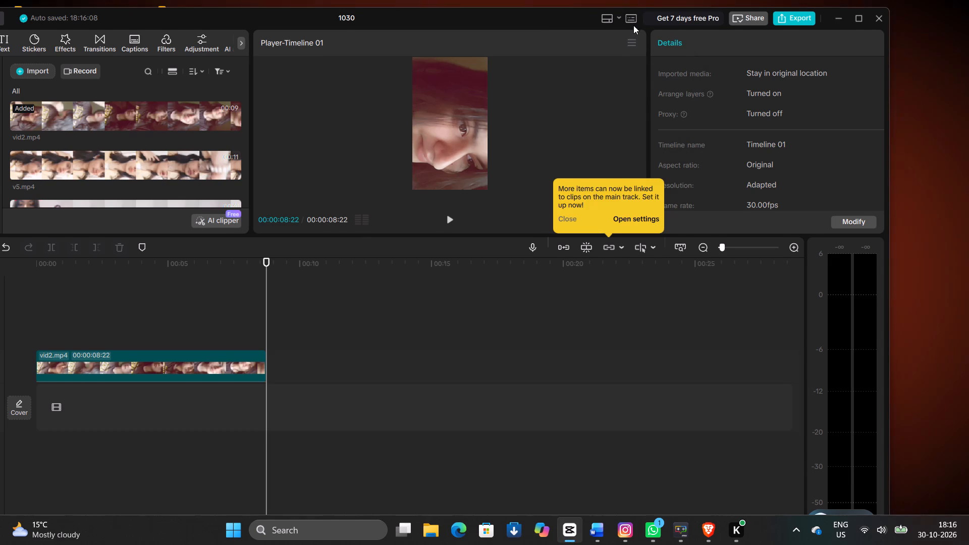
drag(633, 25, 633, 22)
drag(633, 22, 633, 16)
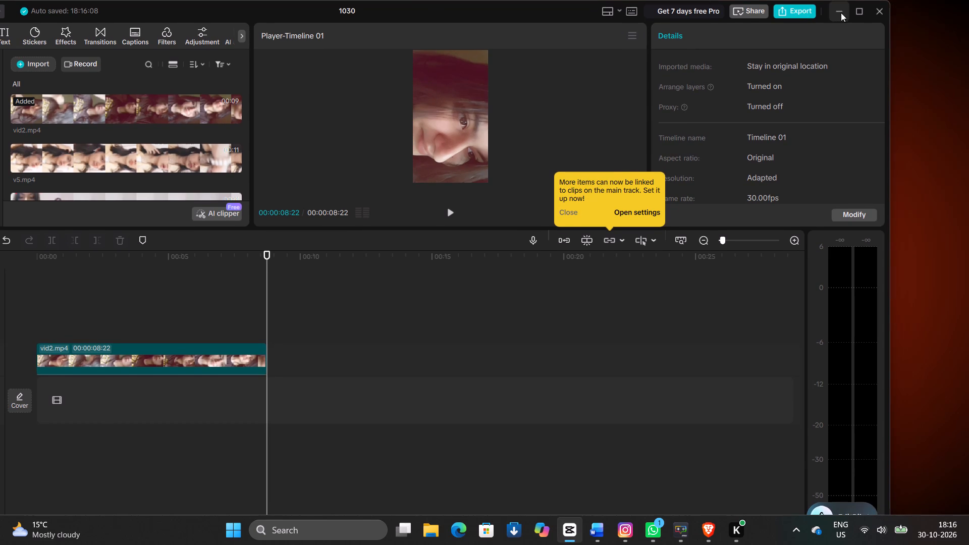
Maximize the editor window and dismiss the tip about linking items to main-track clips.
click(857, 11)
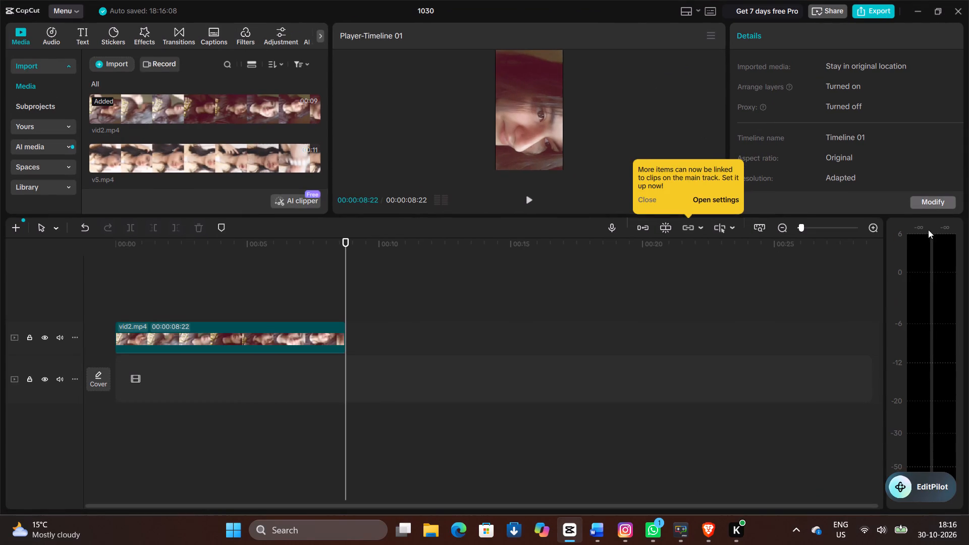
scroll(744, 418, down, 2)
click(649, 200)
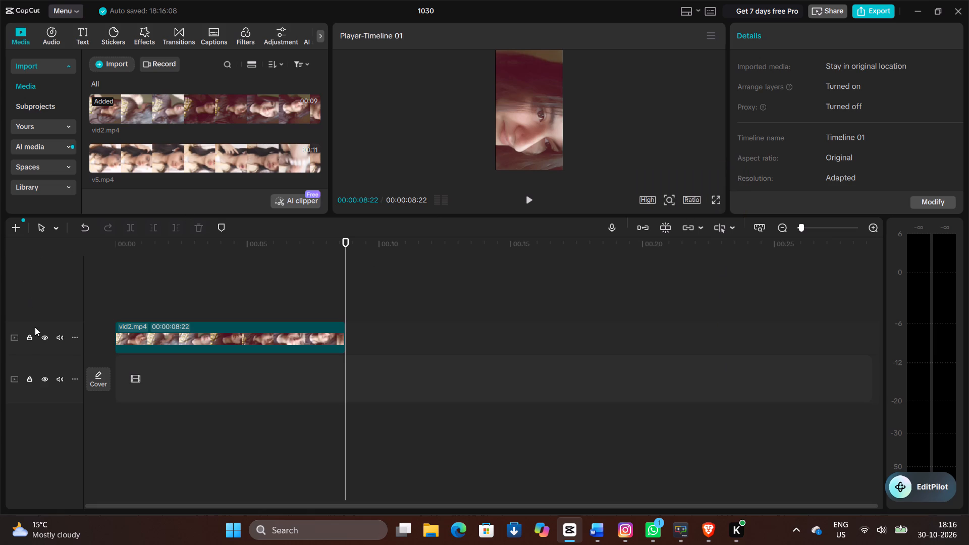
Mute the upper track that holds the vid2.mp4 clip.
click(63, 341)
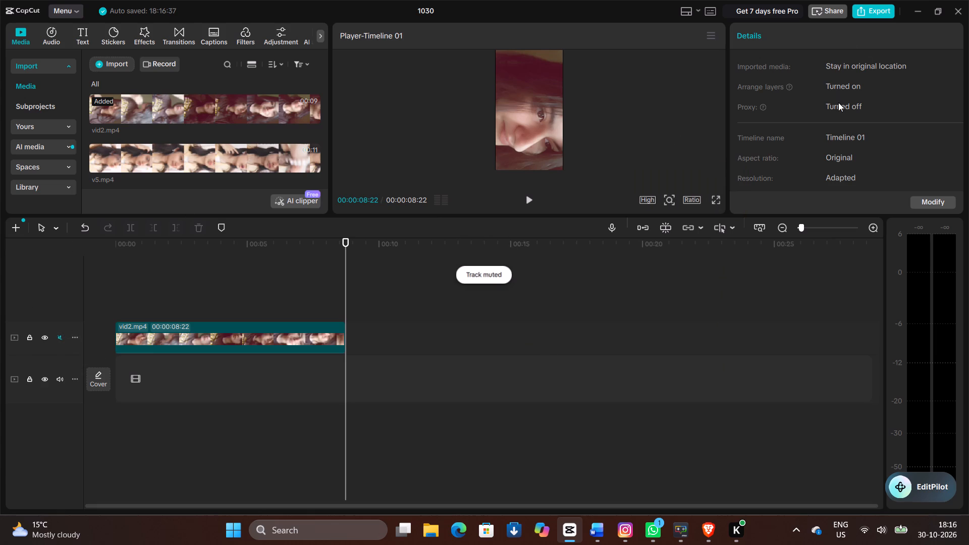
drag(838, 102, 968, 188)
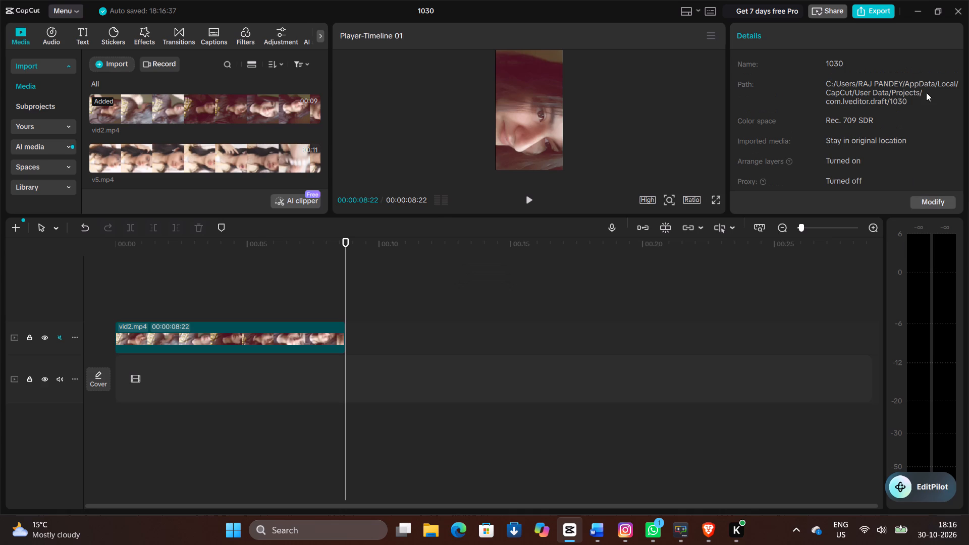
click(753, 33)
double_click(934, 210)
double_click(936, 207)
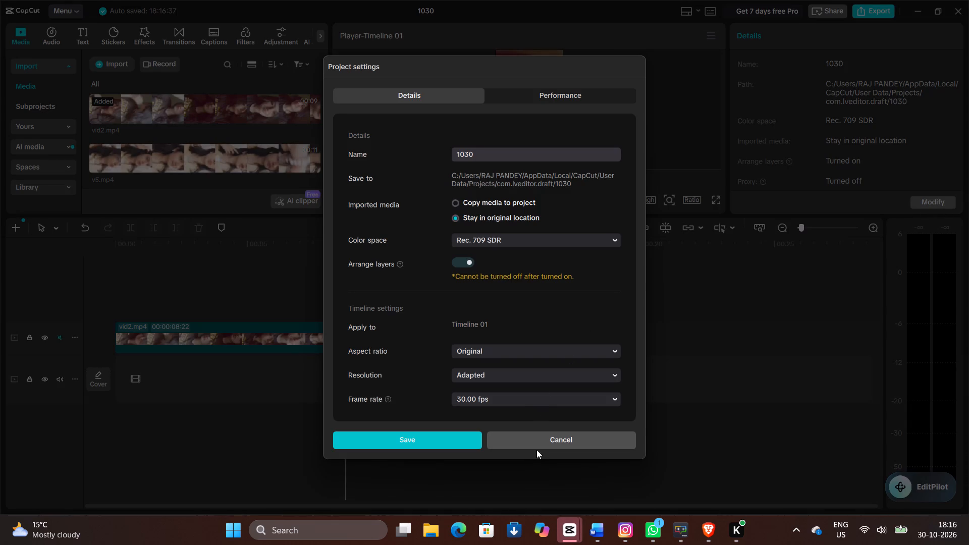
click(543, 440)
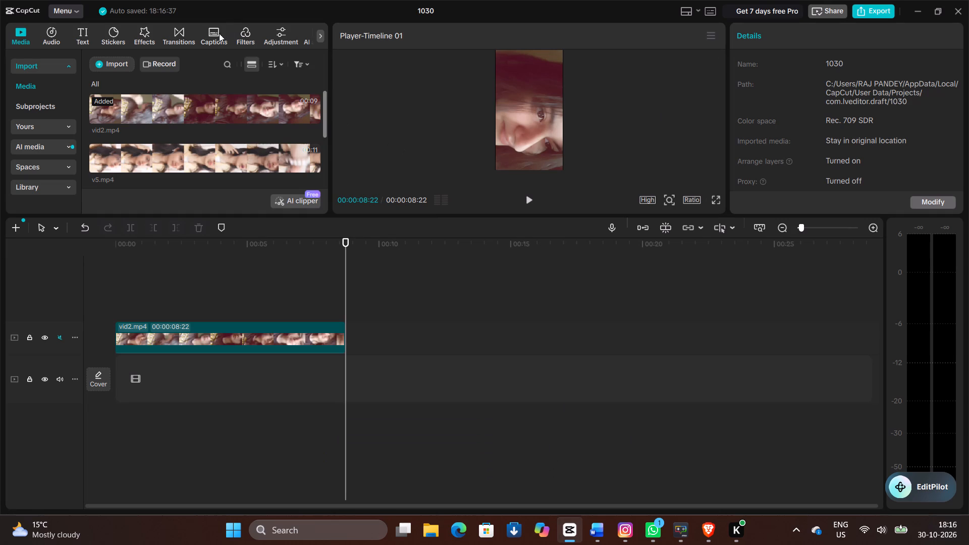
Play the vid2.mp4 timeline clip from near its start to check the muted track.
click(199, 329)
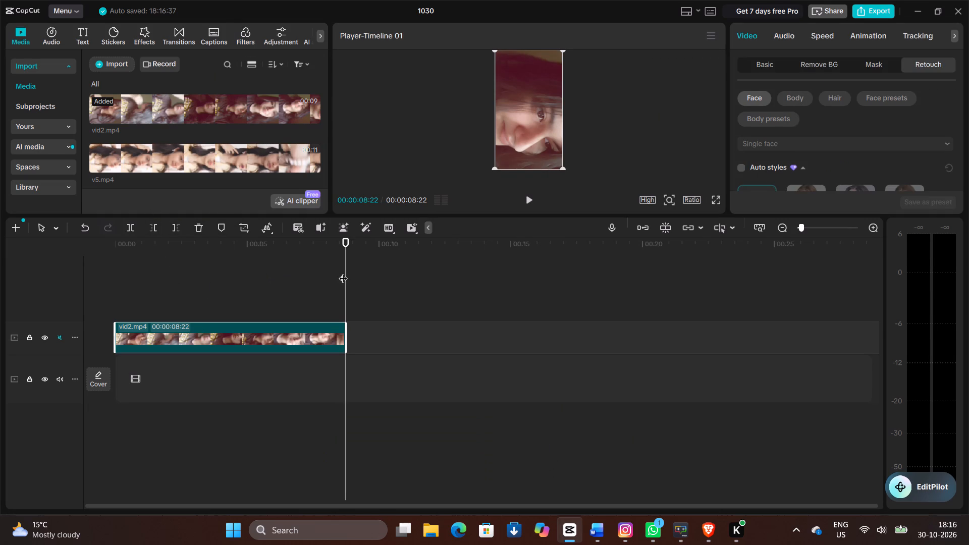
drag(344, 272, 117, 287)
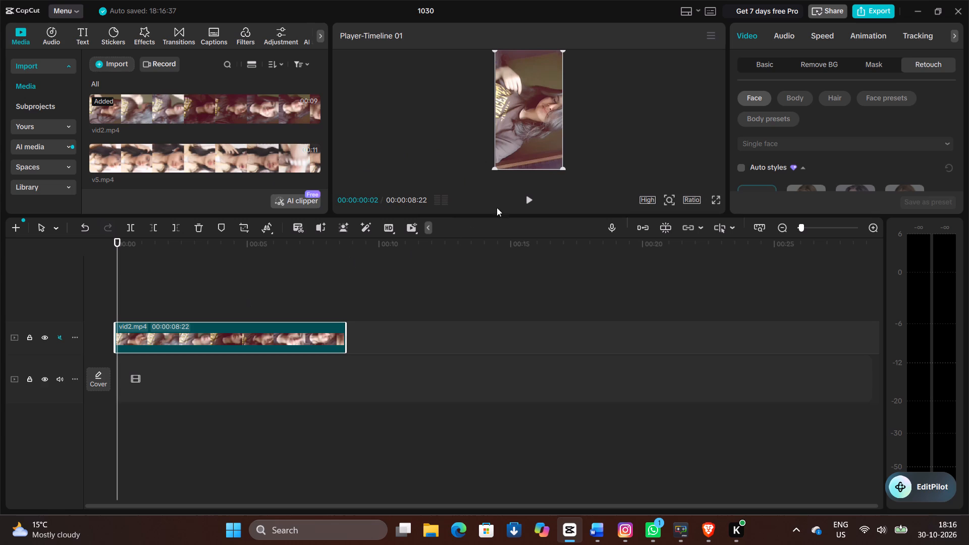
click(521, 199)
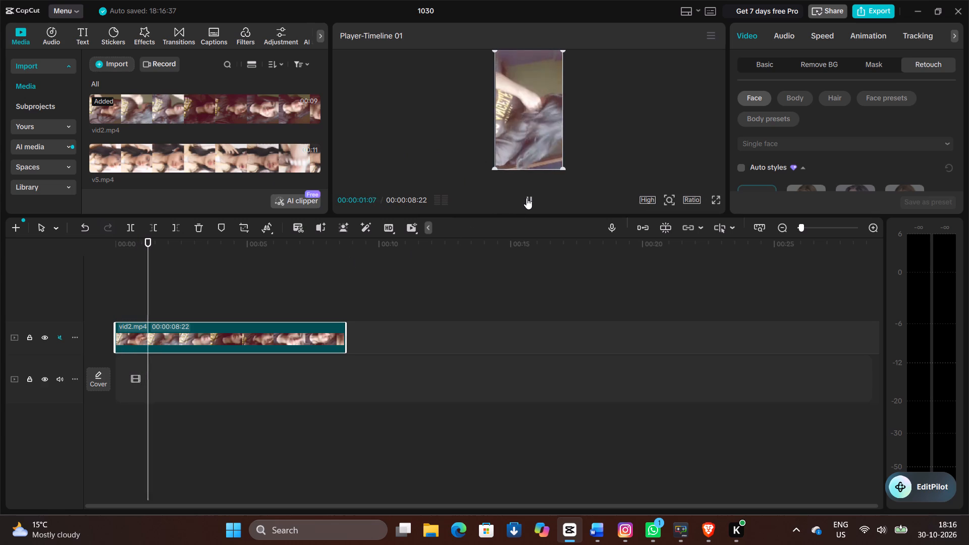
click(526, 198)
click(526, 198)
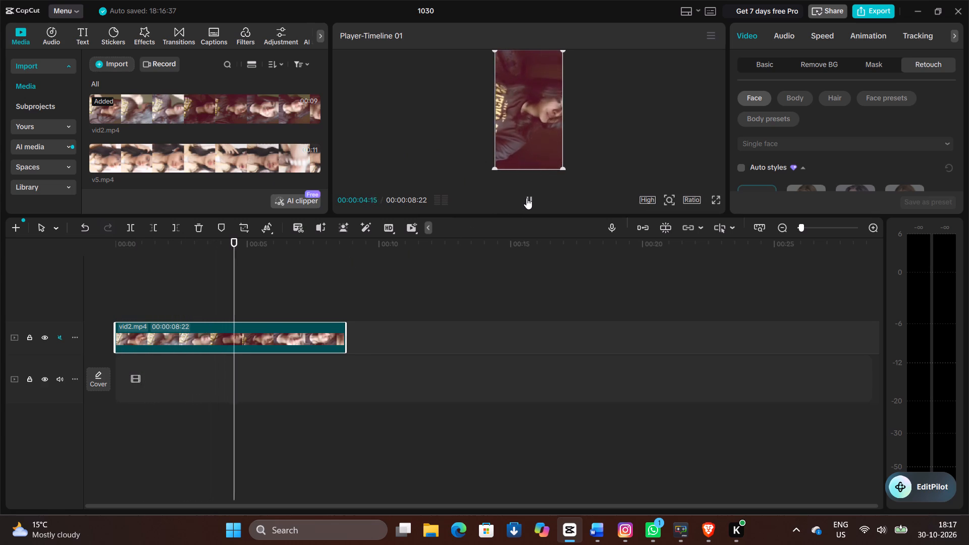
click(526, 198)
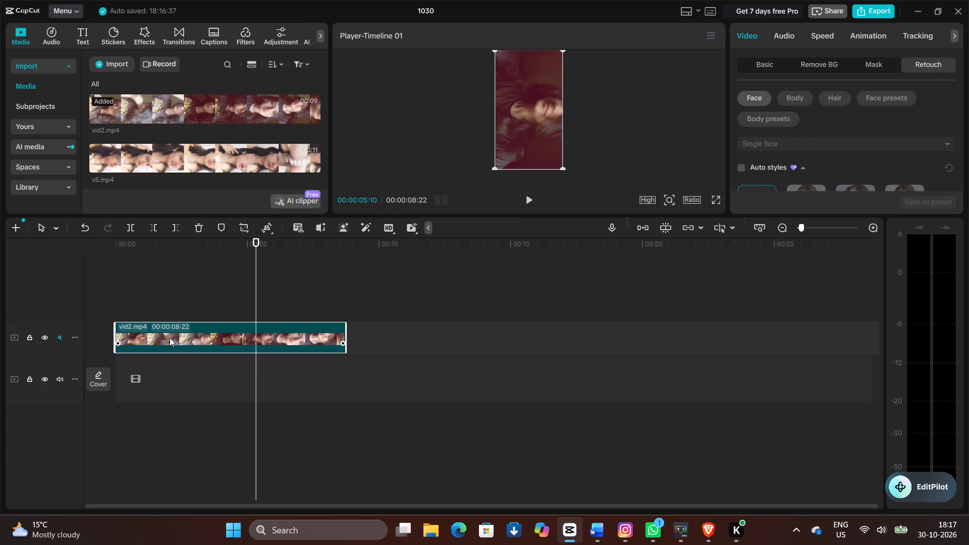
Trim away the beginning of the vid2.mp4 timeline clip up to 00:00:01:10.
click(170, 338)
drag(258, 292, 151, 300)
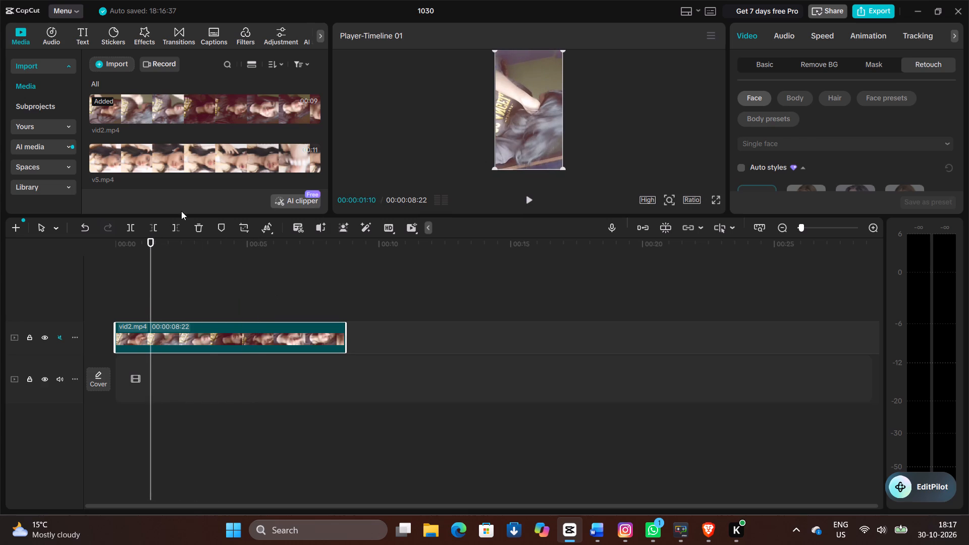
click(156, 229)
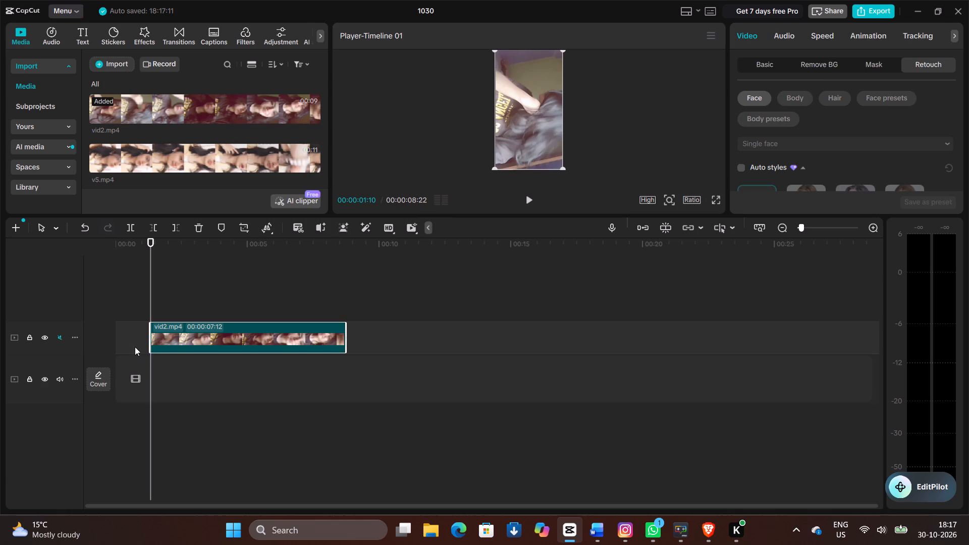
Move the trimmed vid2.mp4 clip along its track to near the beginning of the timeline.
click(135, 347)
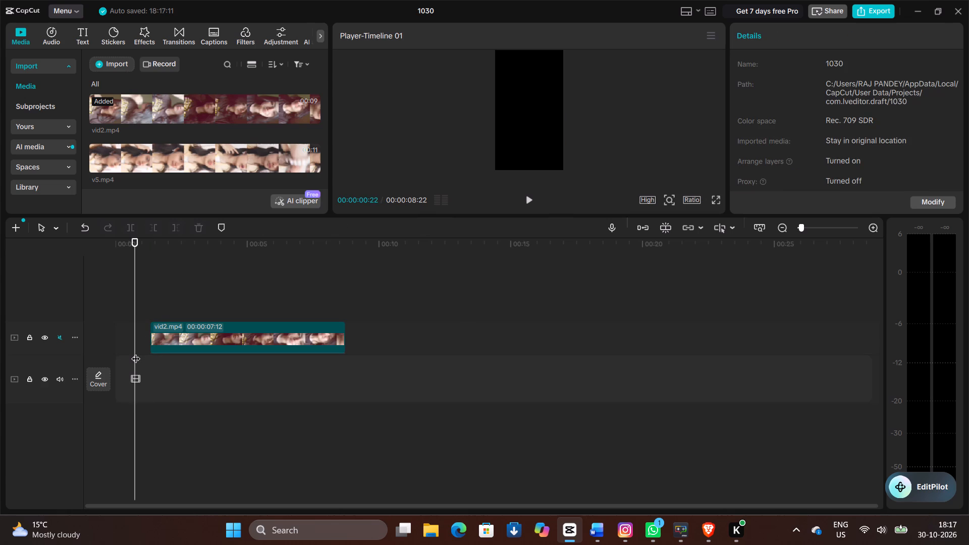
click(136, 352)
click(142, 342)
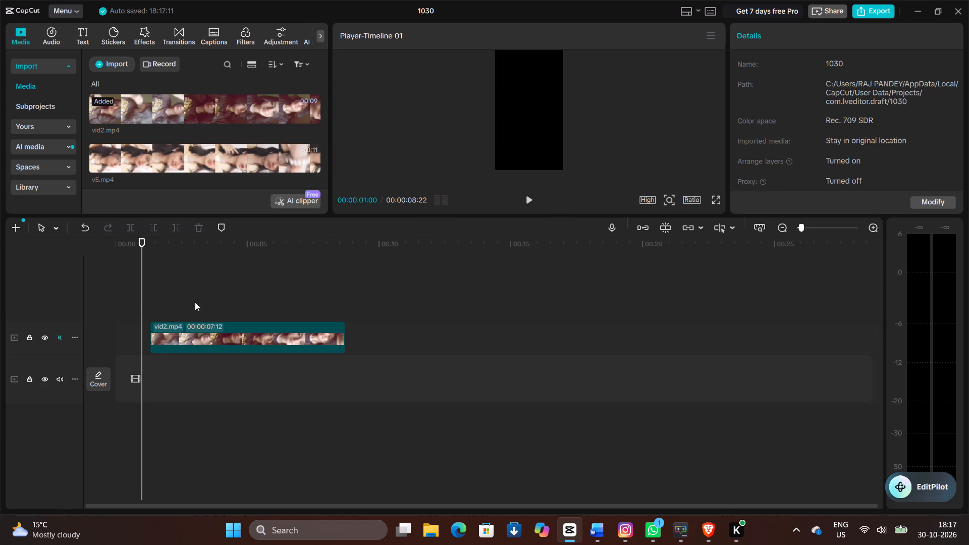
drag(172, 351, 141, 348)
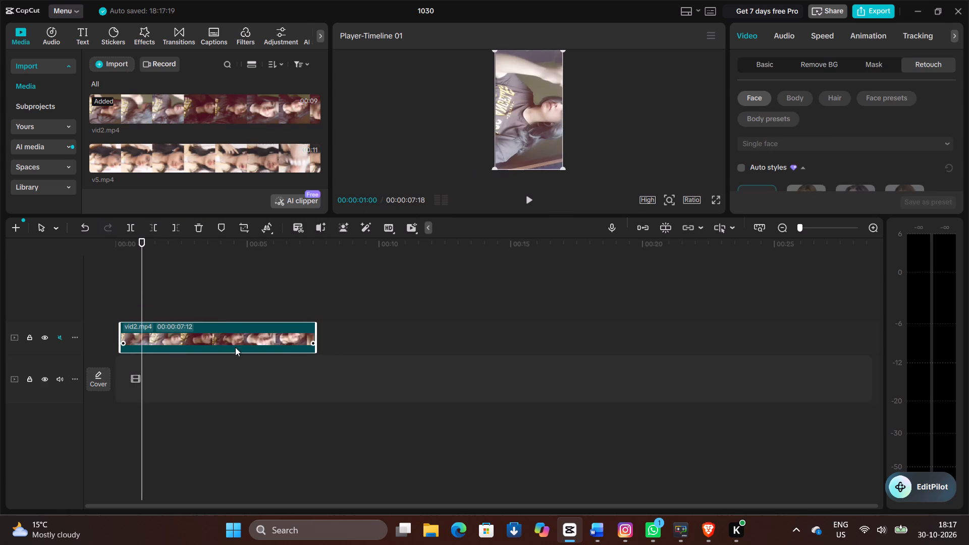
Delete the trimmed vid2.mp4 clip from the timeline.
scroll(261, 94, up, 3)
scroll(256, 112, down, 5)
scroll(256, 112, up, 1)
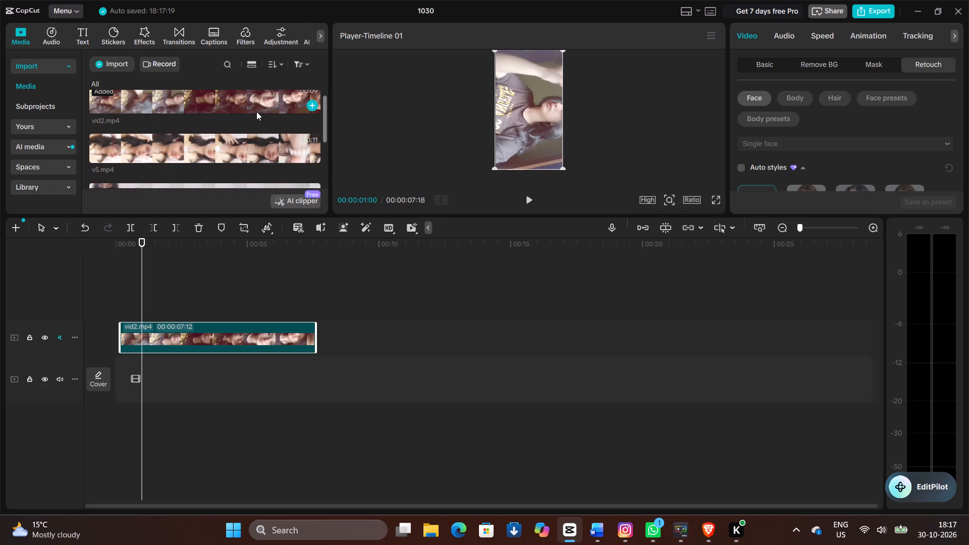
scroll(256, 112, up, 1)
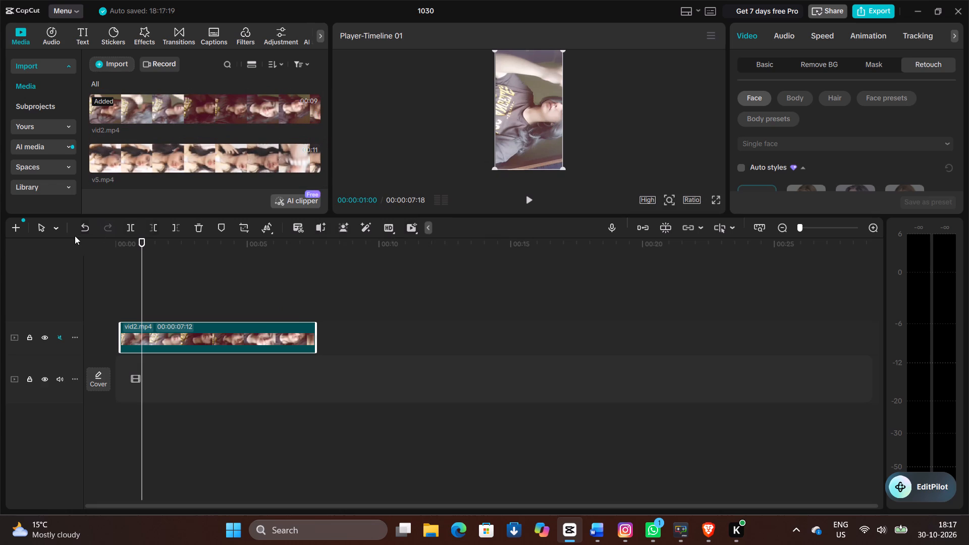
click(193, 226)
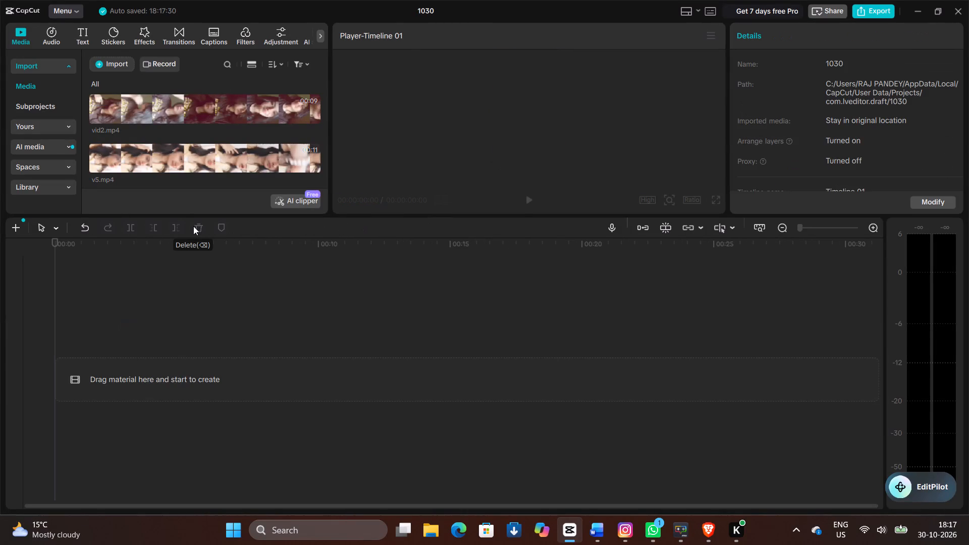
Place the vid2.mp4 clip from the imported media on the main track at the timeline's start.
scroll(226, 103, up, 2)
double_click(226, 103)
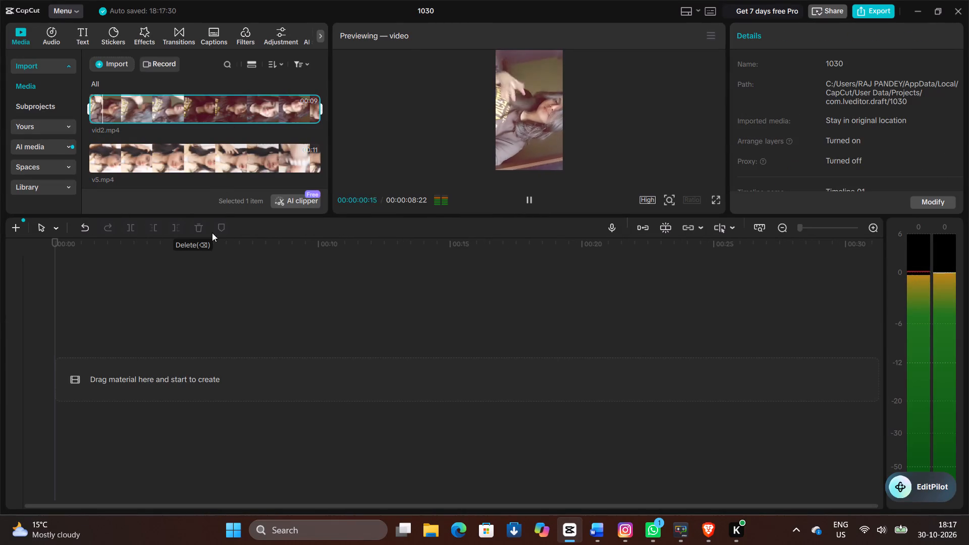
drag(269, 114, 172, 352)
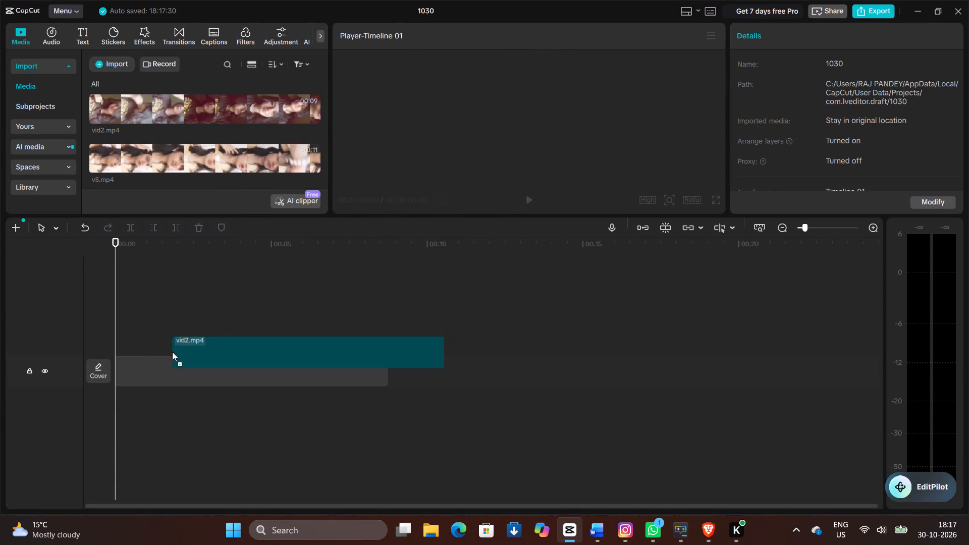
drag(172, 352, 152, 360)
Mute the clip audio of the main track holding vid2.mp4.
click(63, 379)
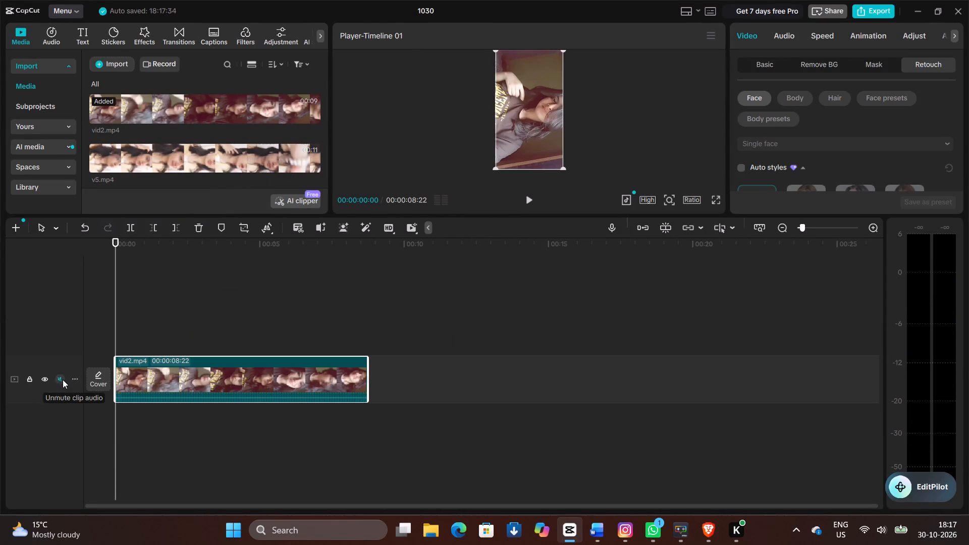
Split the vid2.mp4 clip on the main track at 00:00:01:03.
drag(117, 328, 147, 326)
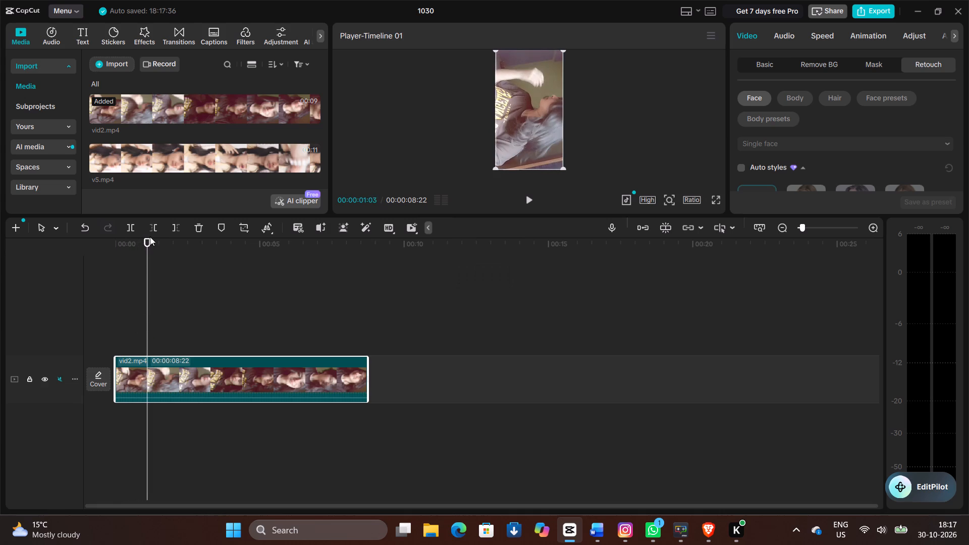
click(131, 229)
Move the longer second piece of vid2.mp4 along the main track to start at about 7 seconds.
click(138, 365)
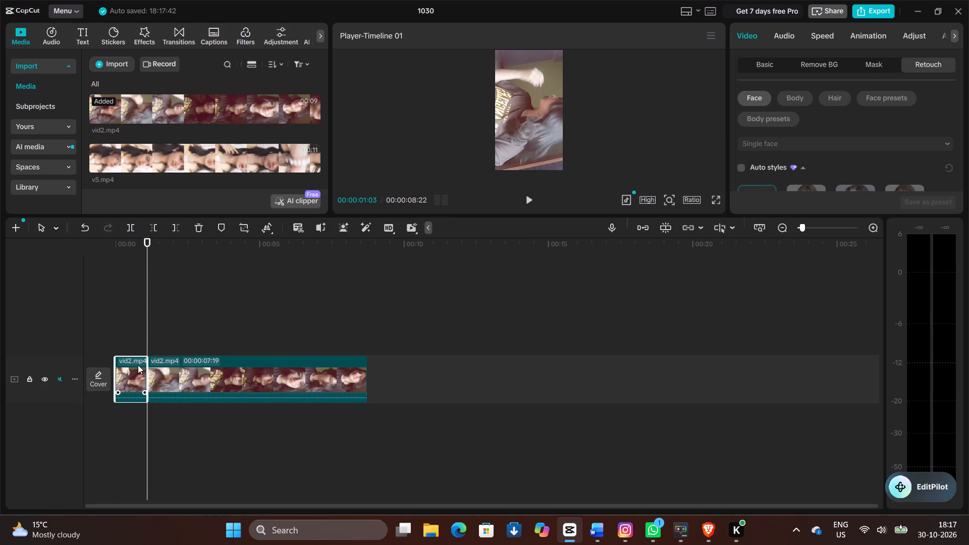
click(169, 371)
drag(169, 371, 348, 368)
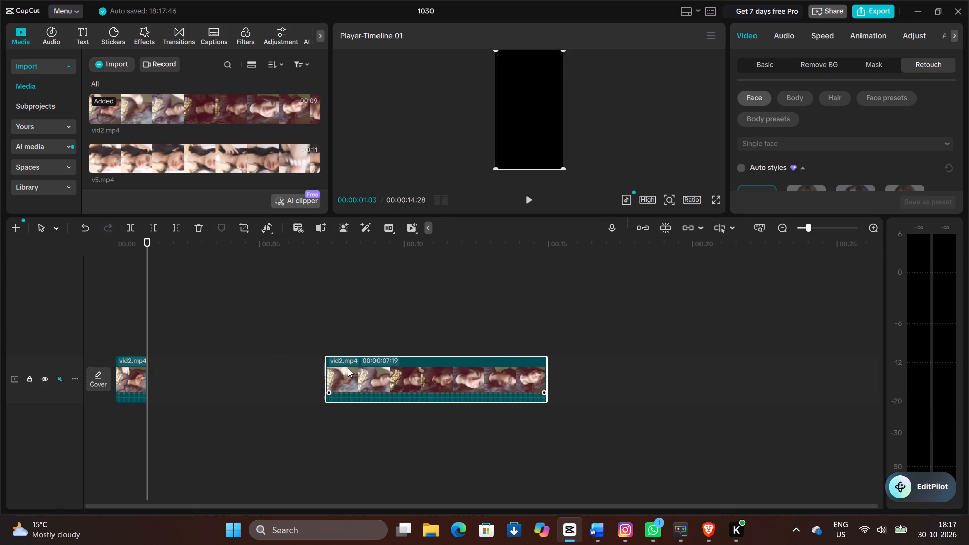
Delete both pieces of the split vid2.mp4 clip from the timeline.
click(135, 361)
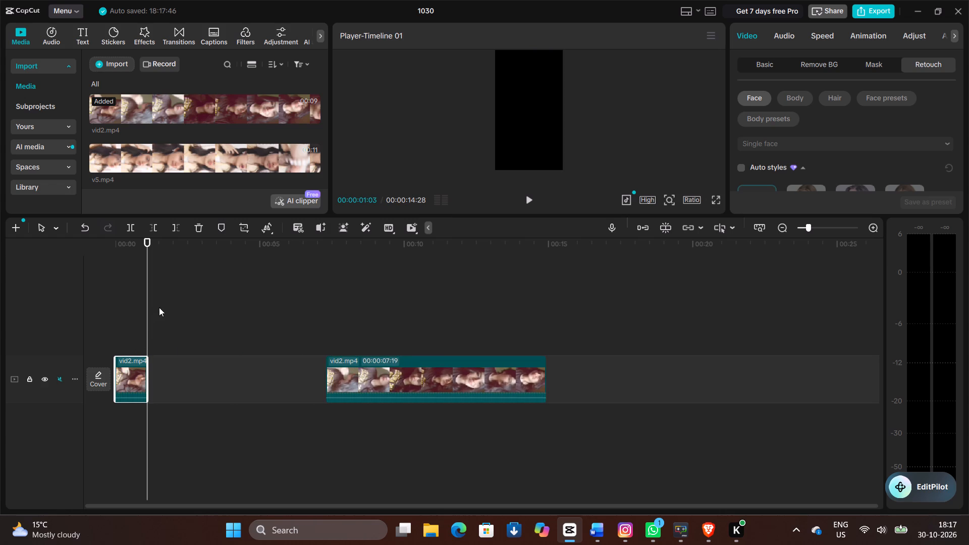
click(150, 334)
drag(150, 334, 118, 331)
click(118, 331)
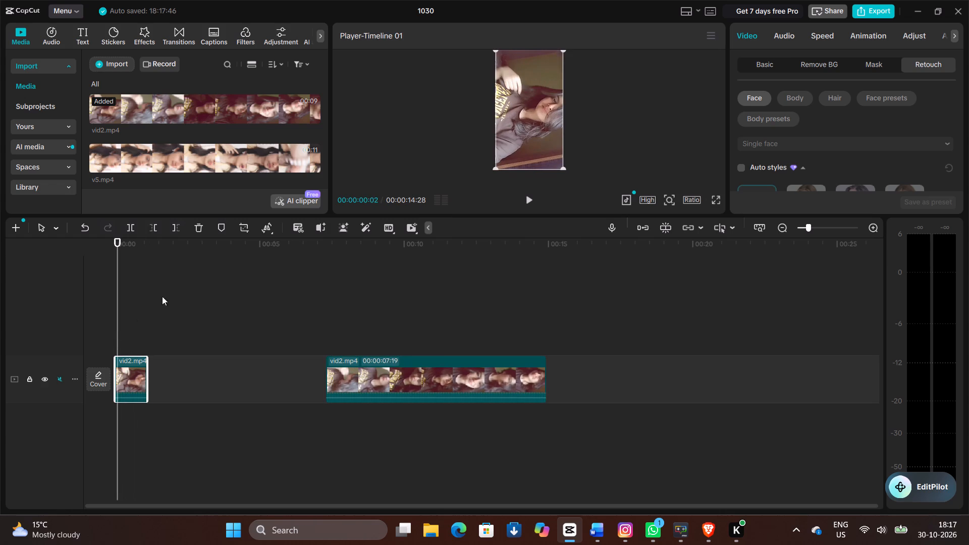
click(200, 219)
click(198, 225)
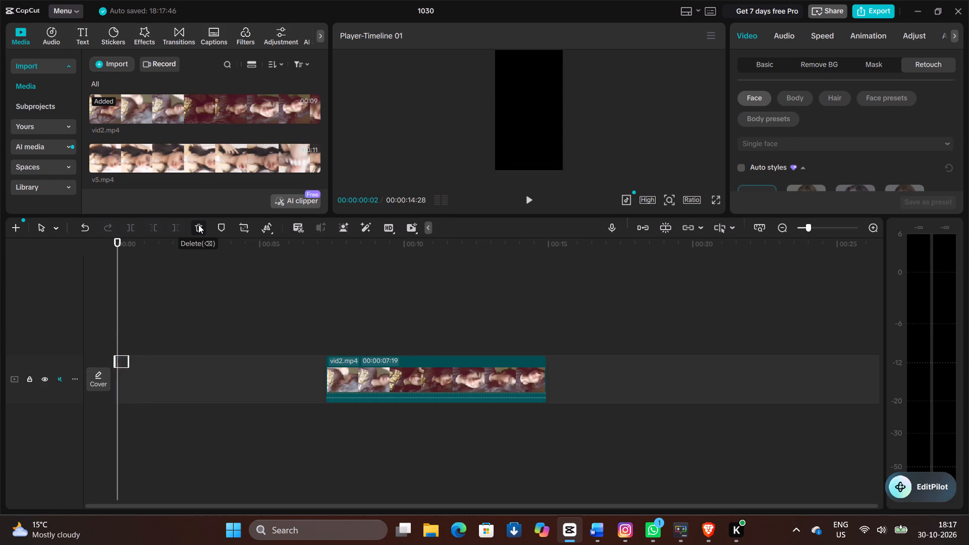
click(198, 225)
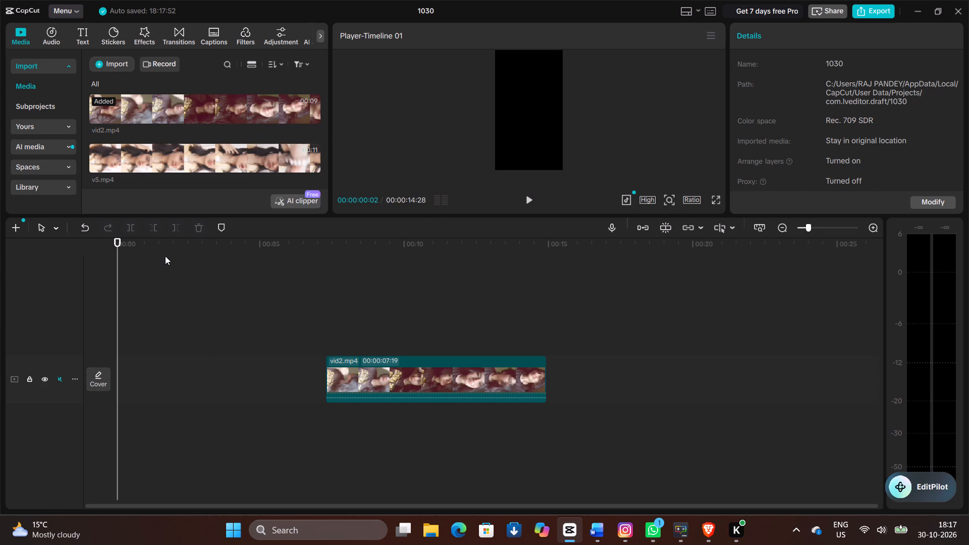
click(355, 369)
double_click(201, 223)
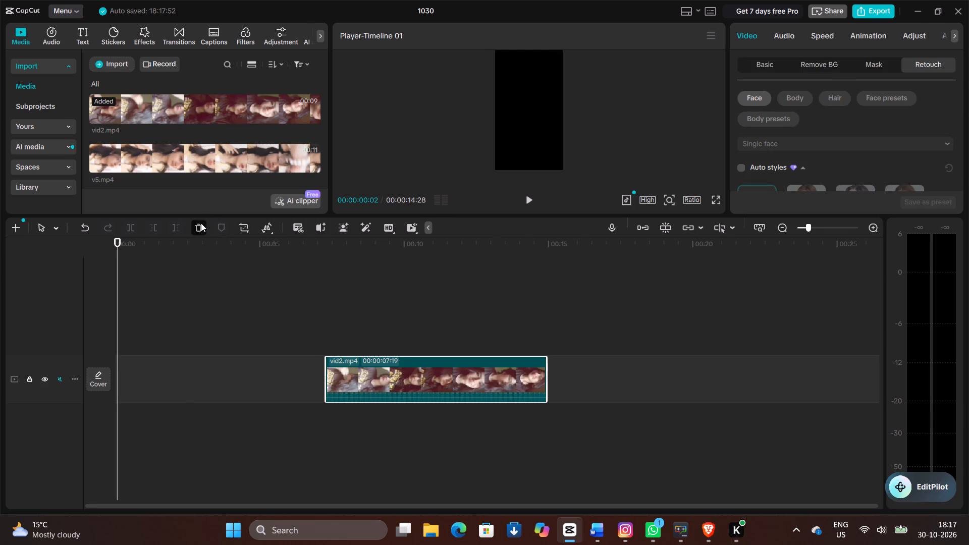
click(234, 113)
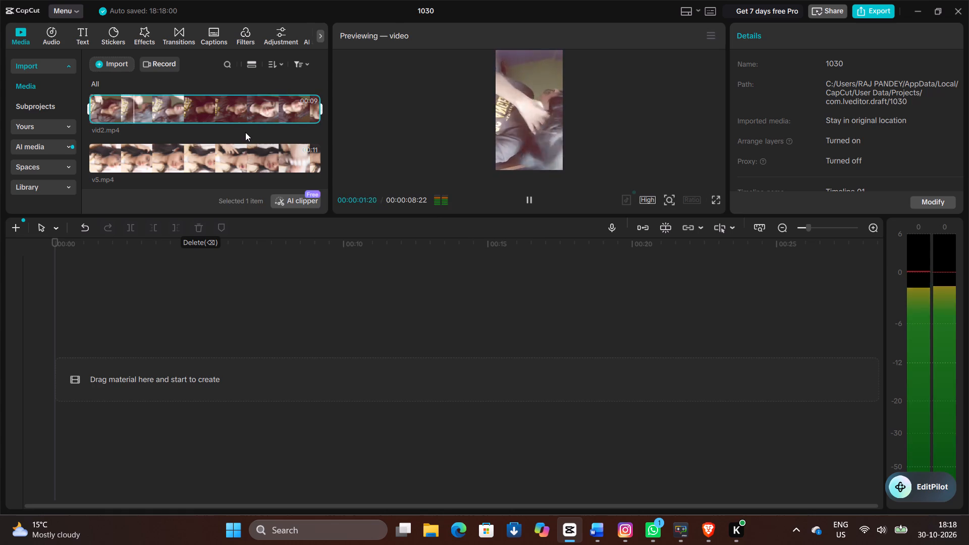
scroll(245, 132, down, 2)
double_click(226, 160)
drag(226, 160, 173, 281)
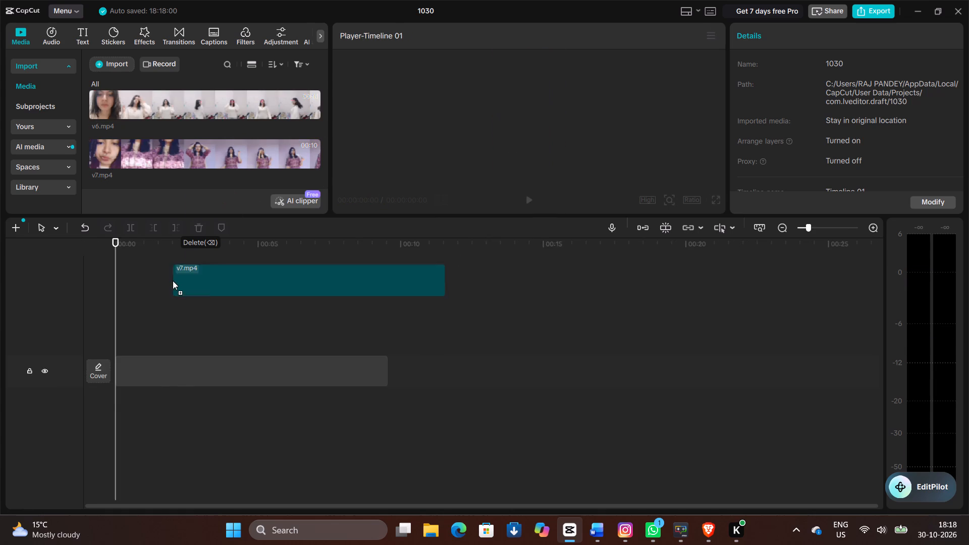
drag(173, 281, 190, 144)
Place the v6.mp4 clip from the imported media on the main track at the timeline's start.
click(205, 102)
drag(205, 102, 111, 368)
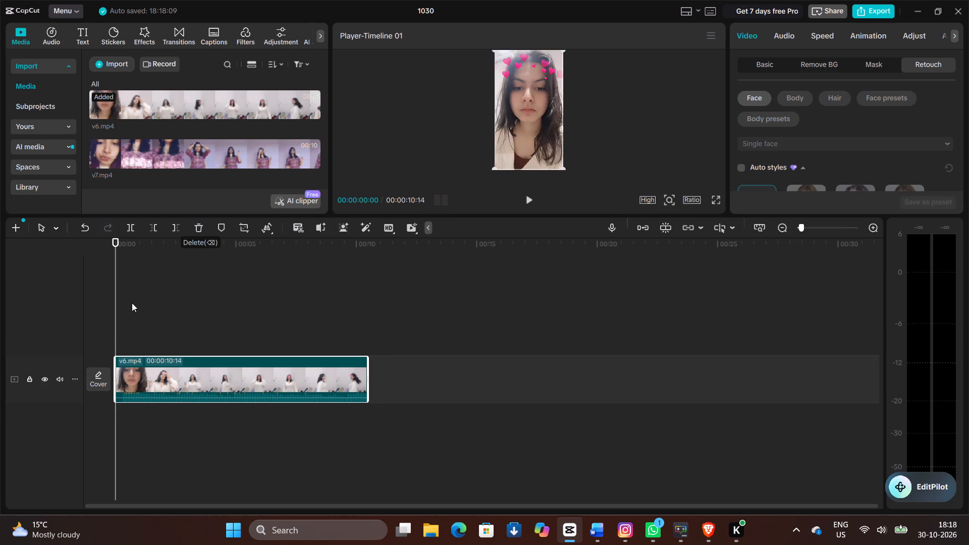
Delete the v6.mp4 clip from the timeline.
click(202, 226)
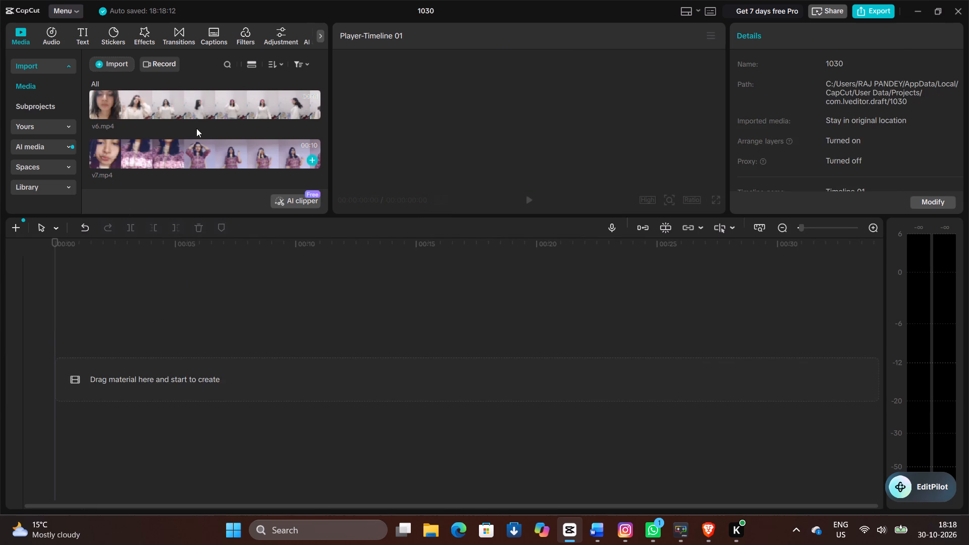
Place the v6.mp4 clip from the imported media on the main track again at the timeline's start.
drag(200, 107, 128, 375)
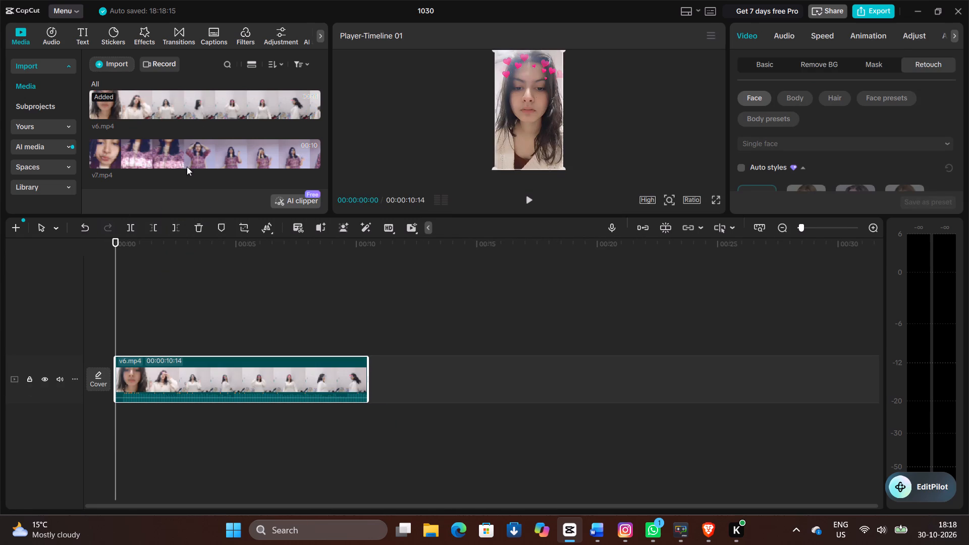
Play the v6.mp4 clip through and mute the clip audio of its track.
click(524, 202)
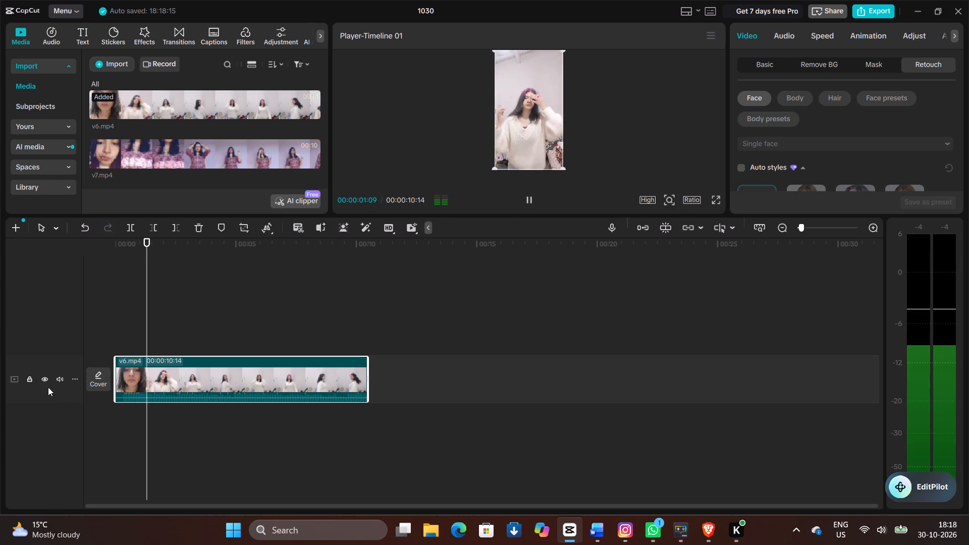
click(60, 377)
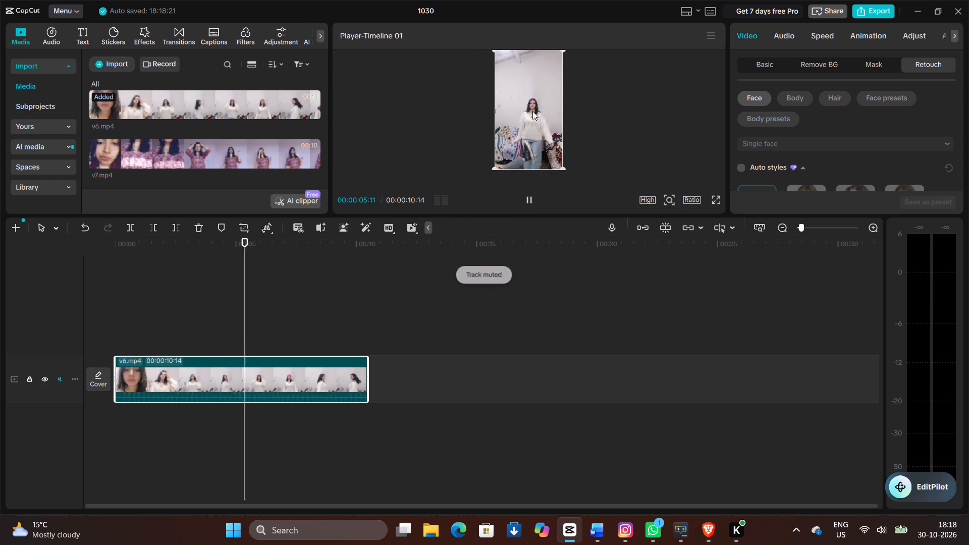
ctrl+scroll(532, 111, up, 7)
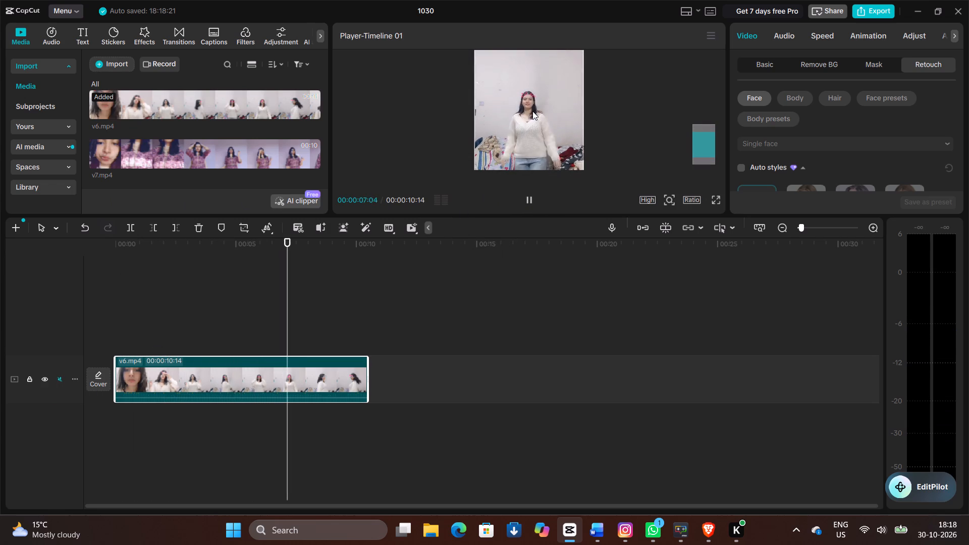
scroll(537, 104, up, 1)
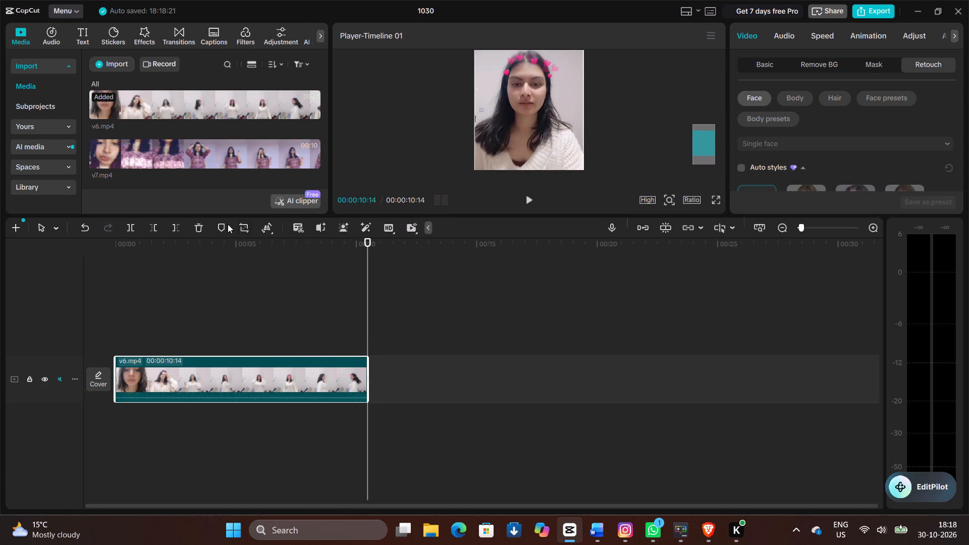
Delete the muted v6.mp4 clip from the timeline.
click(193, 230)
Place the vid2.mp4 clip from the imported media on the main track at the timeline's start.
scroll(205, 129, up, 1)
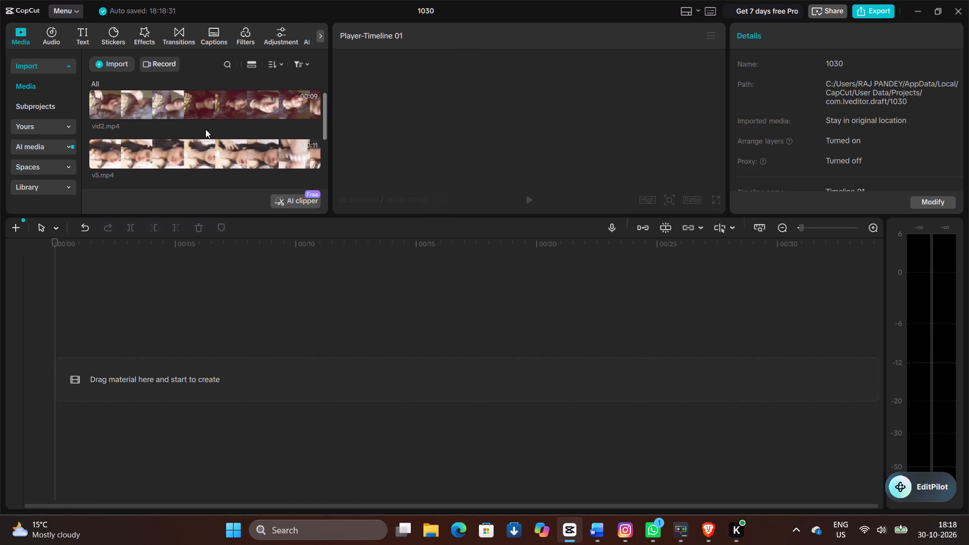
drag(221, 93, 220, 106)
drag(220, 106, 120, 368)
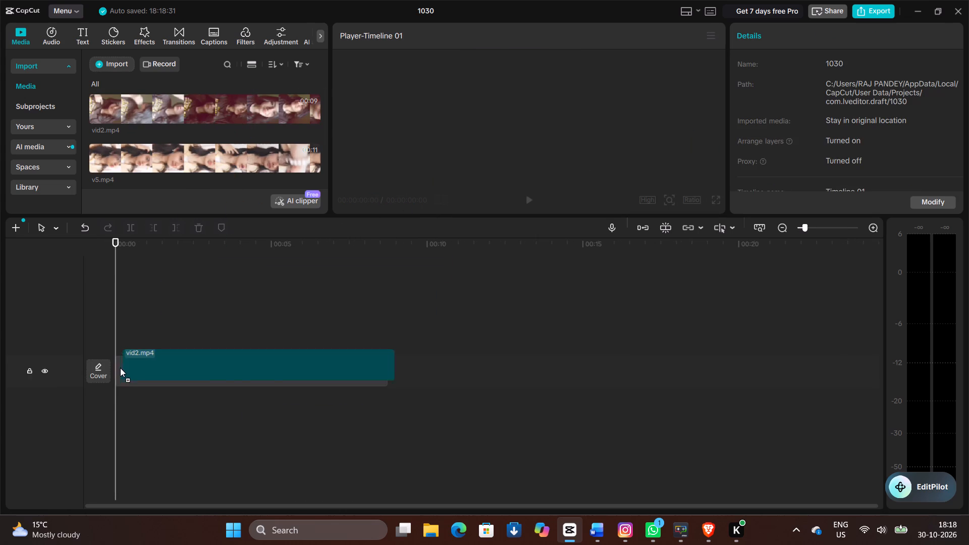
drag(120, 368, 118, 370)
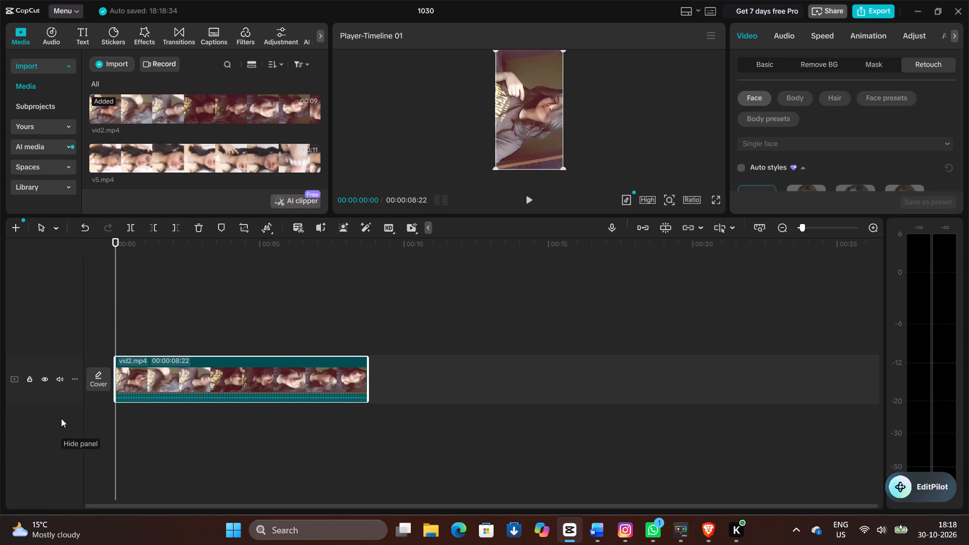
Mute the clip audio of the main track holding vid2.mp4.
click(59, 379)
Play back the vid2.mp4 clip and split it at 00:00:01:06.
click(528, 197)
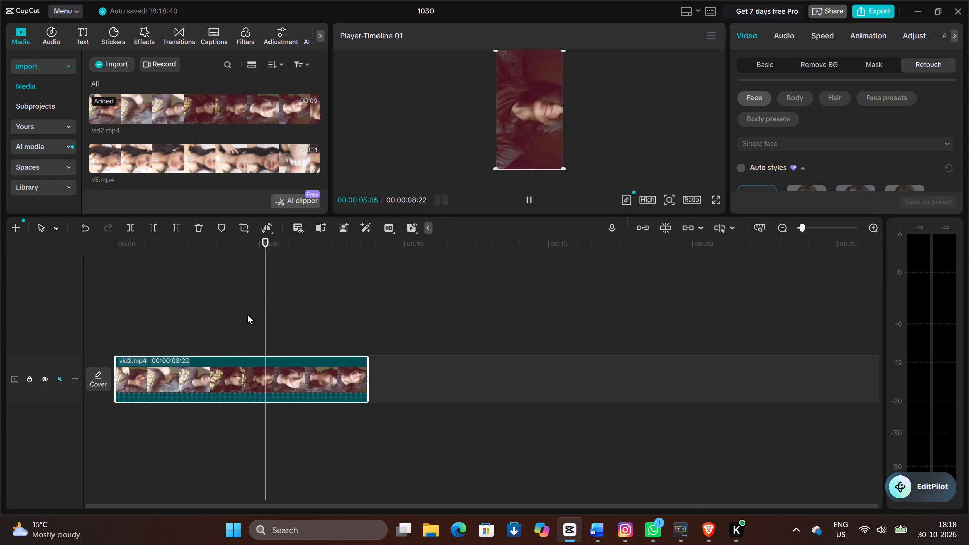
drag(278, 310, 148, 318)
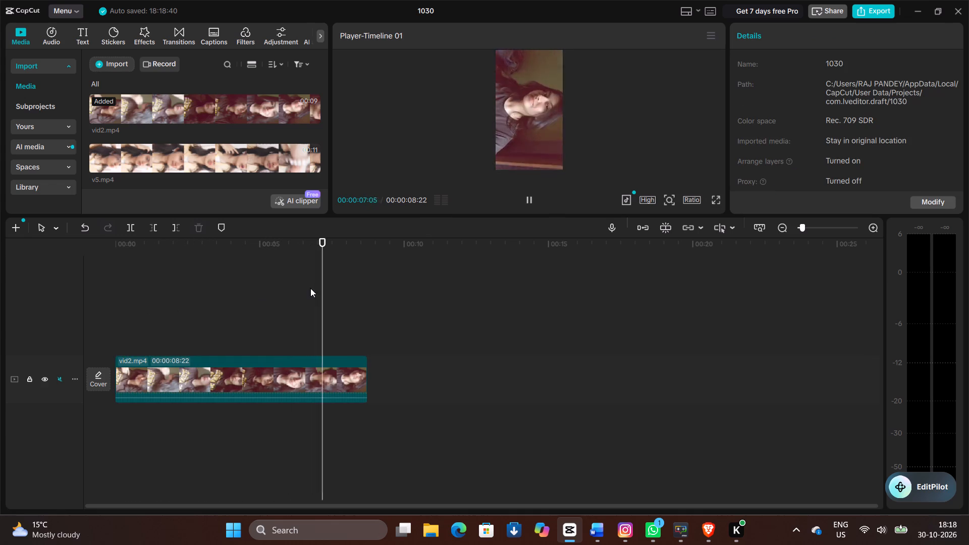
drag(337, 290, 339, 285)
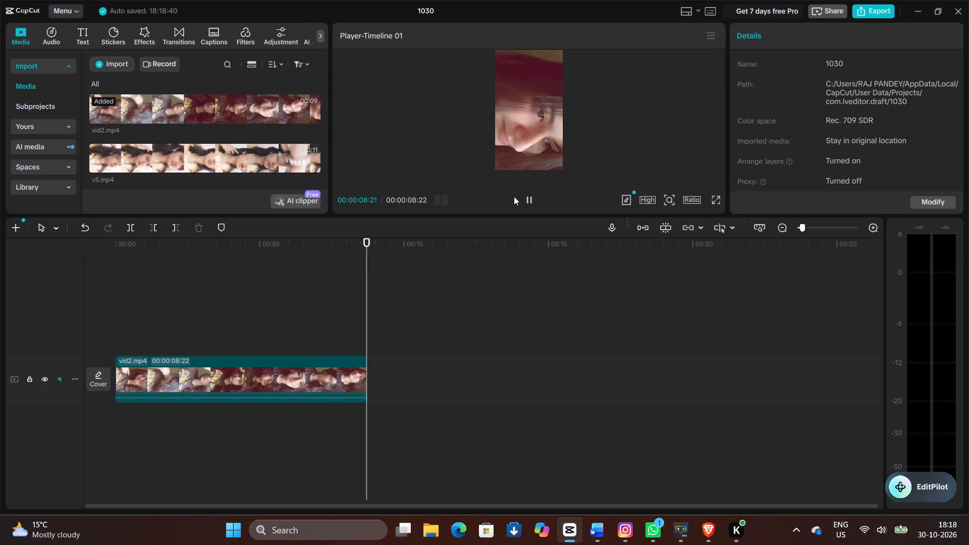
drag(368, 294, 268, 297)
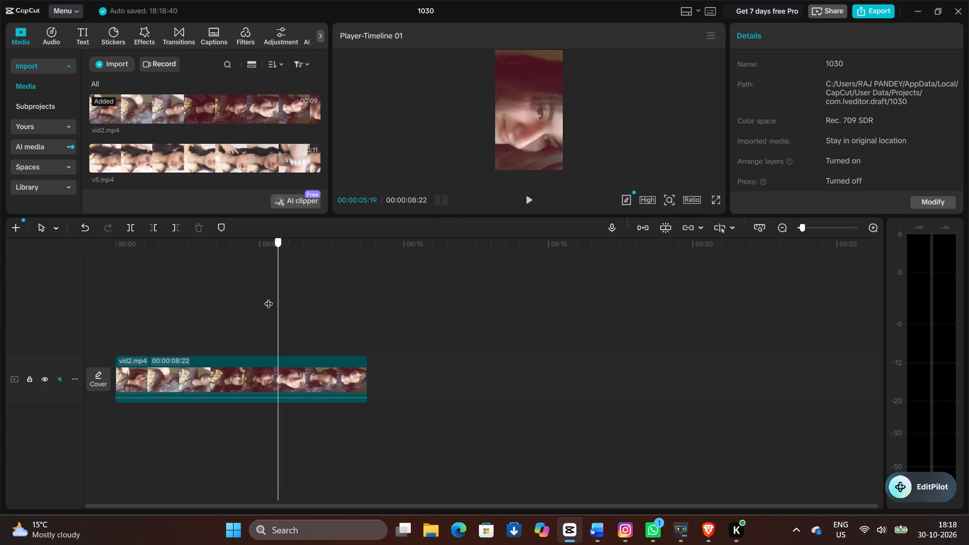
drag(268, 297, 150, 309)
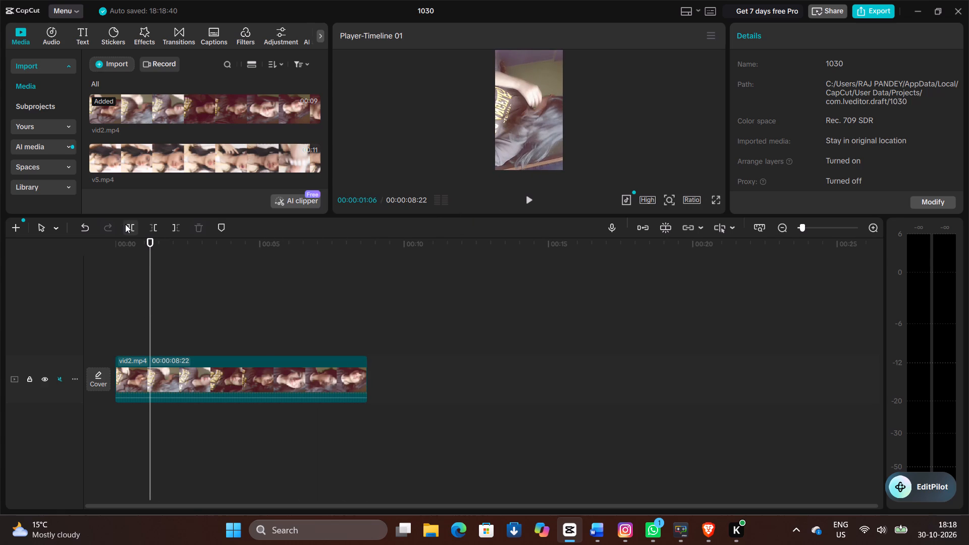
click(125, 224)
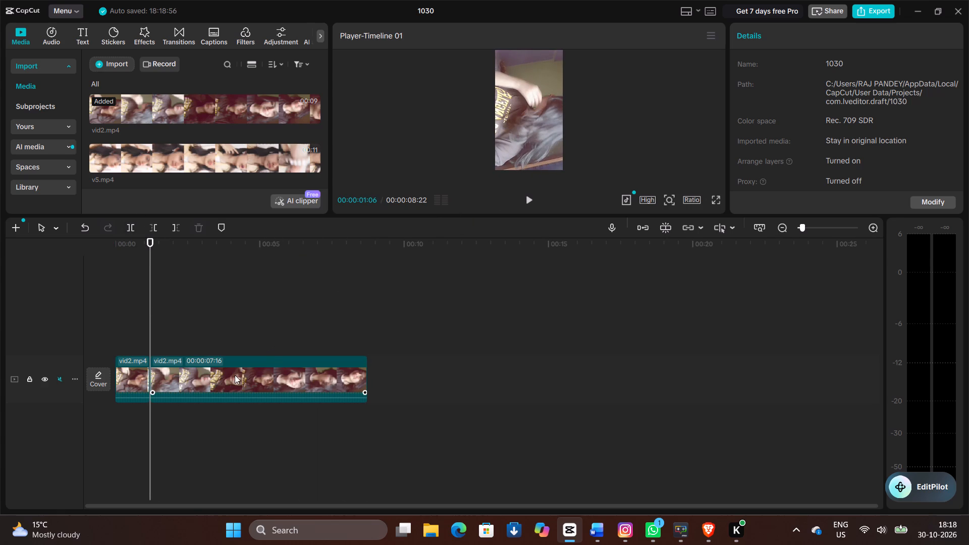
Move the longer second piece of vid2.mp4 along the main track to start at about 5 seconds.
click(235, 375)
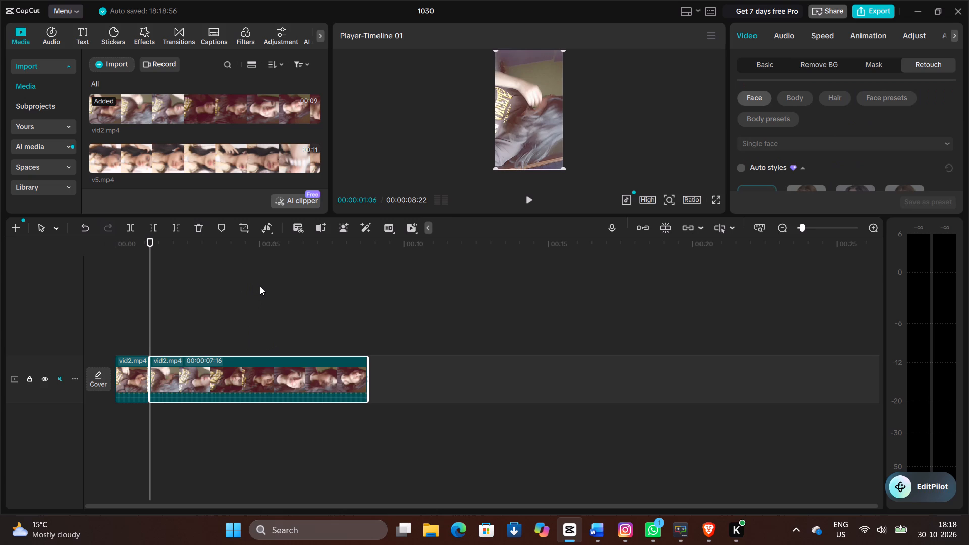
drag(213, 361, 273, 354)
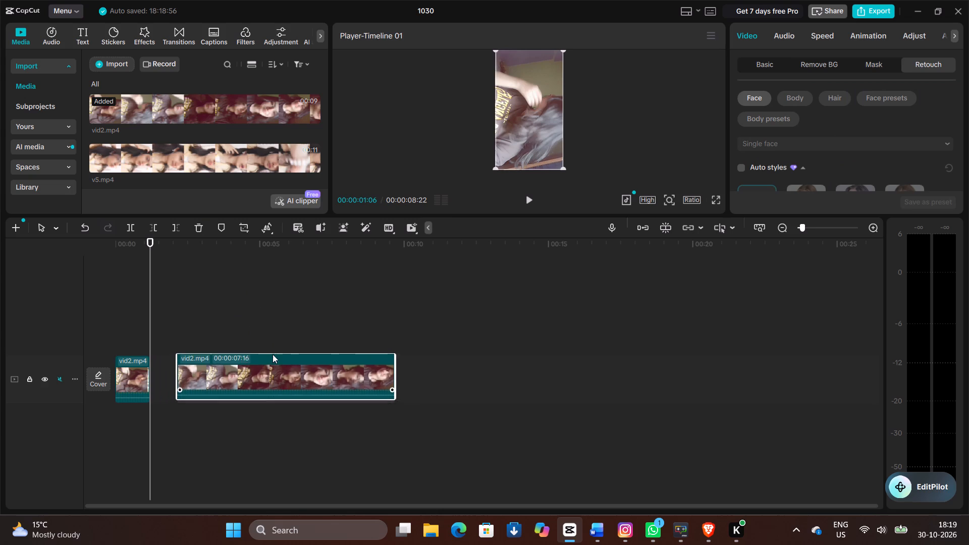
drag(273, 354, 344, 350)
click(344, 350)
drag(344, 350, 338, 369)
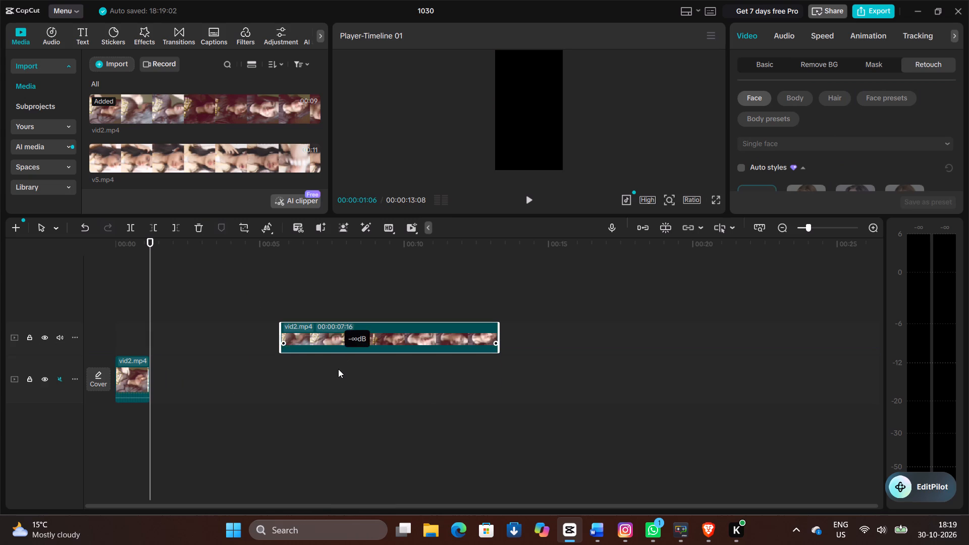
drag(338, 369, 340, 367)
drag(356, 331, 336, 368)
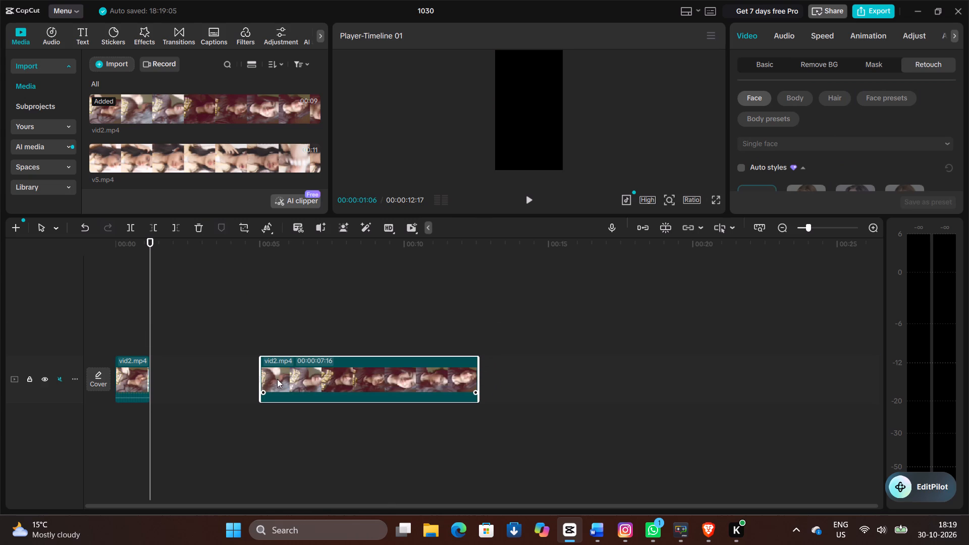
Play back the timeline from the start and place v5.mp4 on a track above, starting where the short vid2.mp4 piece ends.
drag(150, 336, 113, 331)
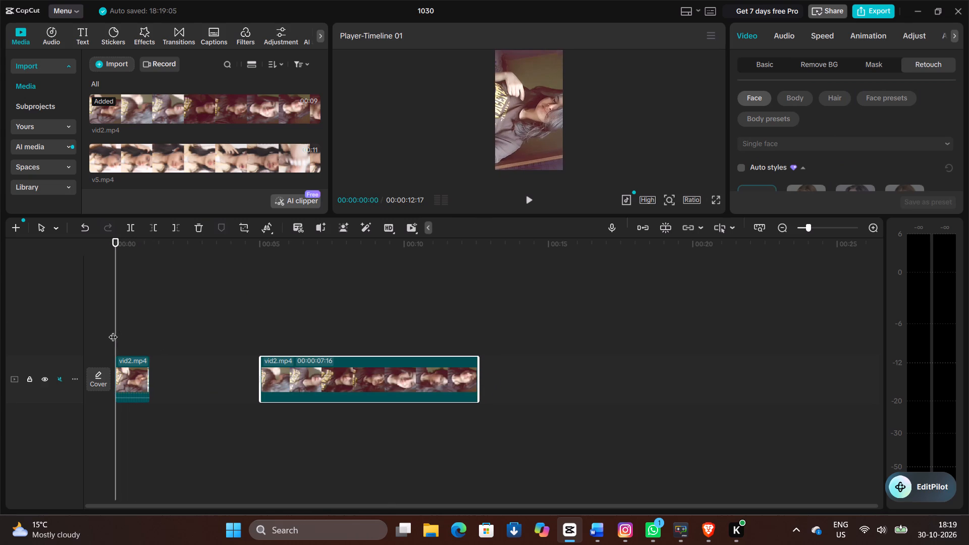
click(529, 195)
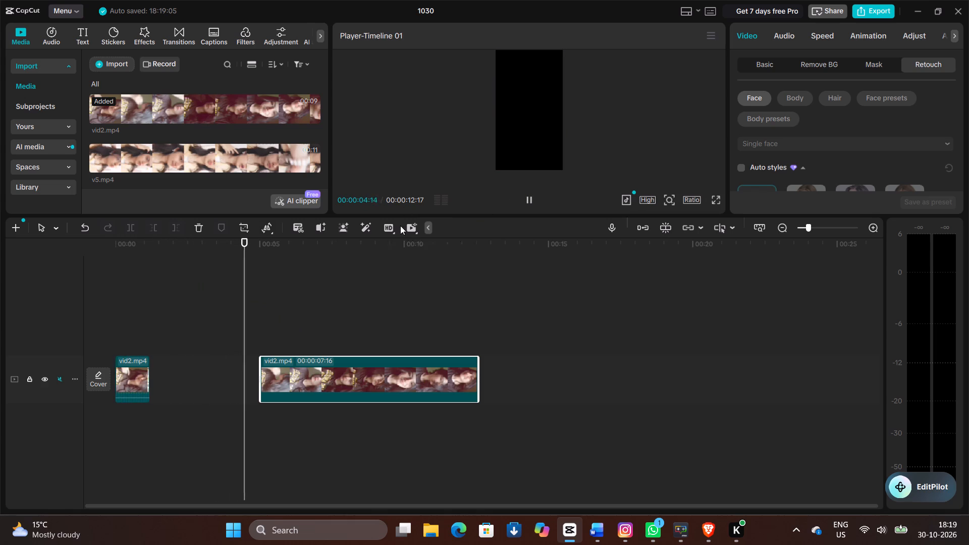
click(230, 154)
drag(230, 154, 134, 340)
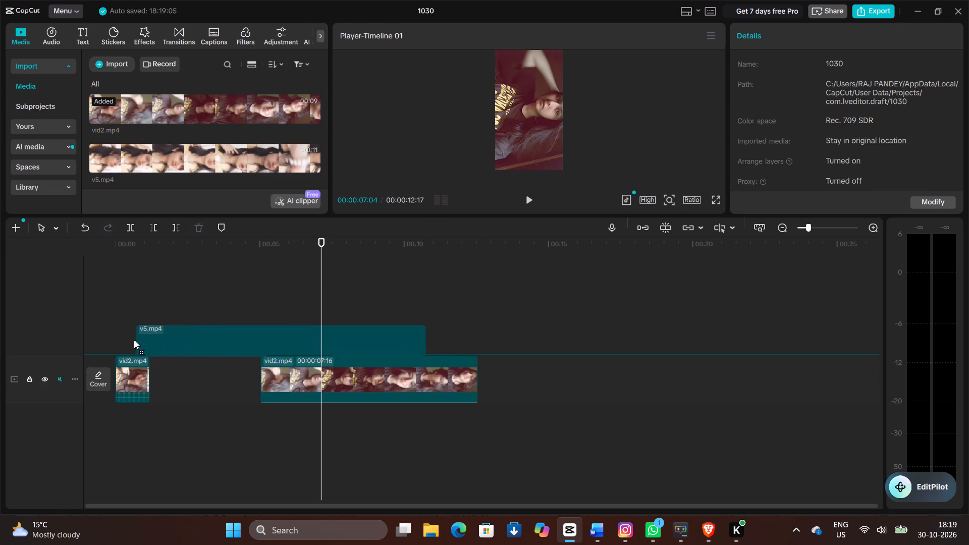
drag(134, 340, 148, 343)
Split the v5.mp4 clip at 00:00:03:23.
drag(321, 270, 186, 280)
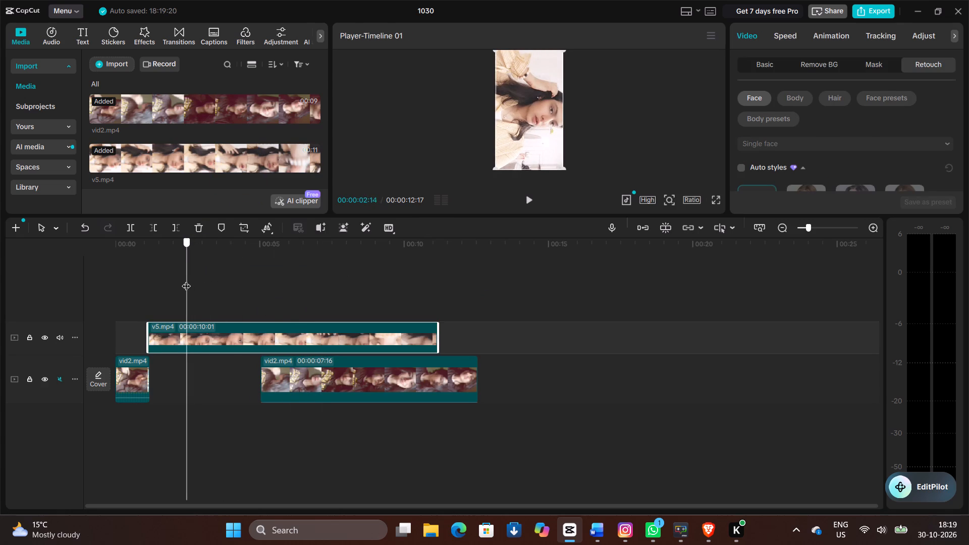
drag(186, 280, 187, 320)
drag(187, 320, 209, 329)
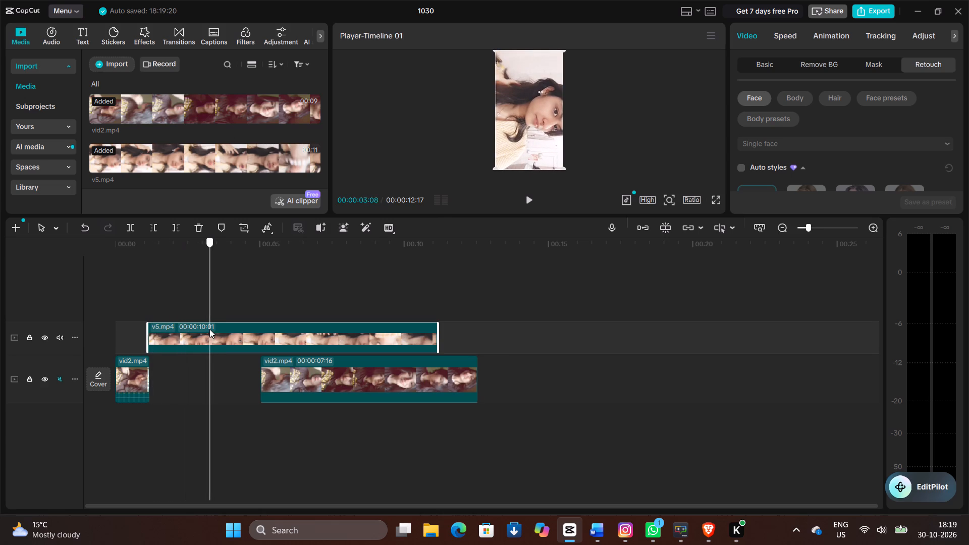
drag(209, 329, 227, 328)
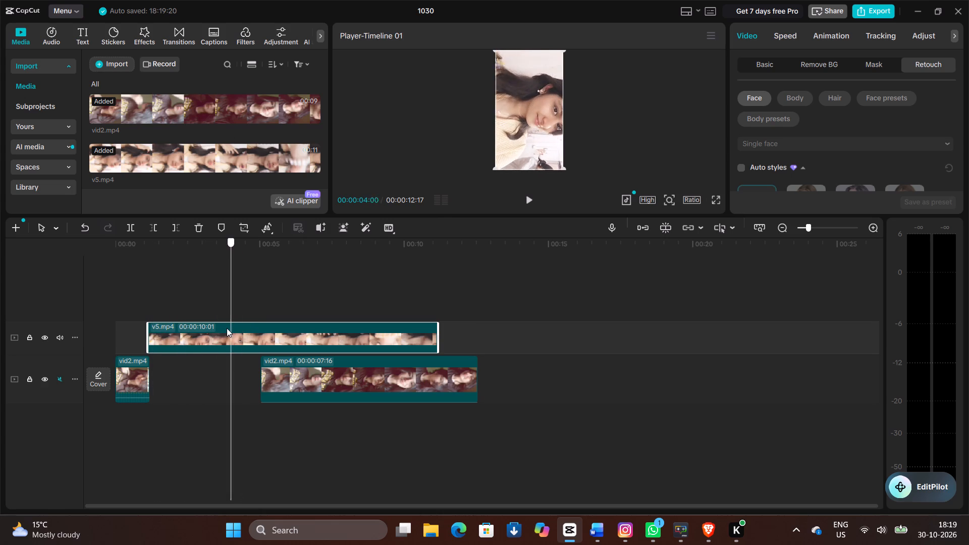
drag(227, 328, 225, 330)
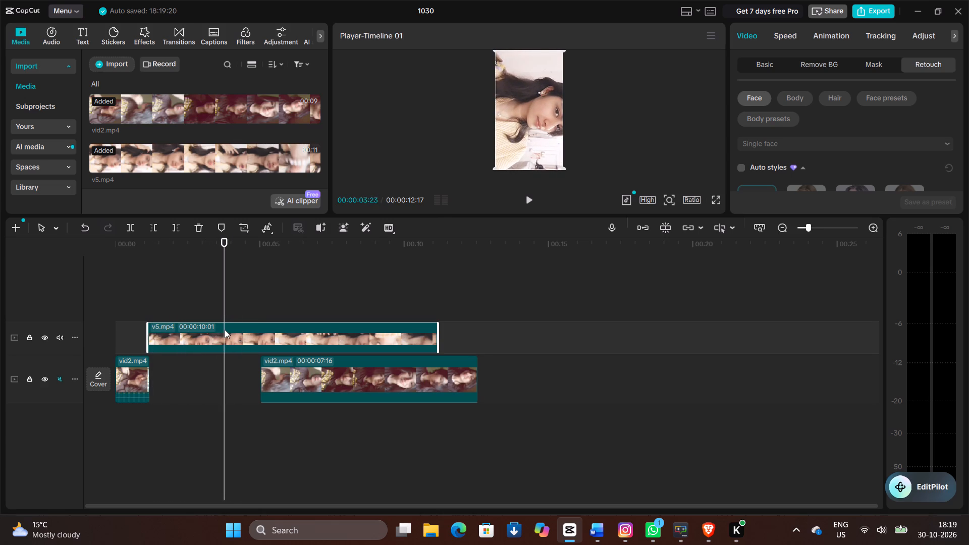
click(130, 230)
Separate the two v5.mp4 pieces, placing the short opening one on the main track right after the short vid2.mp4 piece.
drag(326, 332, 342, 317)
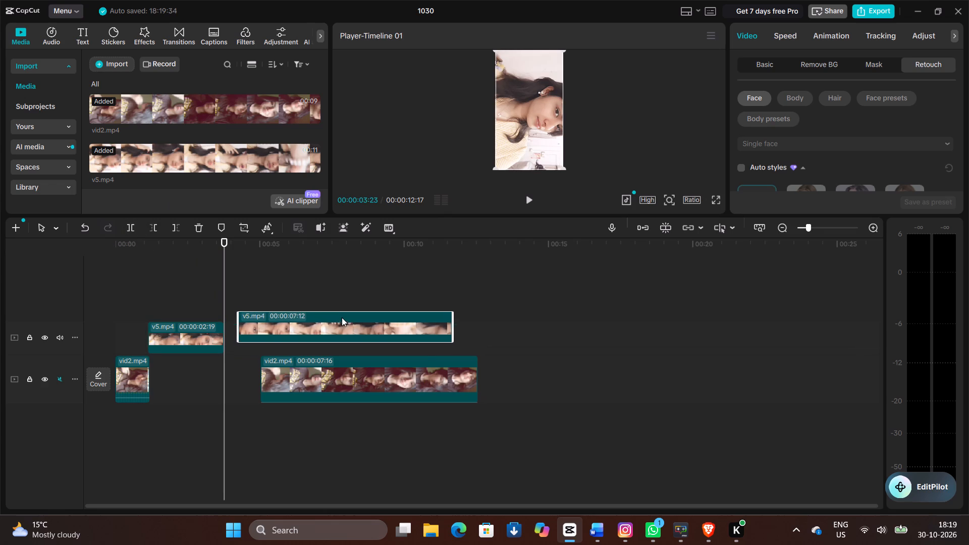
drag(342, 317, 342, 308)
drag(193, 336, 193, 363)
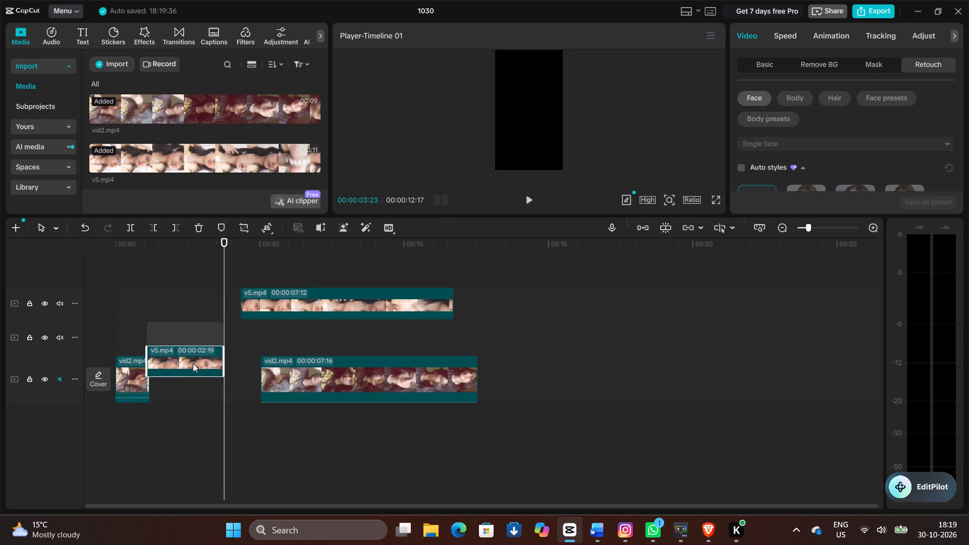
drag(193, 363, 197, 375)
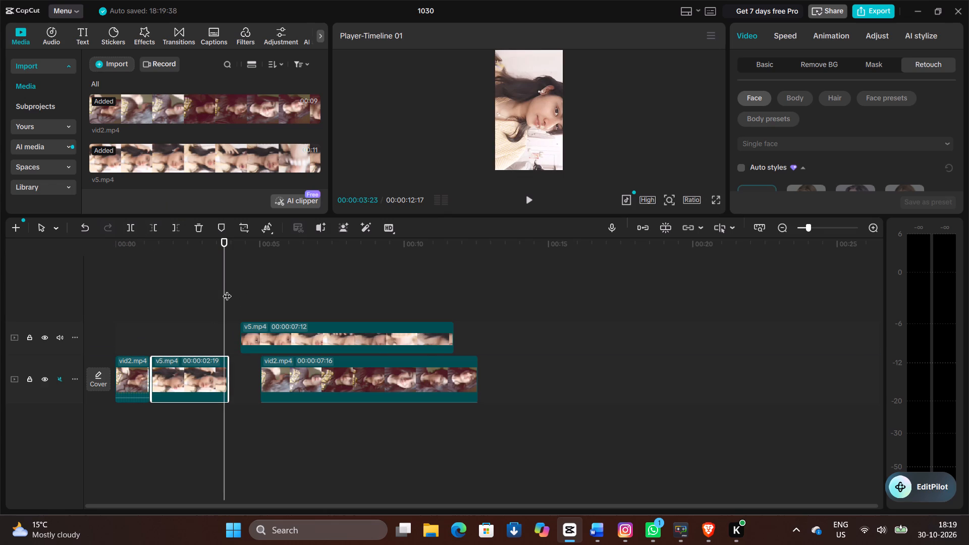
Play back the sequence from the start and lift the long vid2.mp4 piece onto a new track above the v5.mp4 remainder.
drag(222, 291, 101, 302)
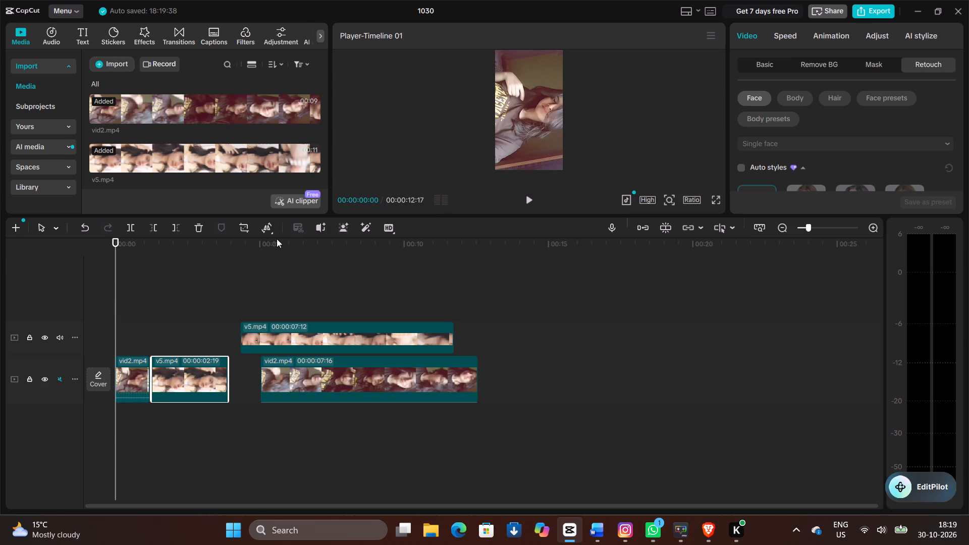
click(529, 196)
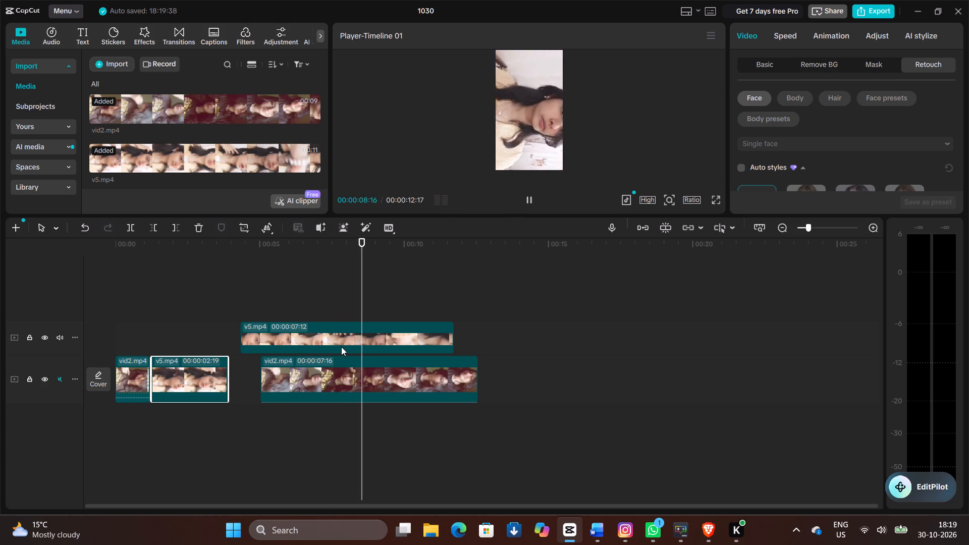
drag(372, 365, 375, 306)
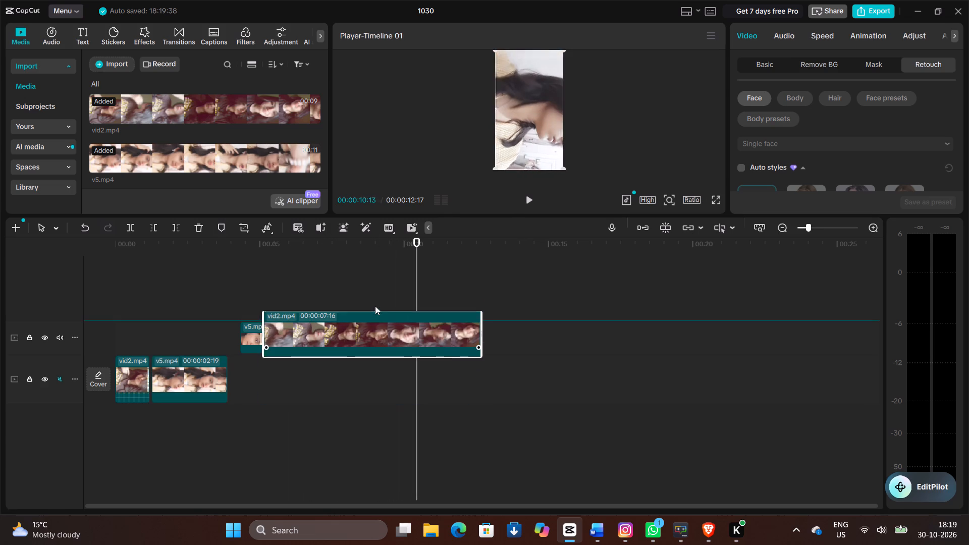
drag(375, 306, 377, 289)
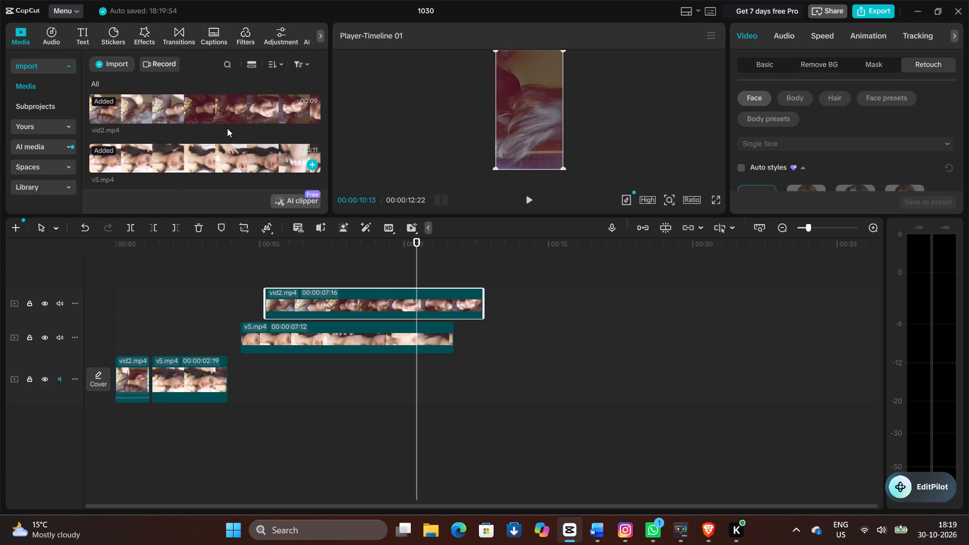
Place v6.mp4 from the imported media on the main track at about 4.4 seconds, after the short v5.mp4 piece.
scroll(227, 128, down, 2)
click(217, 106)
drag(217, 106, 242, 388)
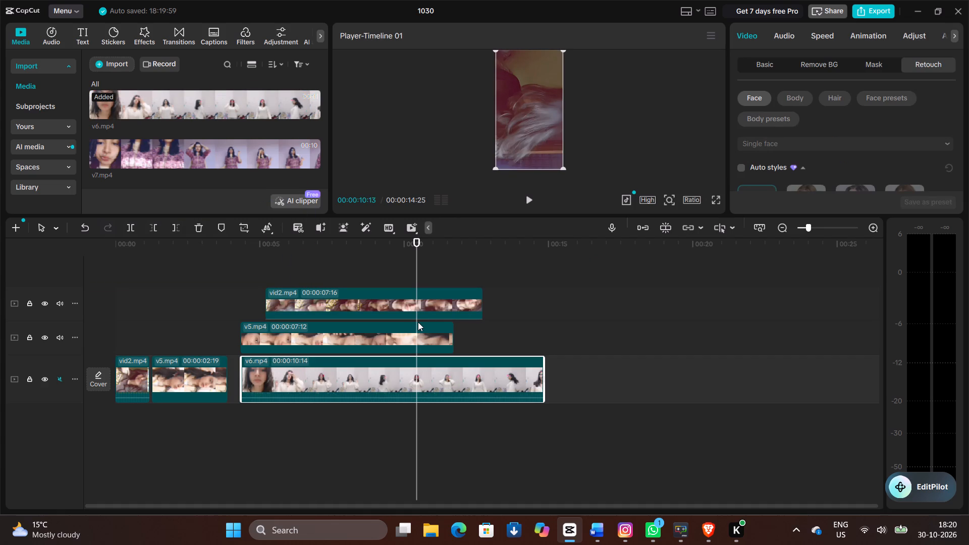
Move the leftover v5.mp4 and vid2.mp4 pieces along the upper tracks to start at about 11.5 and 12 seconds.
drag(414, 336, 543, 298)
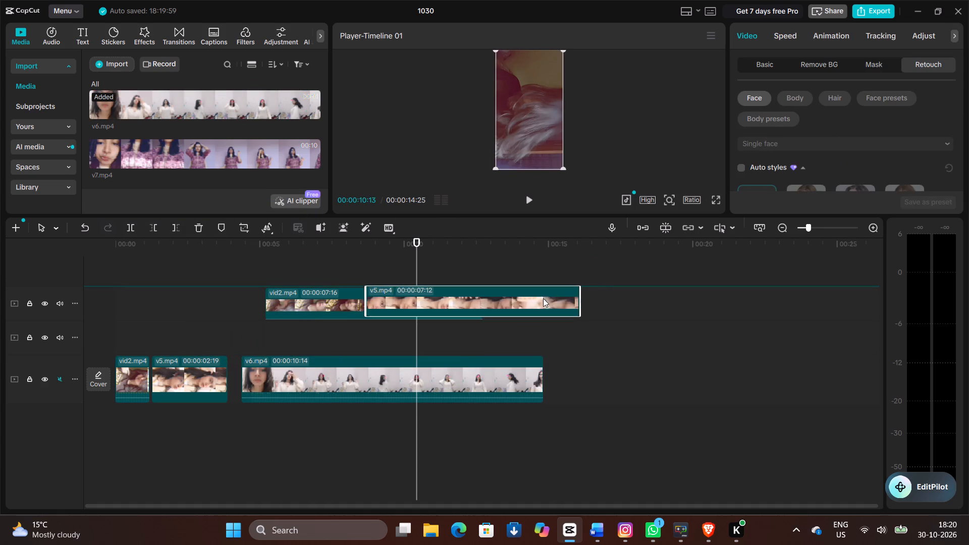
drag(543, 298, 621, 299)
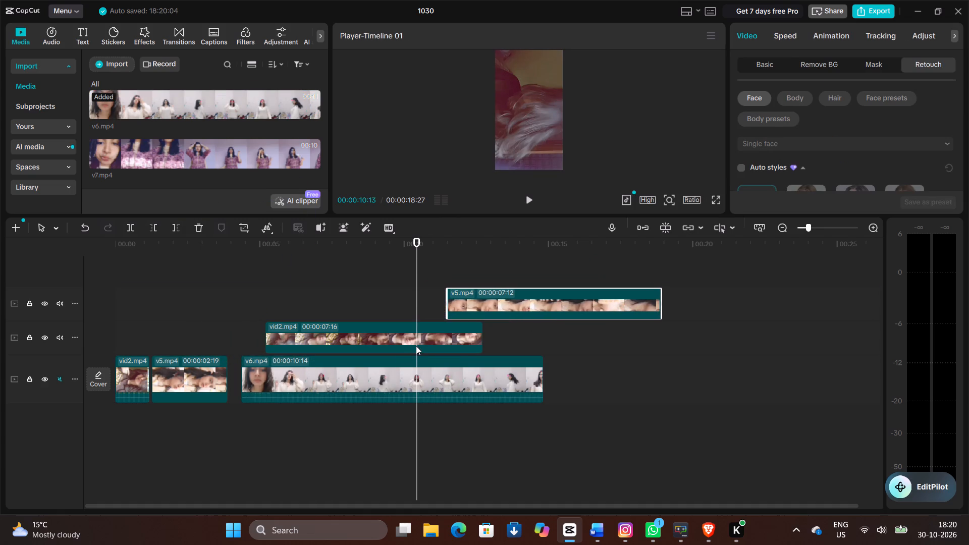
drag(417, 345, 554, 320)
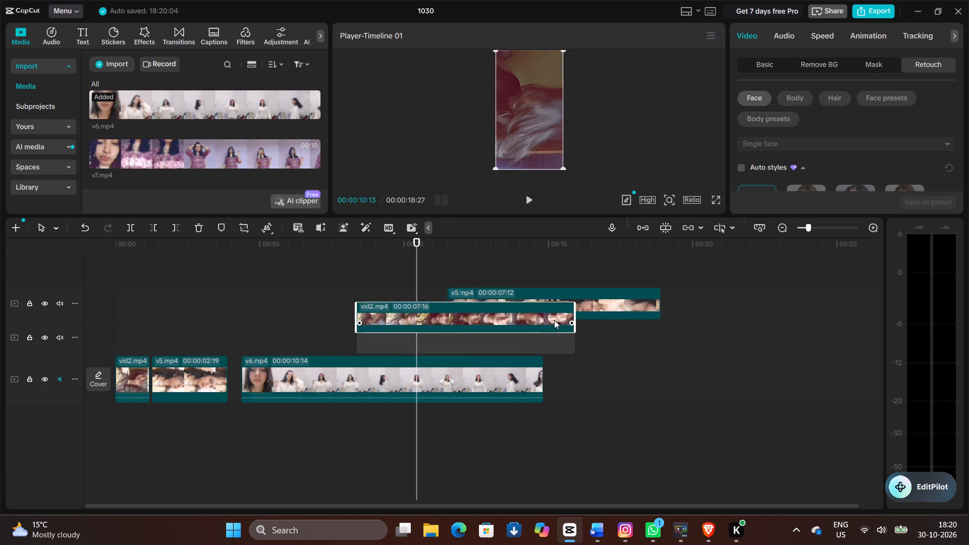
drag(554, 320, 616, 287)
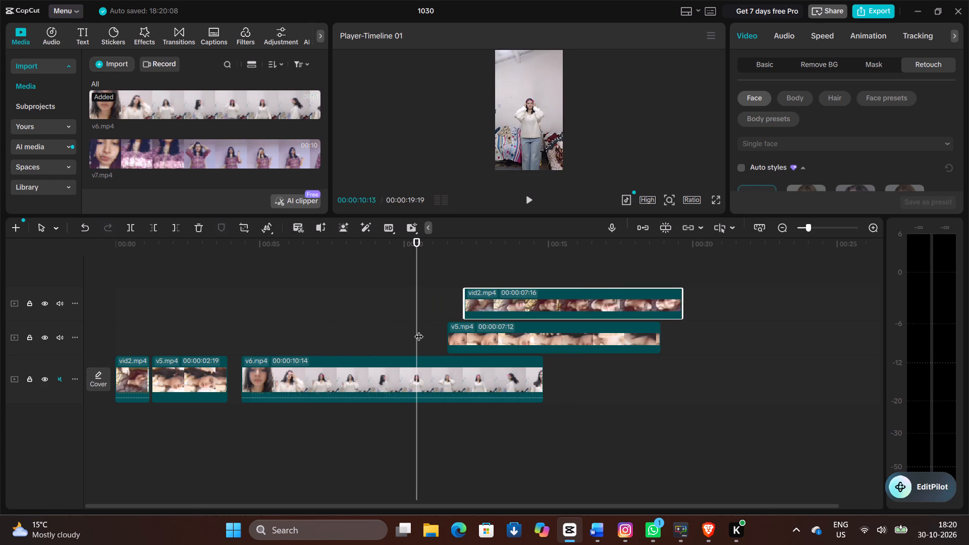
Scrub through v6.mp4 on the main track and split it at 00:00:07:02.
drag(417, 330, 287, 368)
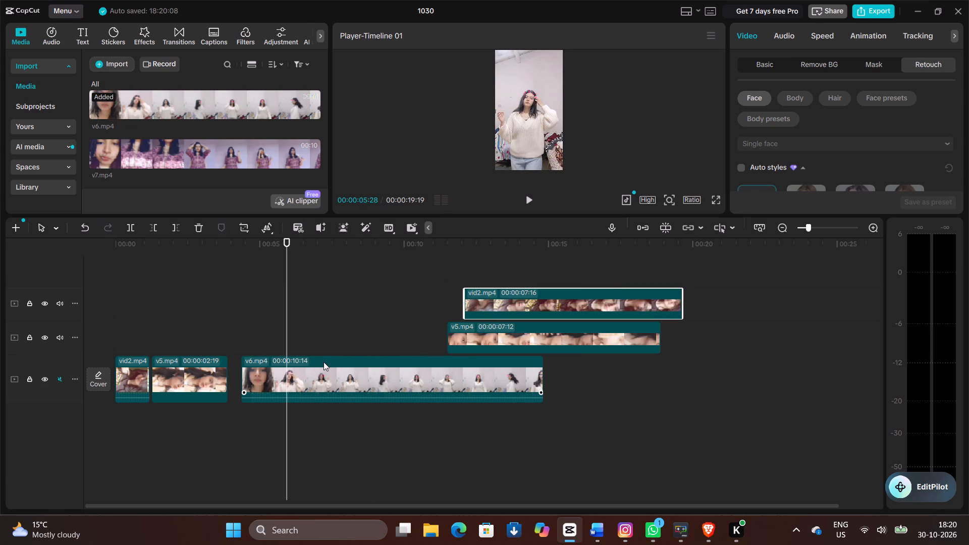
drag(288, 342, 409, 324)
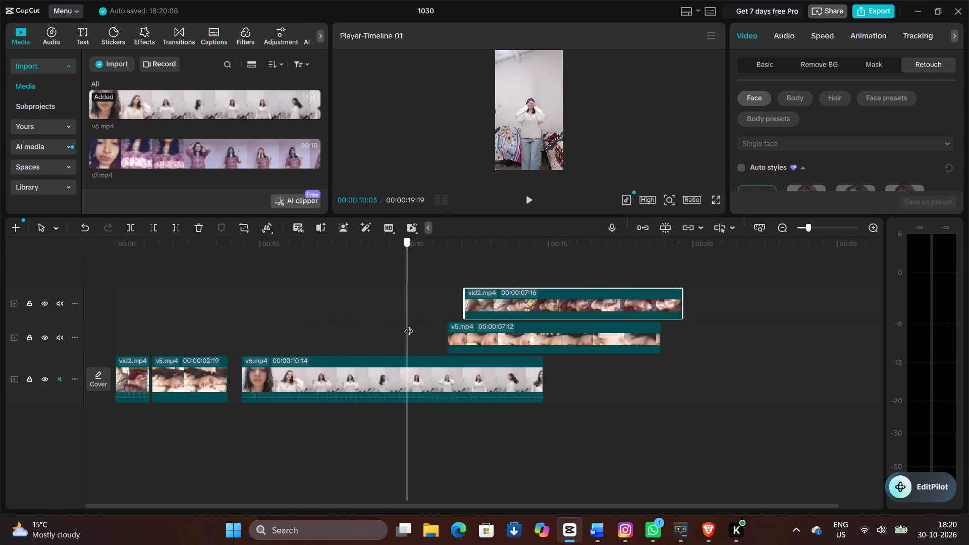
drag(409, 324, 366, 358)
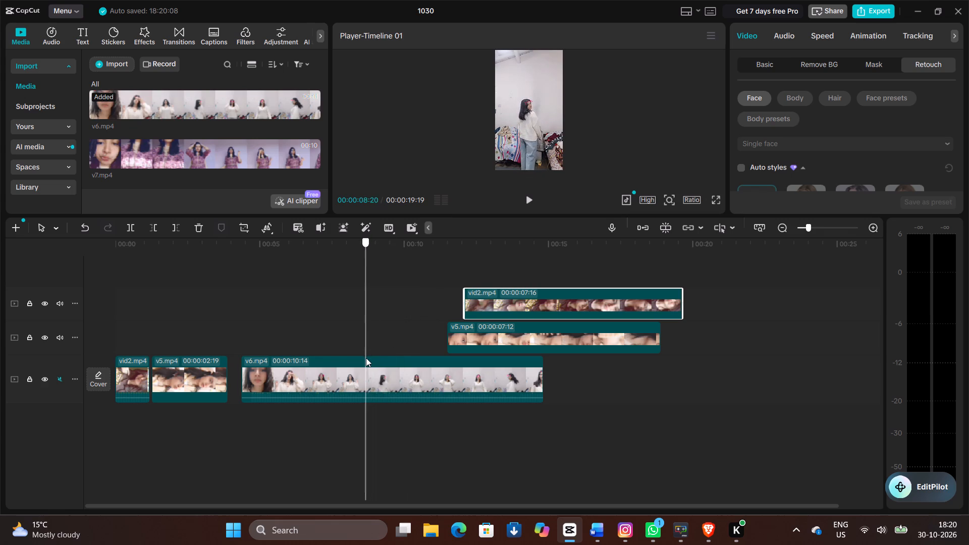
drag(366, 358, 344, 371)
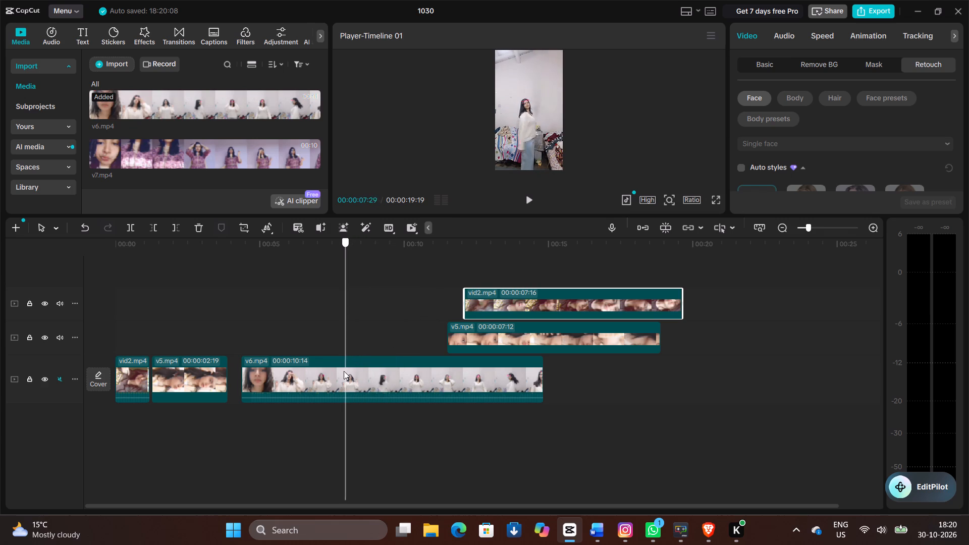
drag(344, 371, 306, 425)
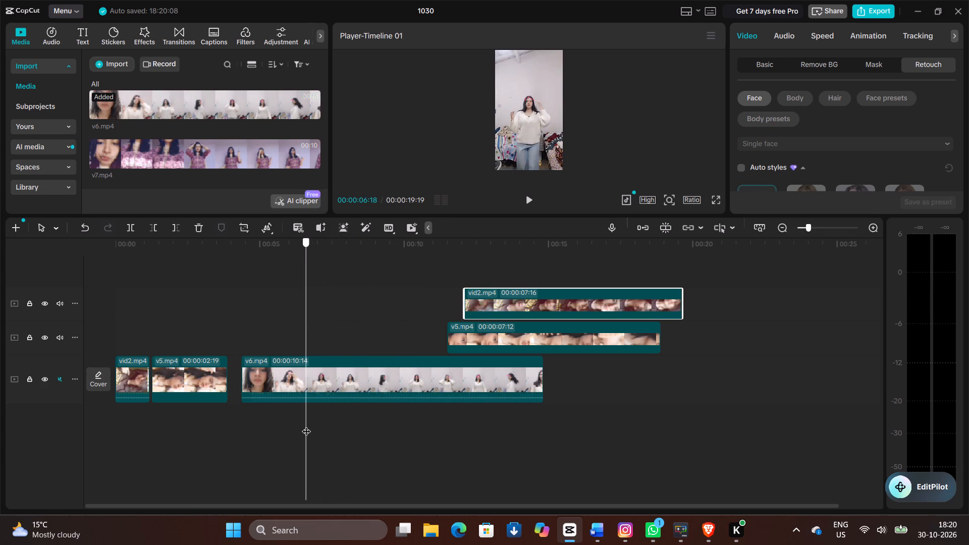
drag(306, 425, 319, 419)
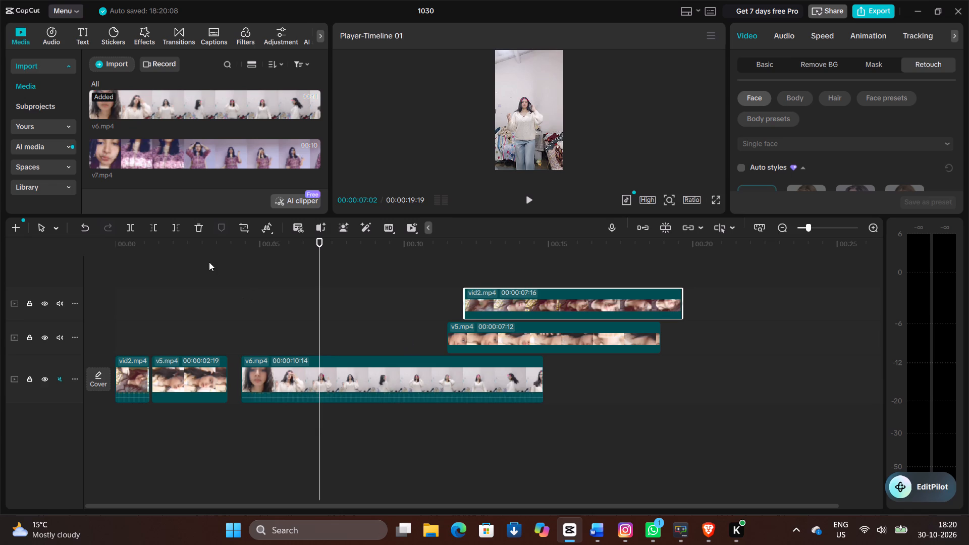
click(135, 228)
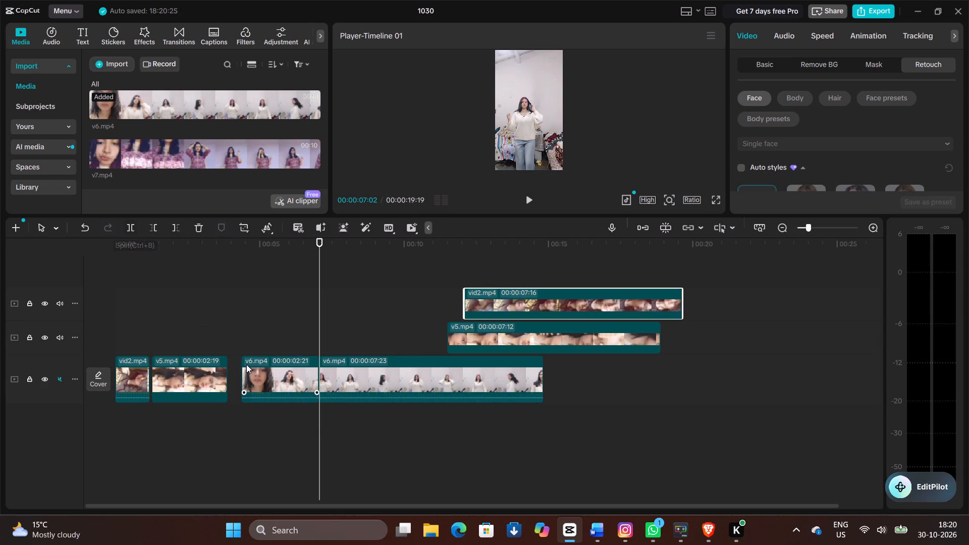
Delete the opening piece of v6.mp4 and move the remaining piece back to start at about 4.4 seconds.
click(264, 364)
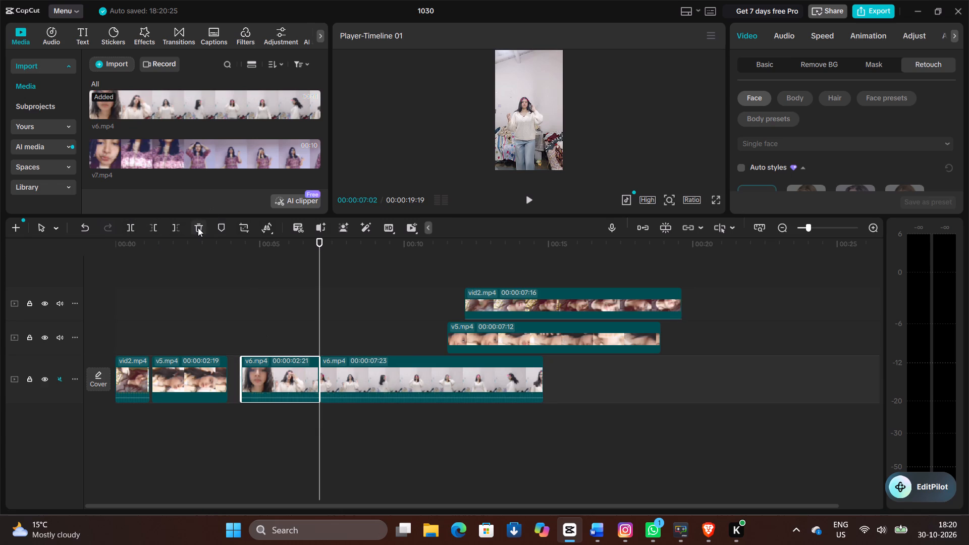
click(198, 228)
drag(393, 367, 332, 371)
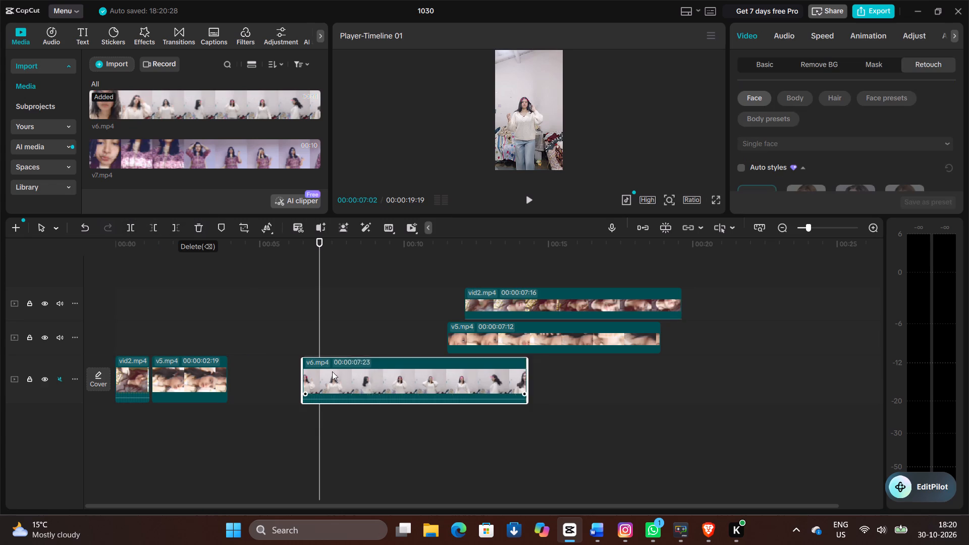
drag(332, 371, 316, 367)
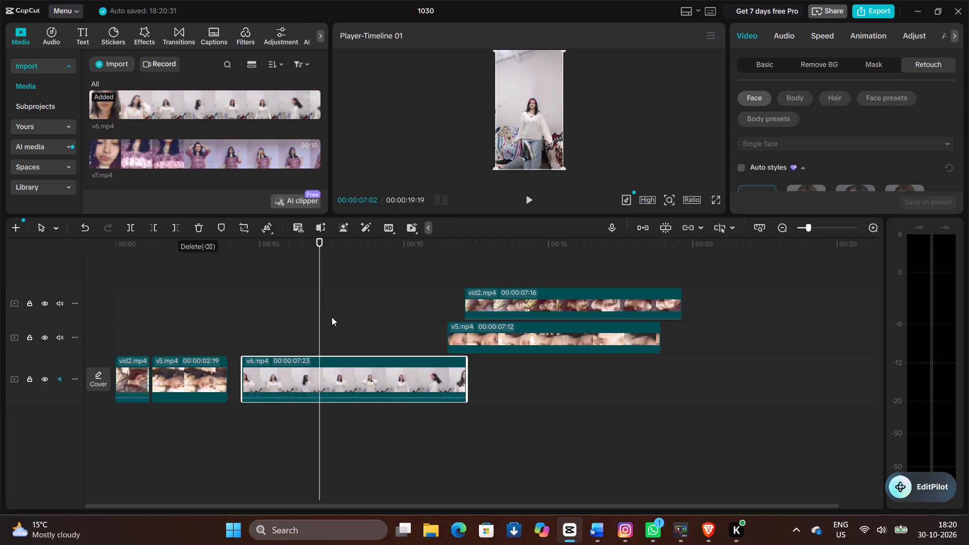
Scrub through the v6.mp4 piece on the main track and split it at 00:00:06:21.
drag(320, 321, 284, 326)
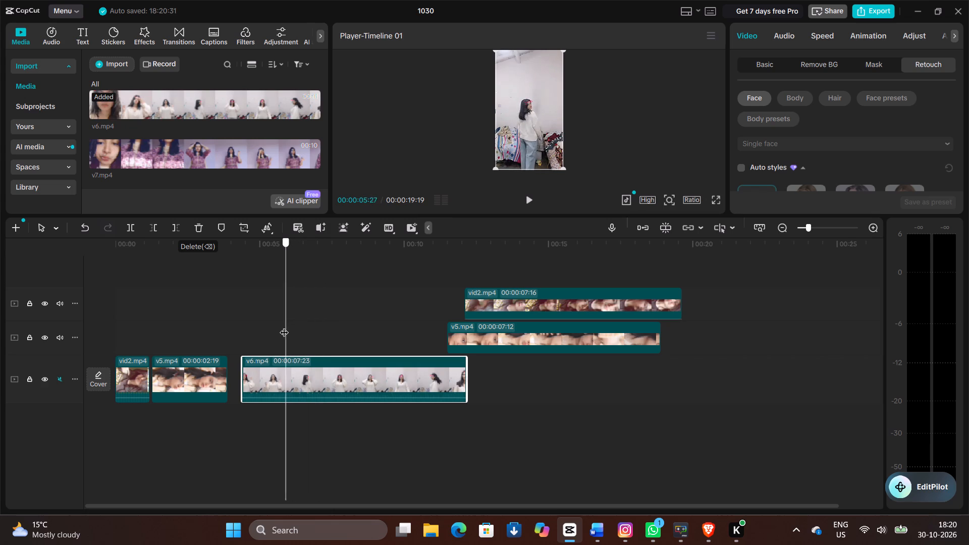
drag(284, 326, 298, 325)
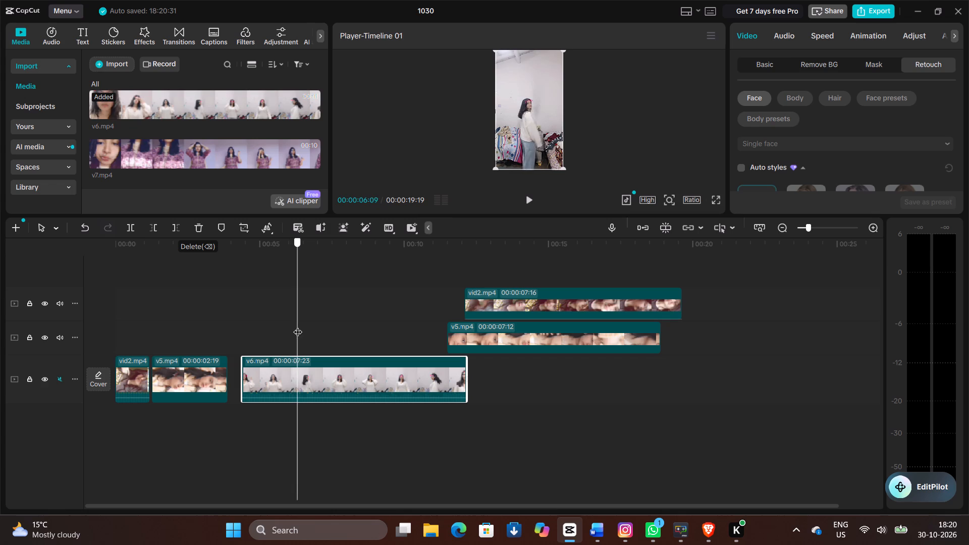
drag(298, 325, 312, 315)
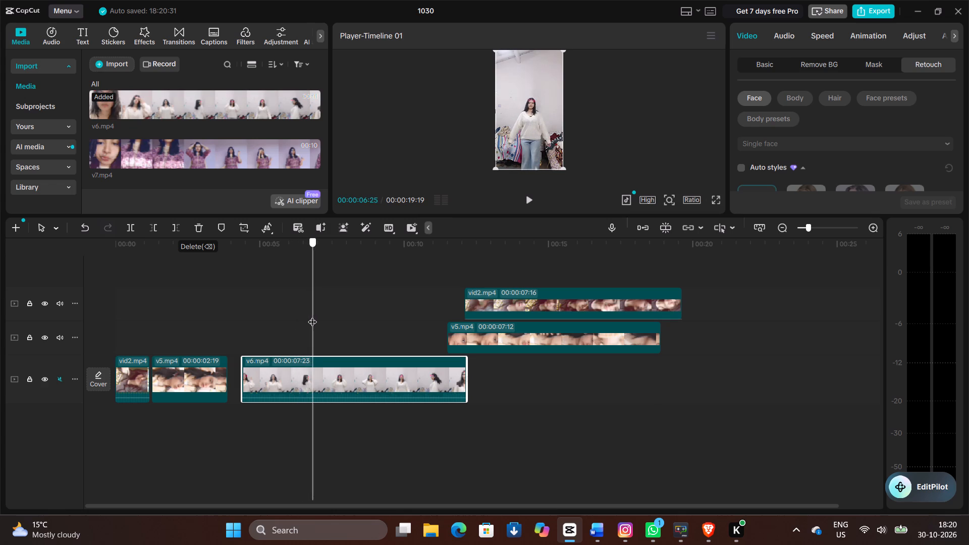
drag(312, 315, 308, 317)
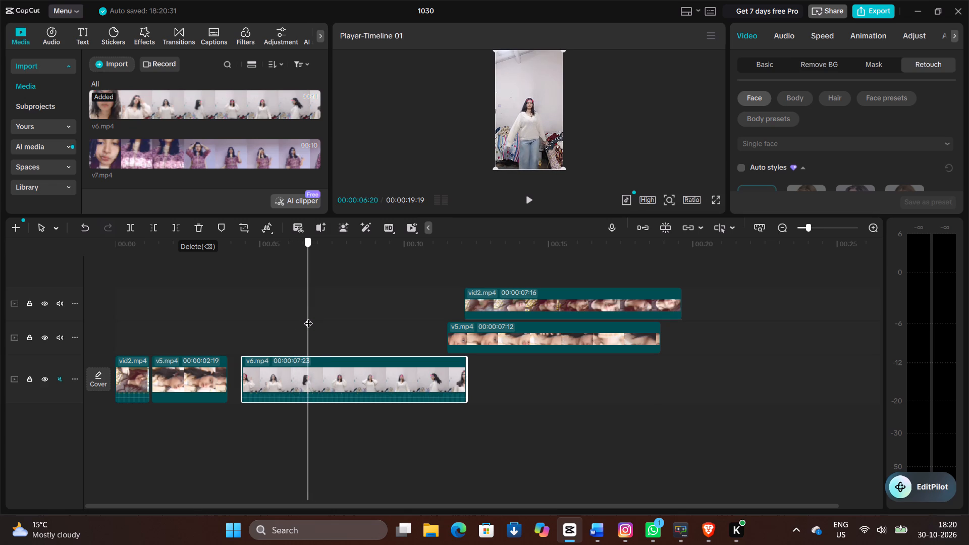
drag(308, 317, 309, 317)
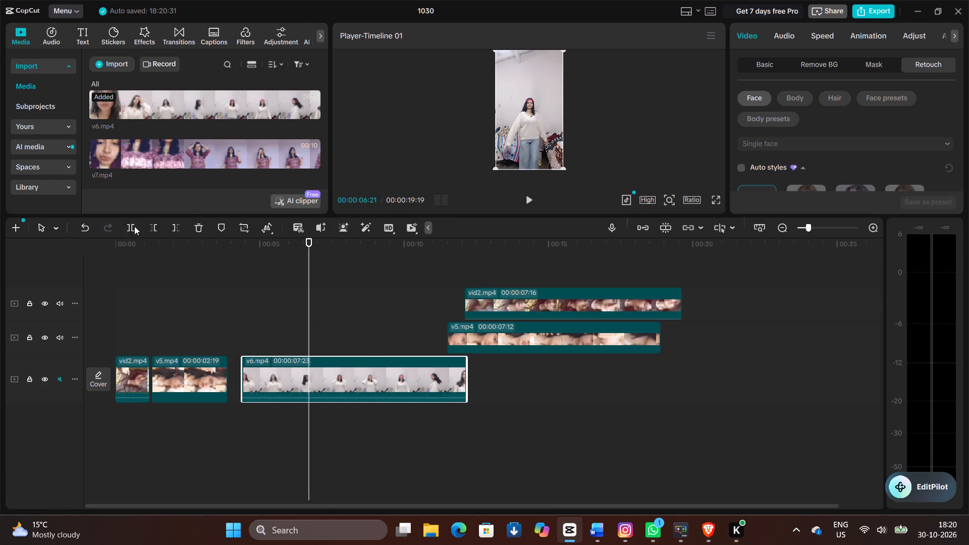
click(134, 227)
Move the leftover v6.mp4 piece along the main track to start at about 15.5 seconds.
drag(381, 380, 632, 368)
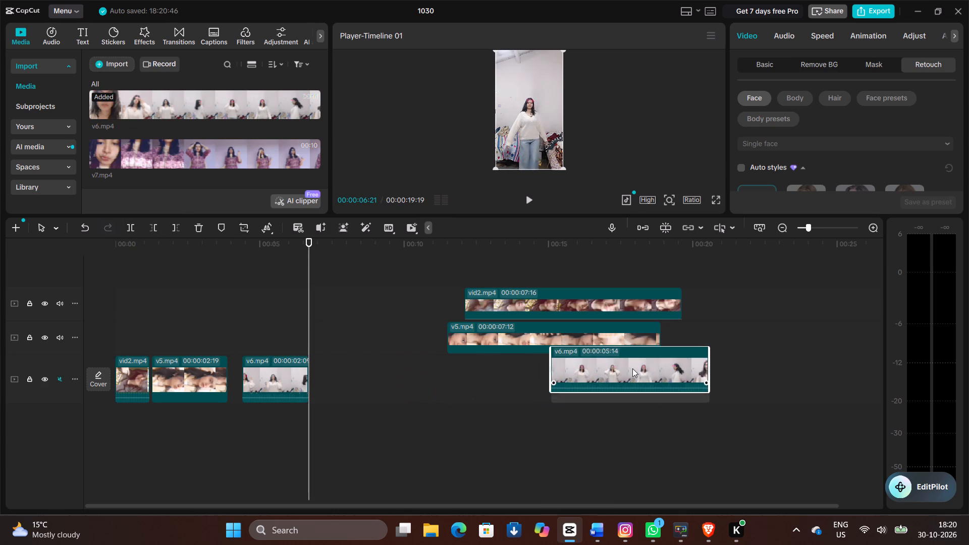
drag(632, 368, 635, 368)
Play the assembled sequence from the beginning of the timeline to review it.
drag(314, 328, 308, 330)
drag(308, 330, 111, 336)
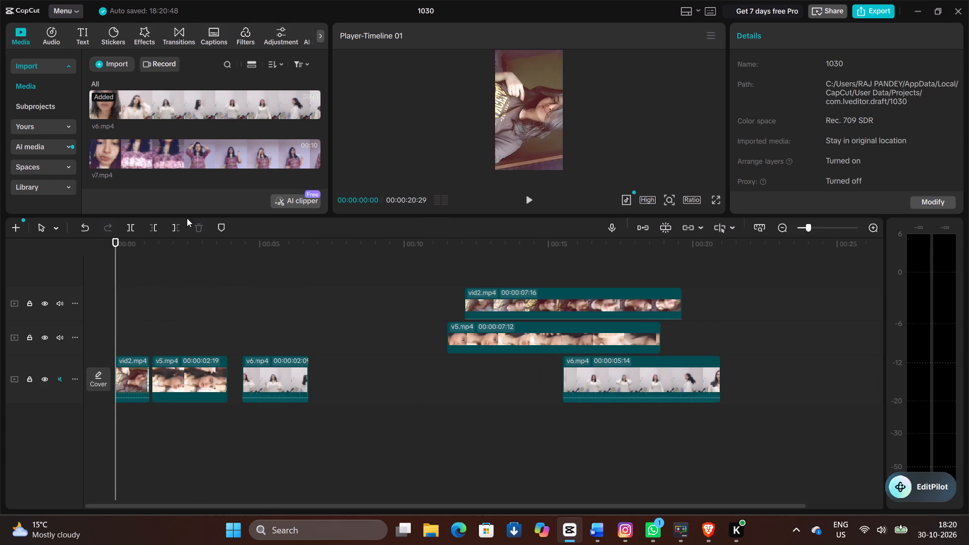
click(526, 198)
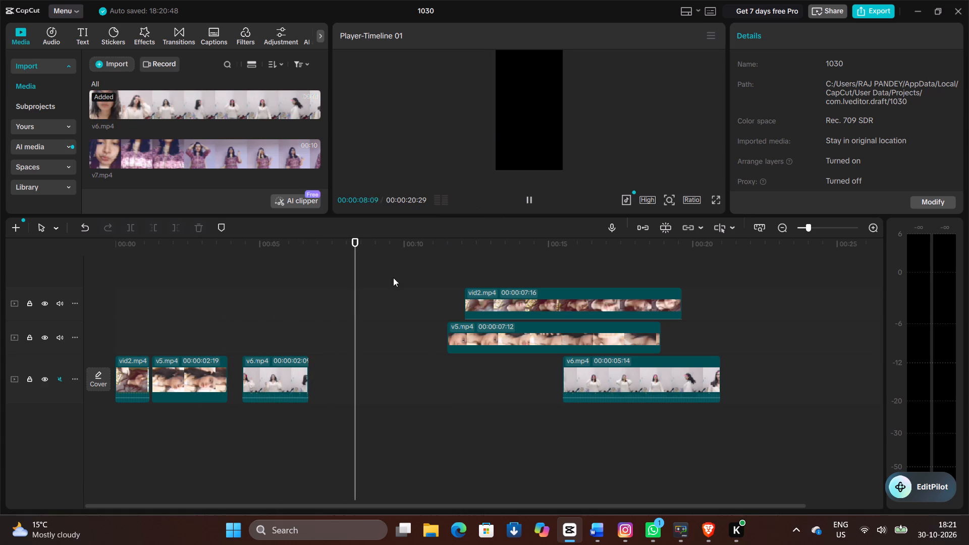
Place v7.mp4 from the imported media on a new track just above the main track, starting at about 7 seconds.
drag(252, 153, 257, 154)
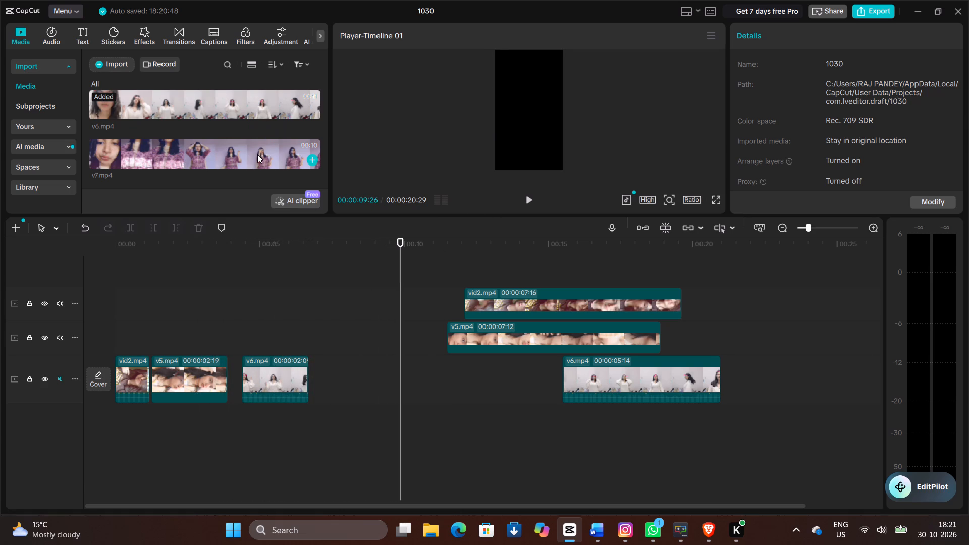
drag(257, 154, 330, 377)
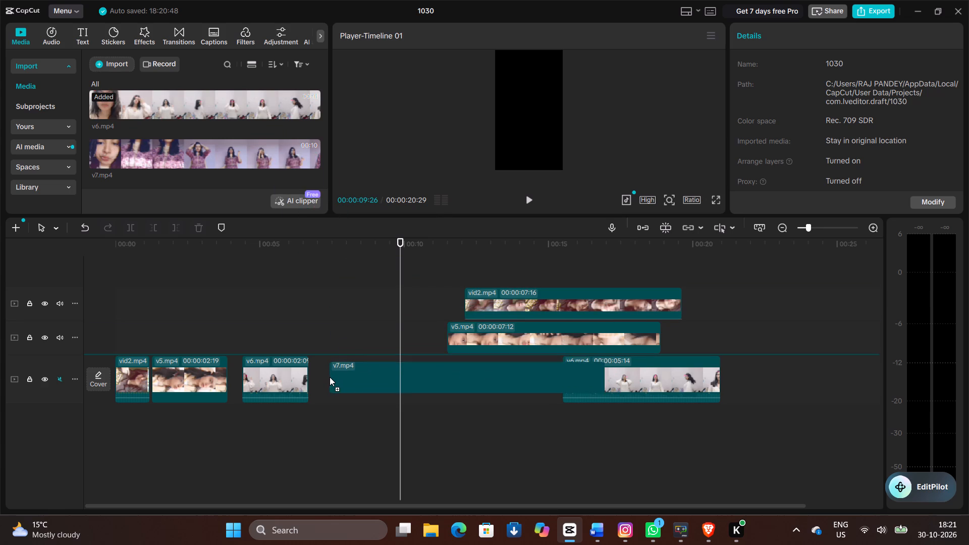
drag(330, 377, 322, 379)
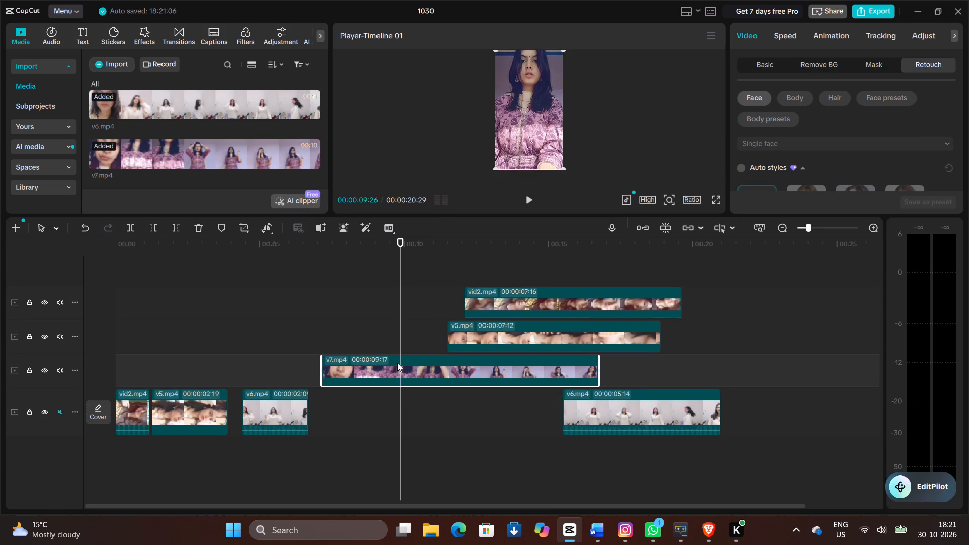
drag(397, 363, 392, 360)
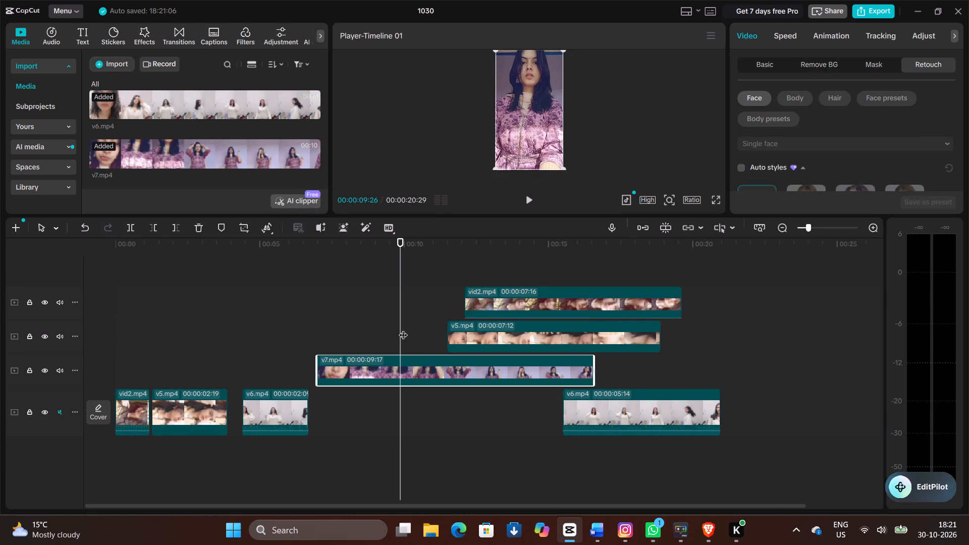
Delete the leftover vid2.mp4 and v5.mp4 pieces from the upper tracks.
drag(403, 329, 449, 336)
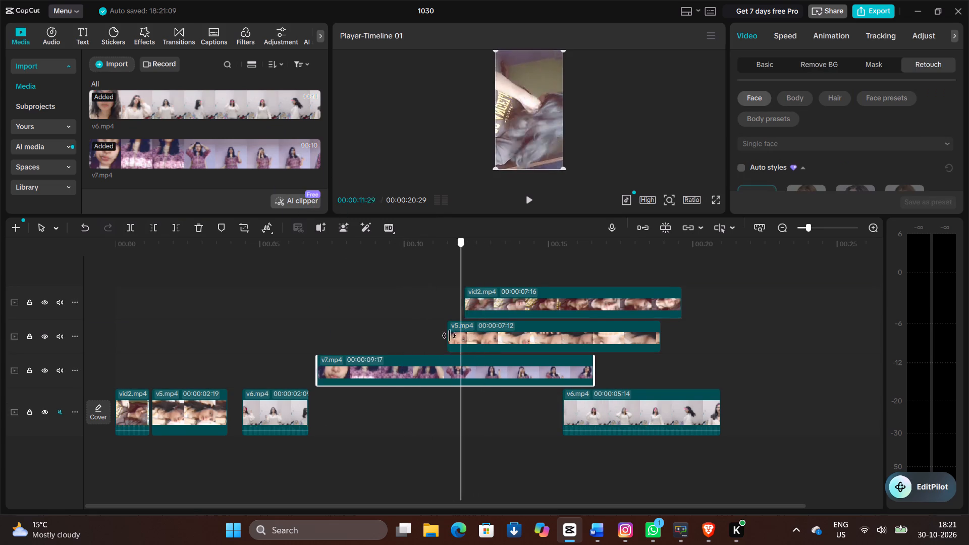
drag(449, 336, 638, 354)
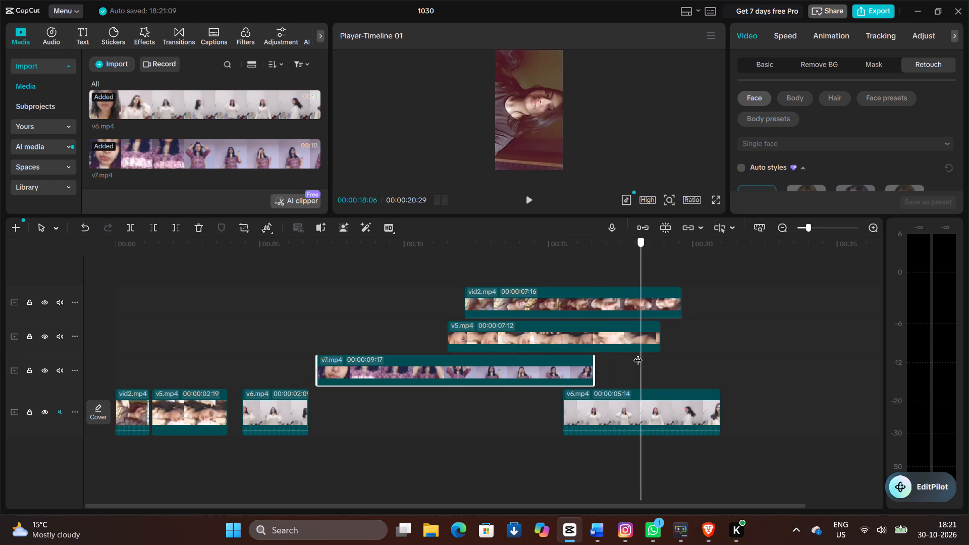
drag(638, 354, 544, 375)
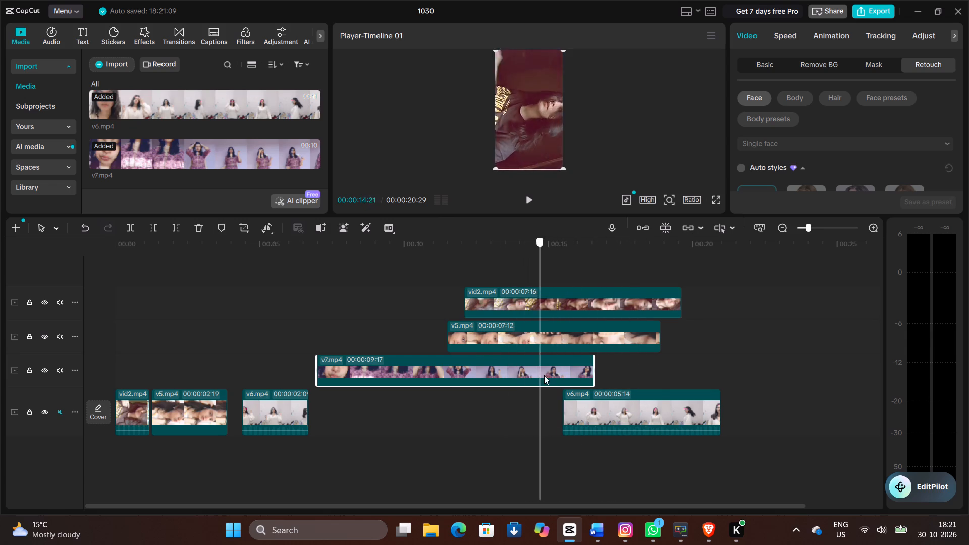
drag(544, 375, 516, 374)
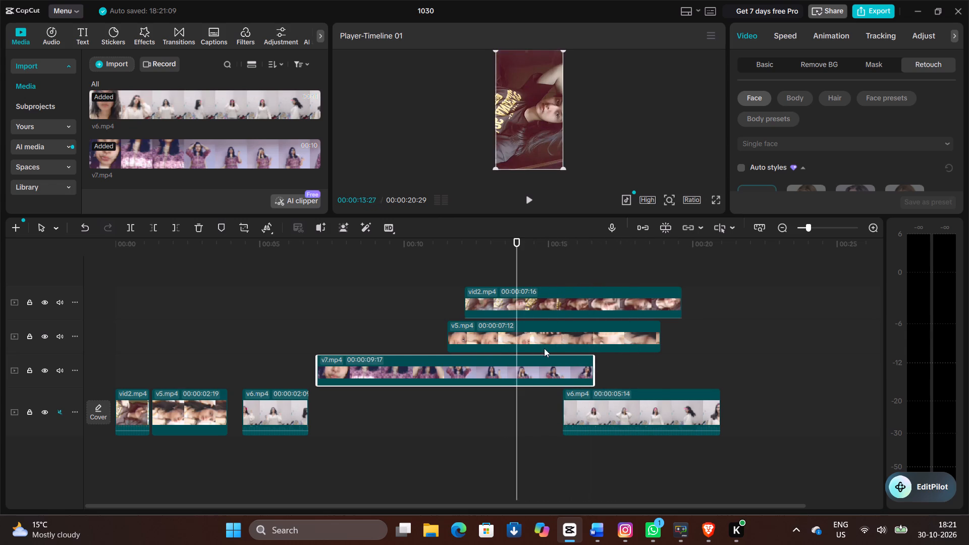
click(574, 319)
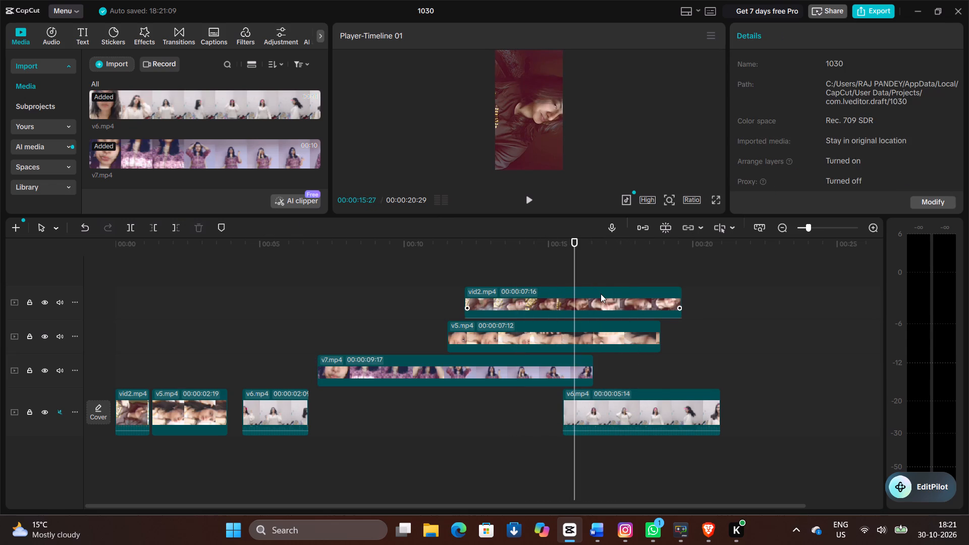
click(601, 294)
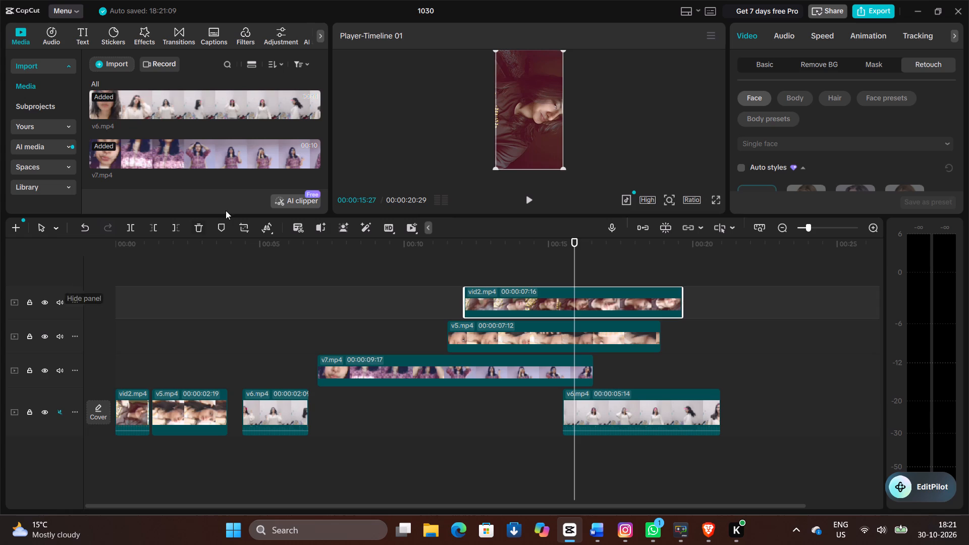
click(198, 229)
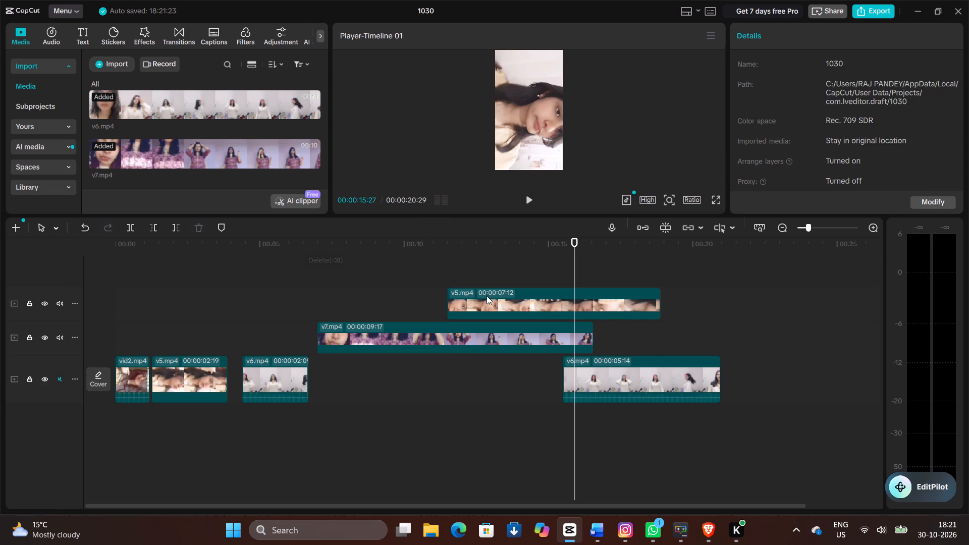
click(489, 296)
click(202, 230)
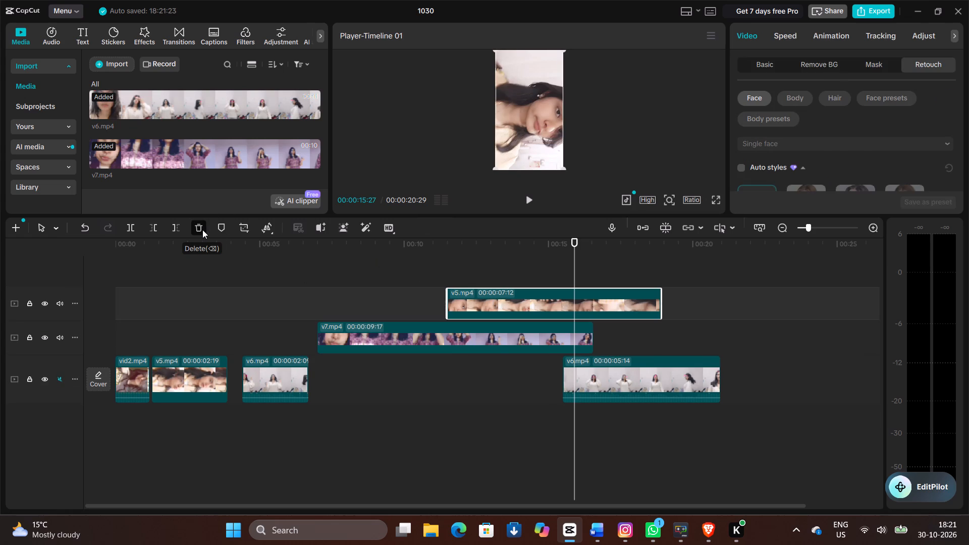
Scrub through v7.mp4 and split it at 00:00:11:26.
click(502, 344)
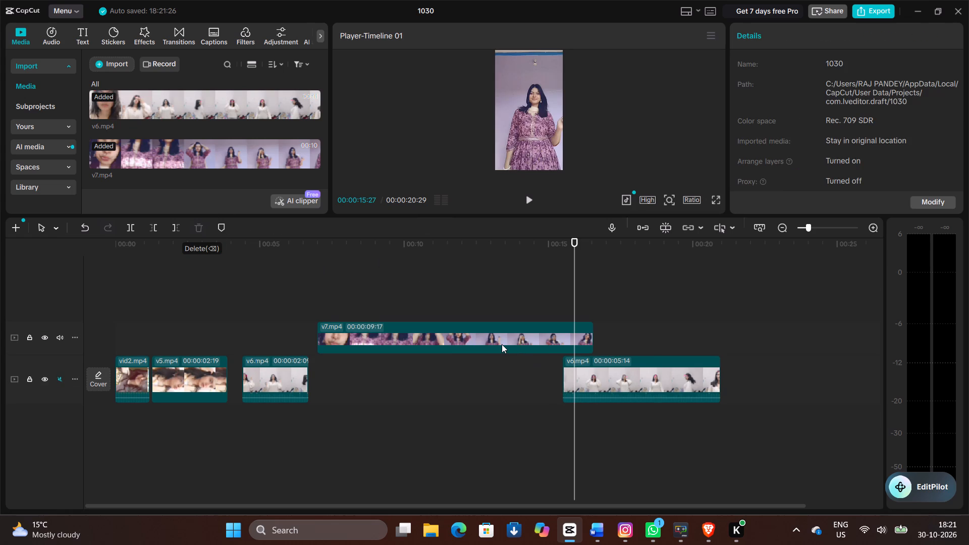
drag(573, 308, 432, 320)
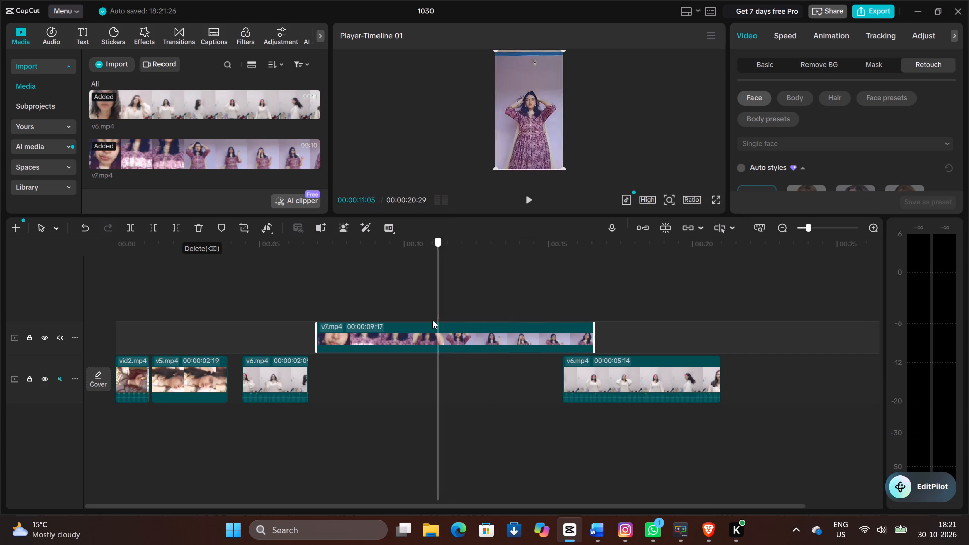
drag(432, 320, 550, 351)
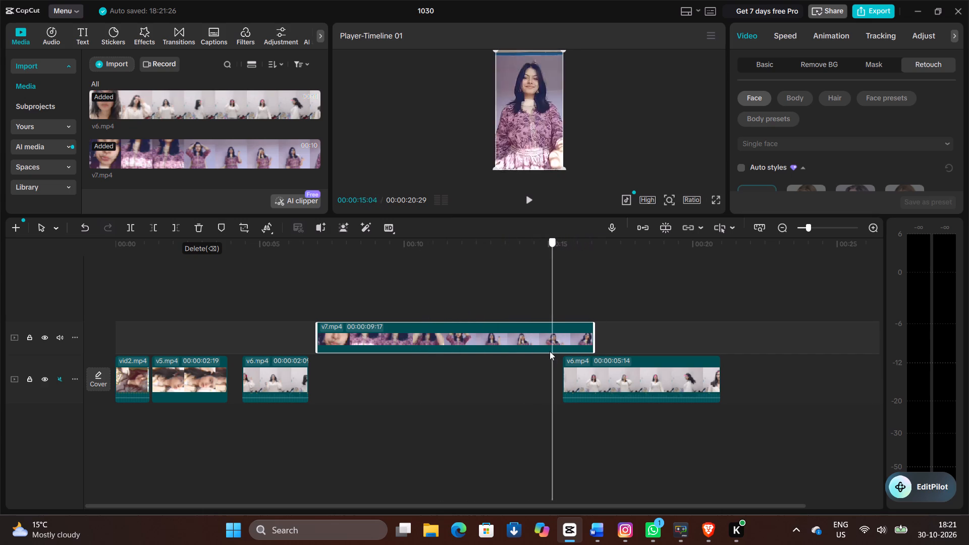
drag(550, 351, 474, 393)
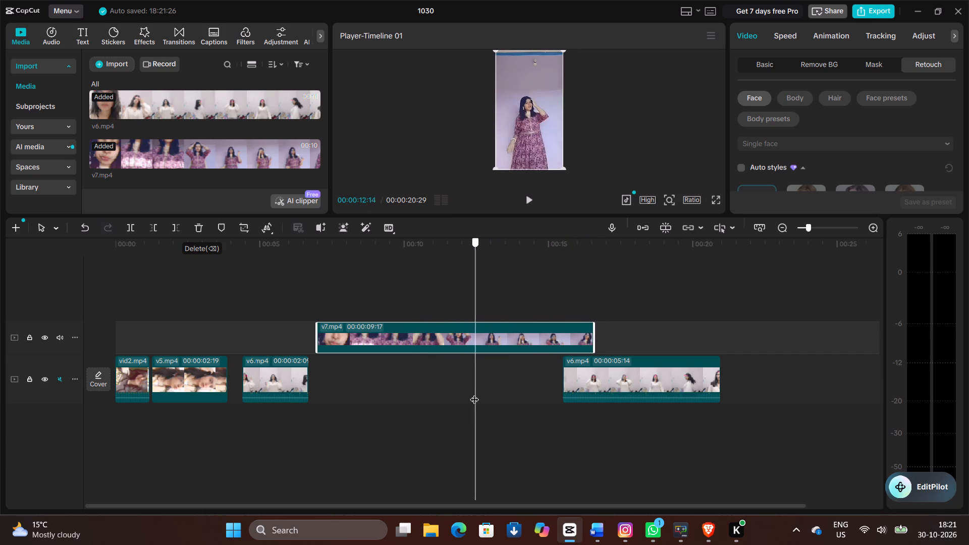
drag(474, 393, 426, 441)
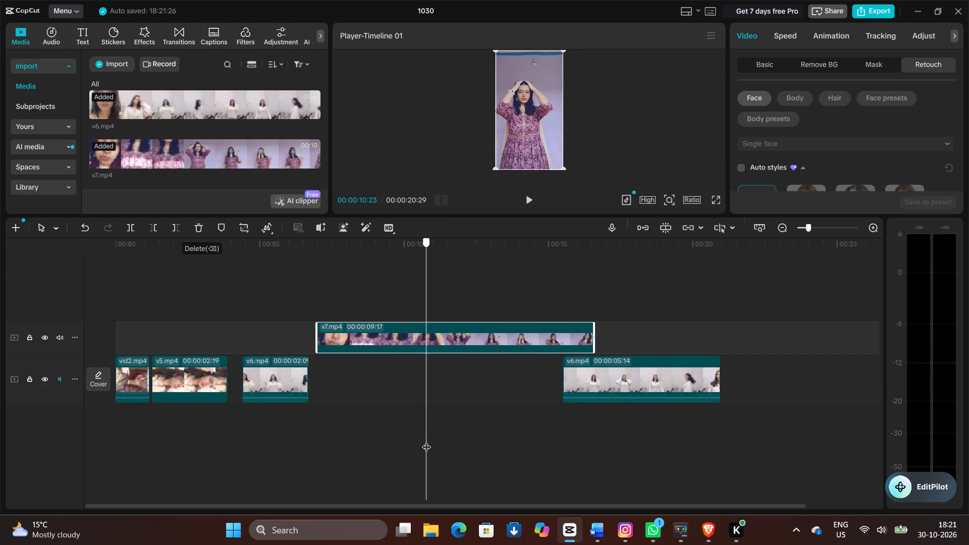
drag(426, 441, 467, 460)
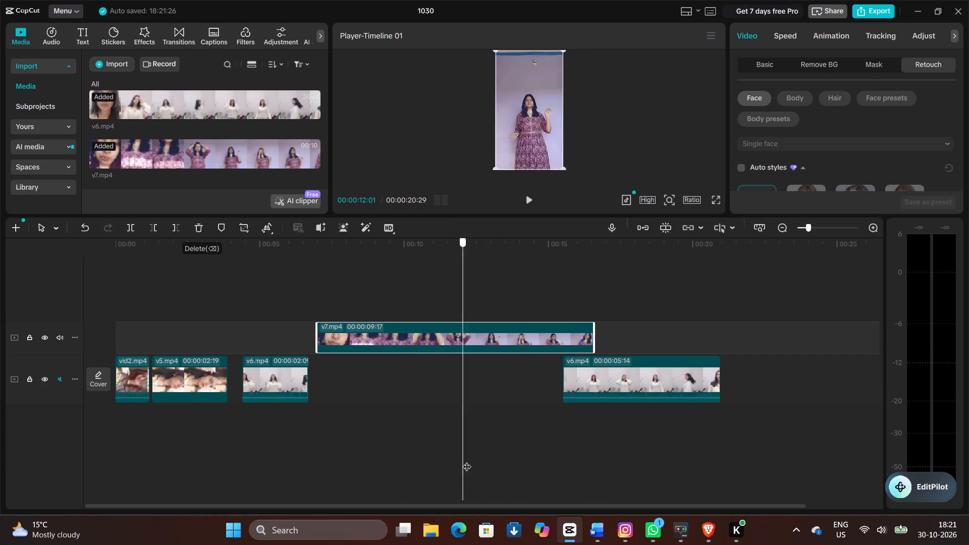
drag(467, 460, 445, 487)
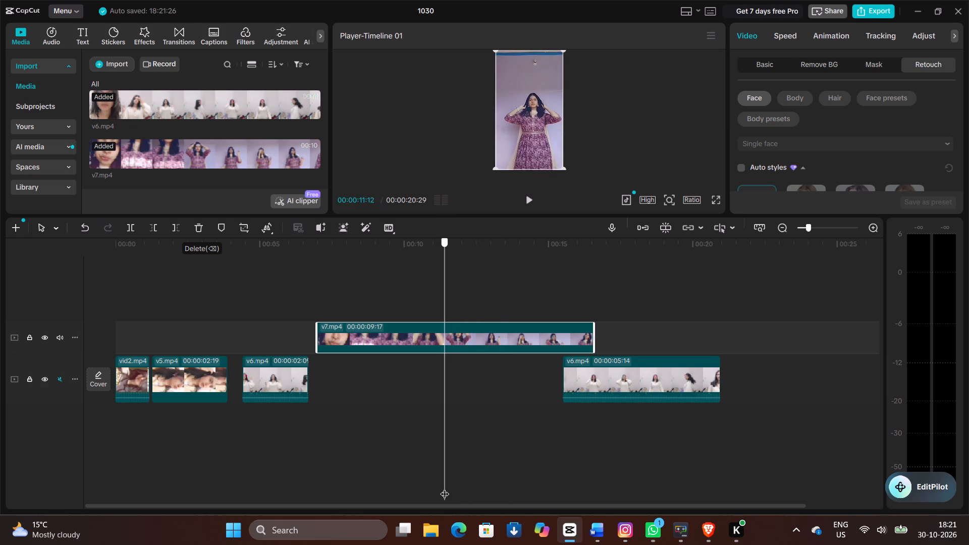
drag(445, 487, 419, 511)
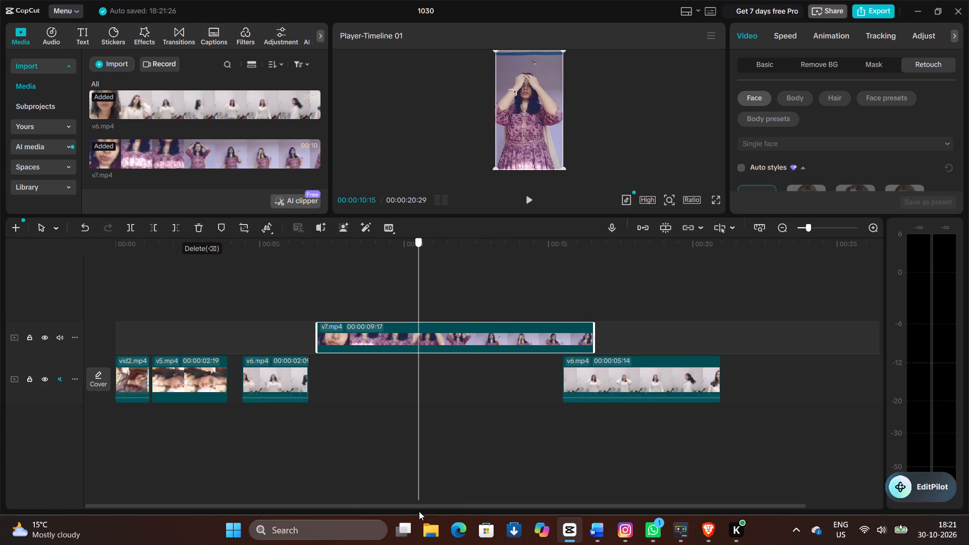
drag(419, 511, 415, 519)
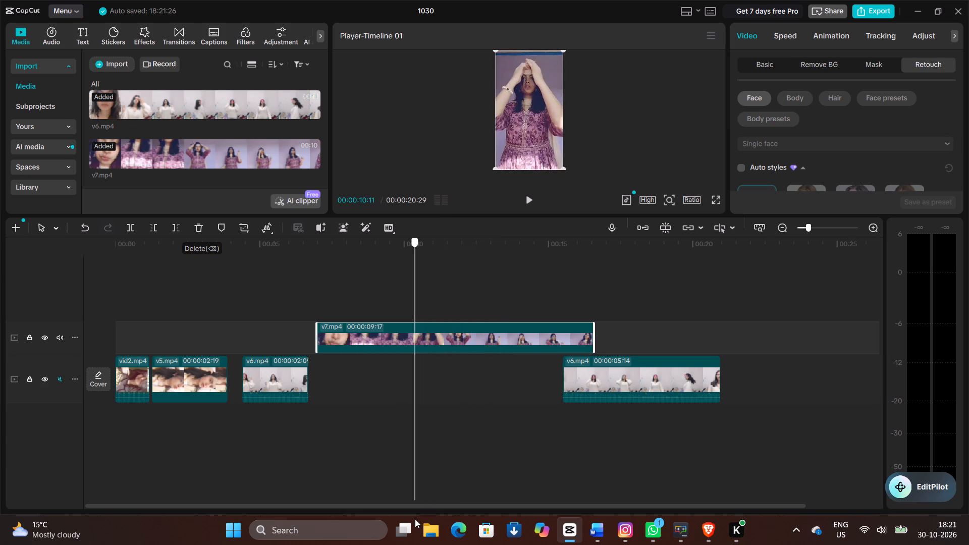
drag(415, 519, 449, 514)
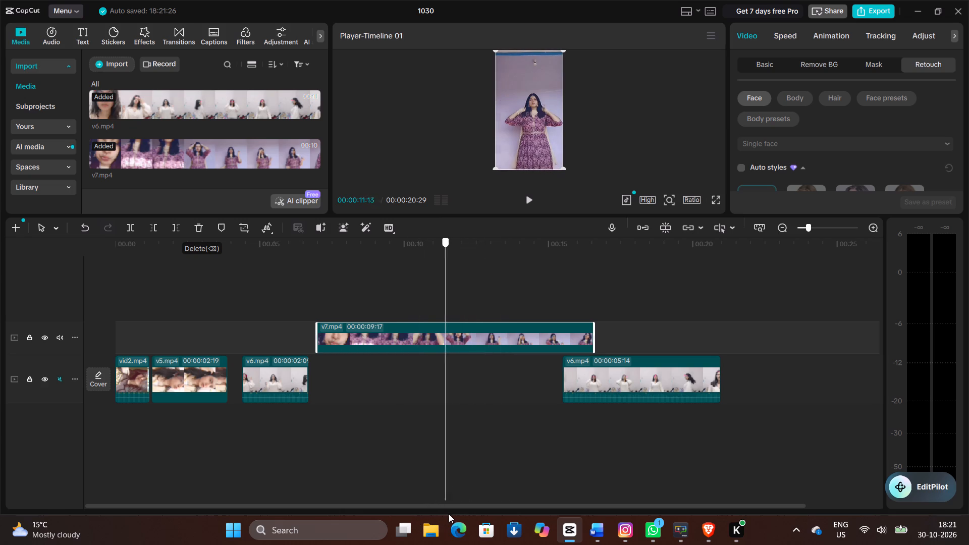
drag(449, 514, 453, 511)
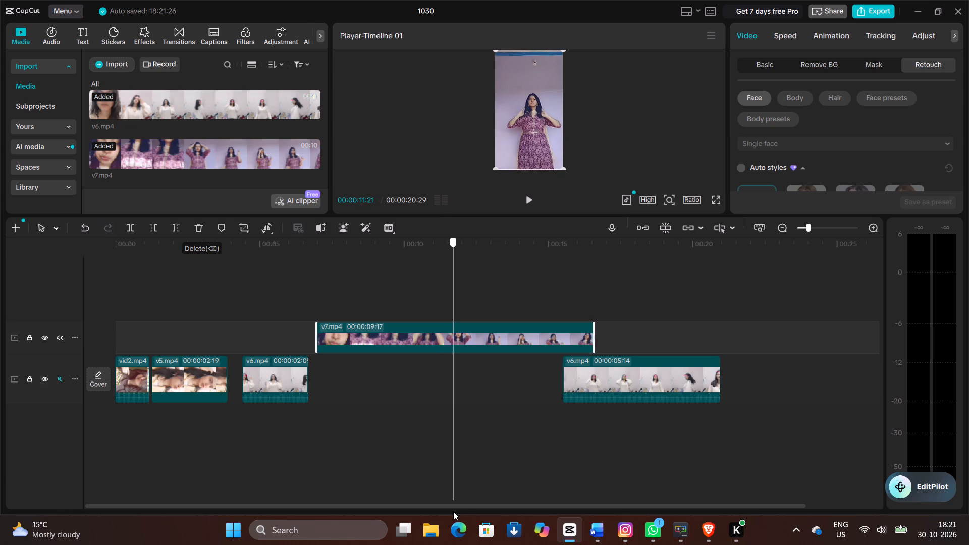
drag(453, 511, 458, 511)
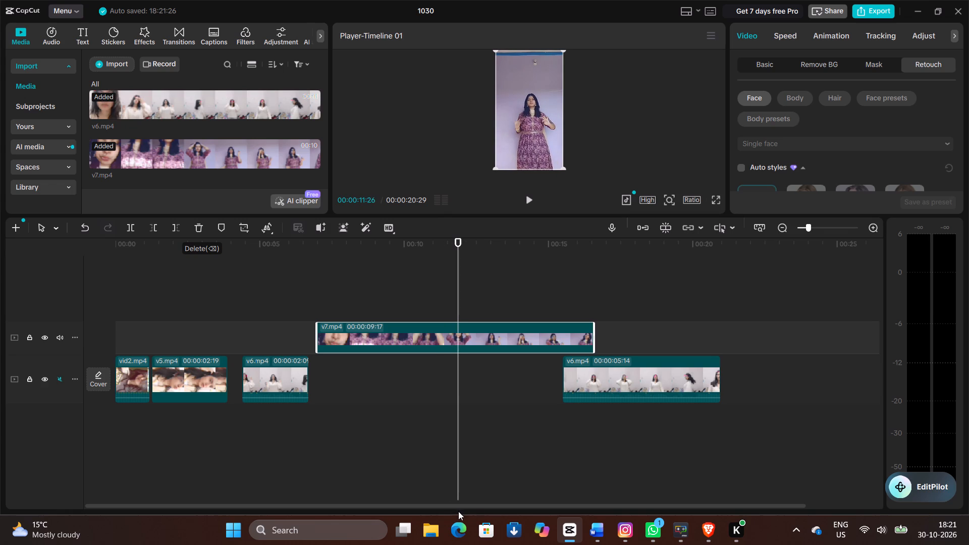
click(130, 226)
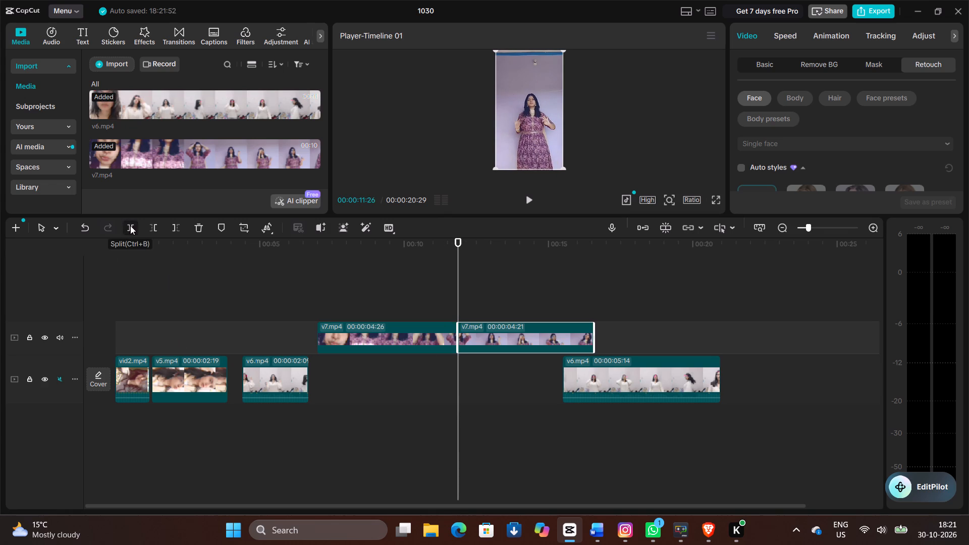
Delete the opening piece of v7.mp4.
click(353, 341)
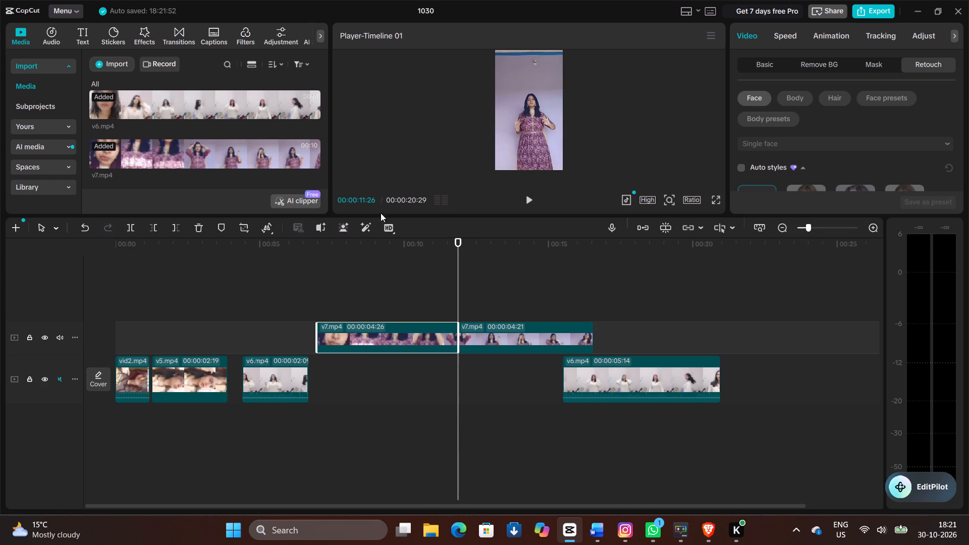
click(198, 223)
Move the remaining v7.mp4 piece down to the main track, just after the short v6.mp4 clip at about 7 seconds.
click(503, 329)
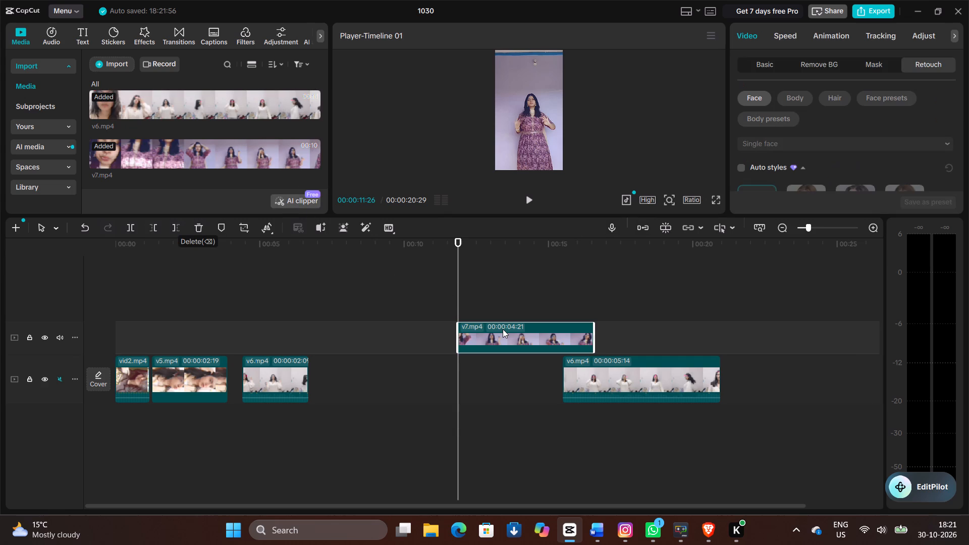
drag(495, 340, 342, 399)
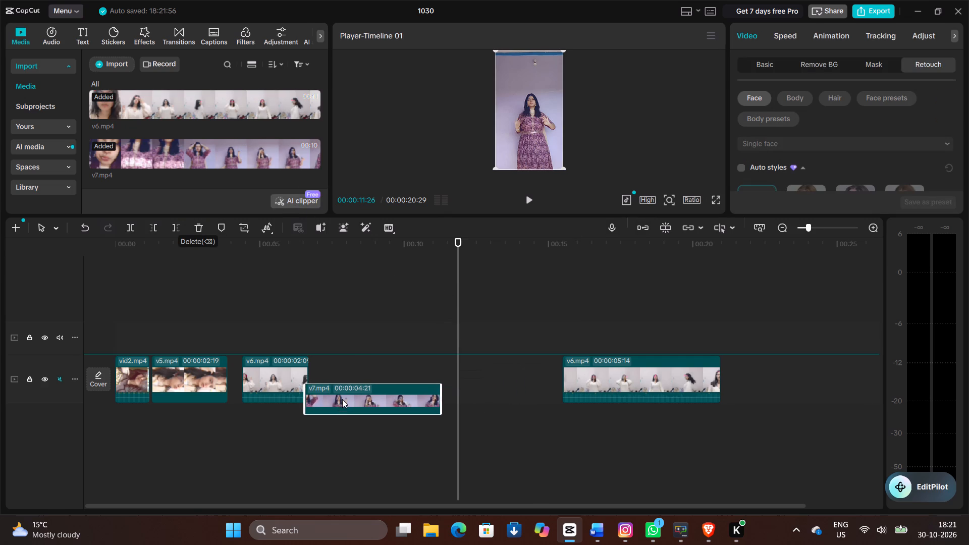
drag(342, 399, 353, 381)
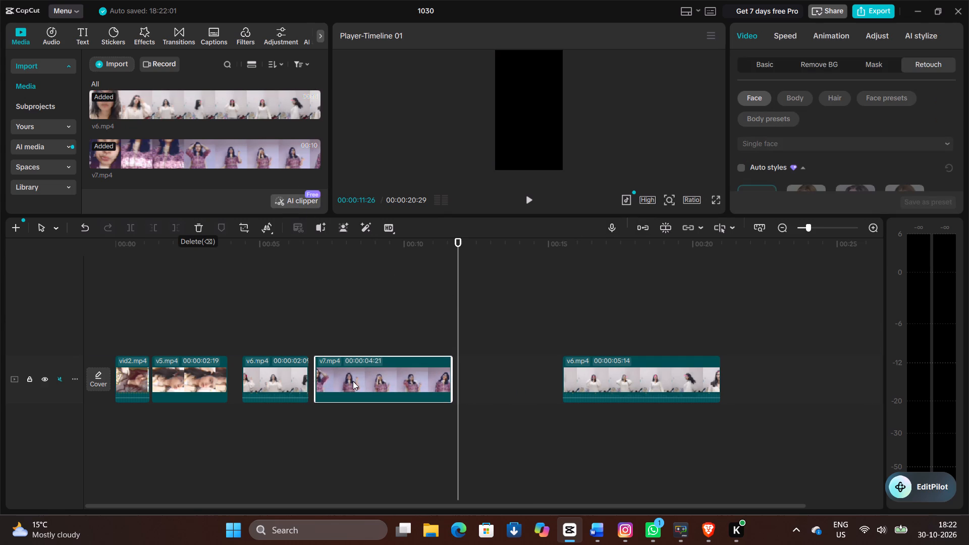
Shift the short v6.mp4 clip and the v7.mp4 clip slightly earlier on the main track, narrowing the gaps before them.
drag(249, 373, 233, 379)
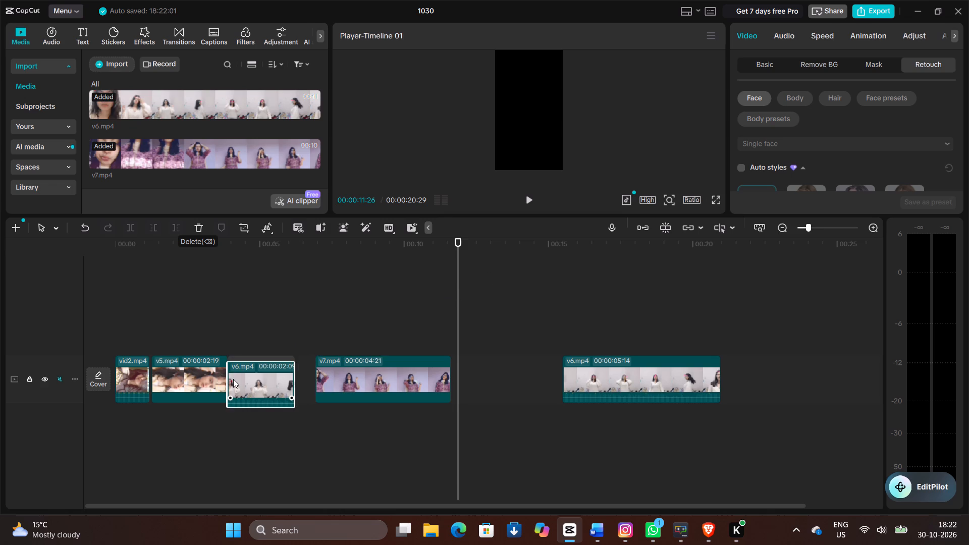
drag(233, 379, 240, 373)
drag(348, 380, 339, 381)
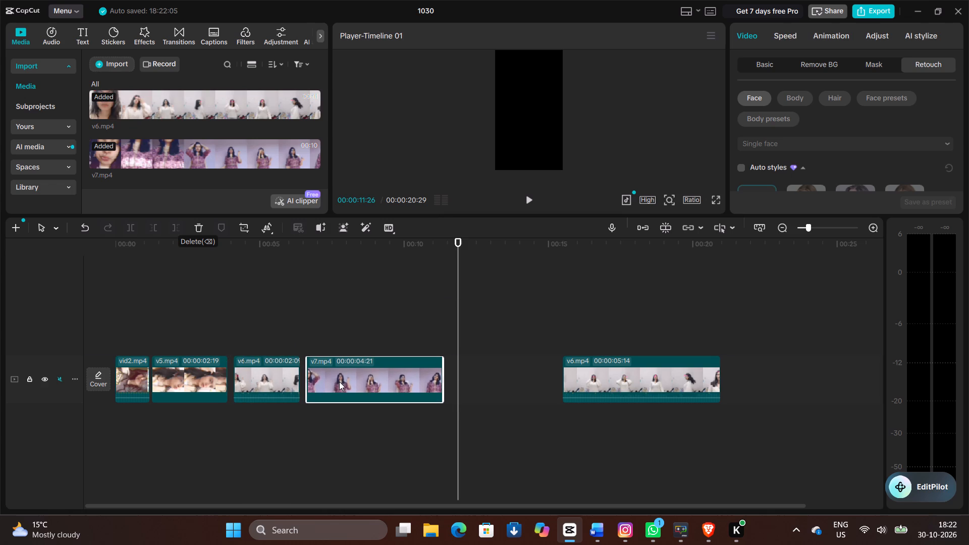
drag(339, 381, 338, 381)
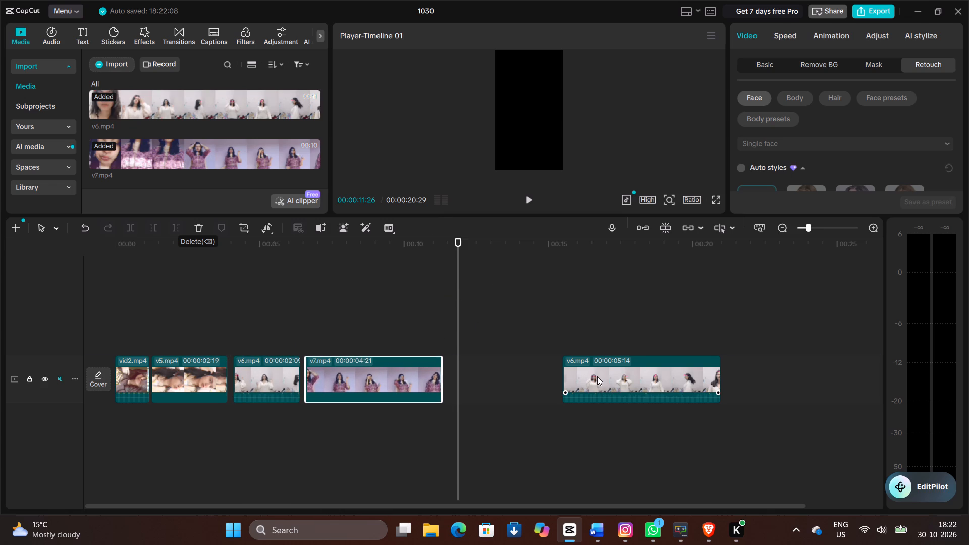
Place vid2.mp4 from the imported media again on a new track above the main track, starting at about 11.5 seconds.
click(597, 376)
scroll(207, 117, up, 4)
drag(224, 93, 278, 123)
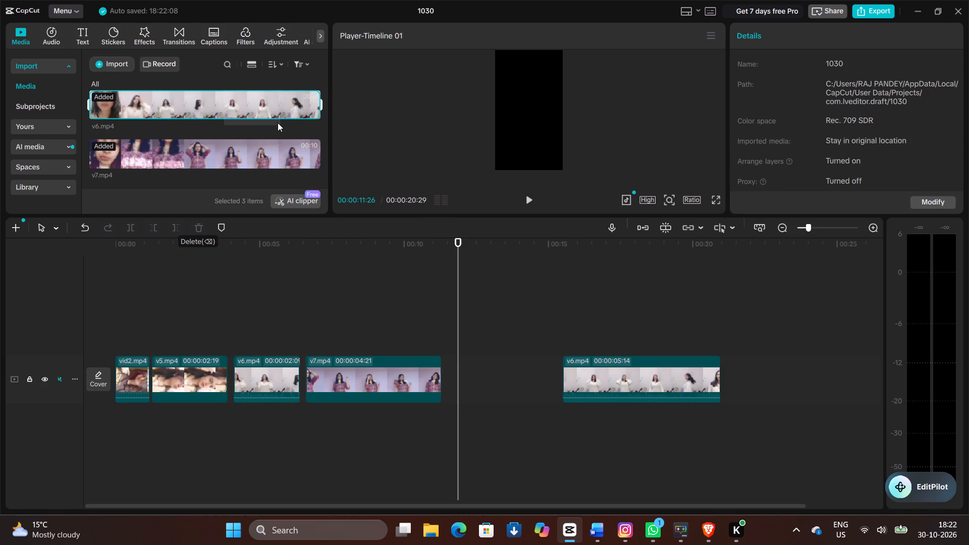
click(308, 262)
scroll(308, 262, up, 1)
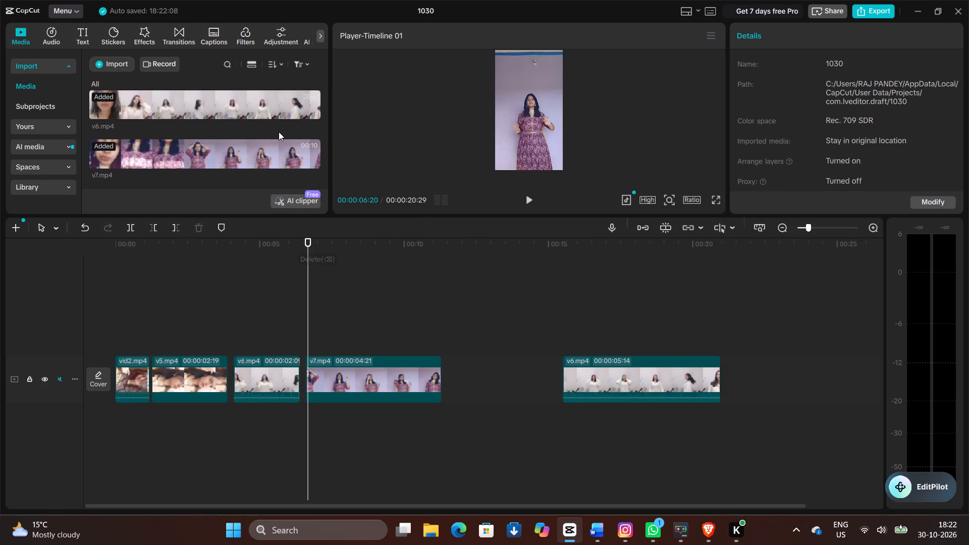
click(279, 132)
scroll(279, 132, up, 4)
click(286, 115)
drag(286, 115, 476, 291)
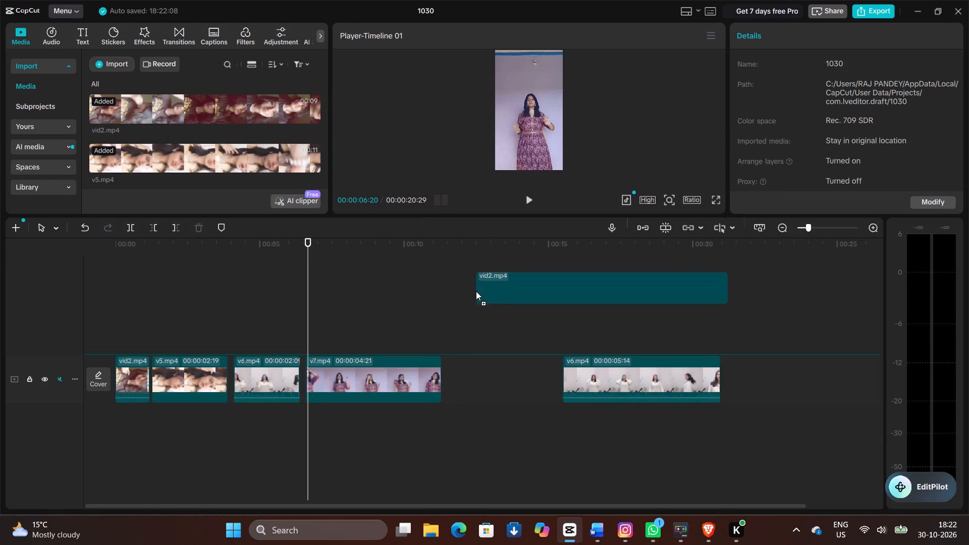
drag(476, 291, 449, 335)
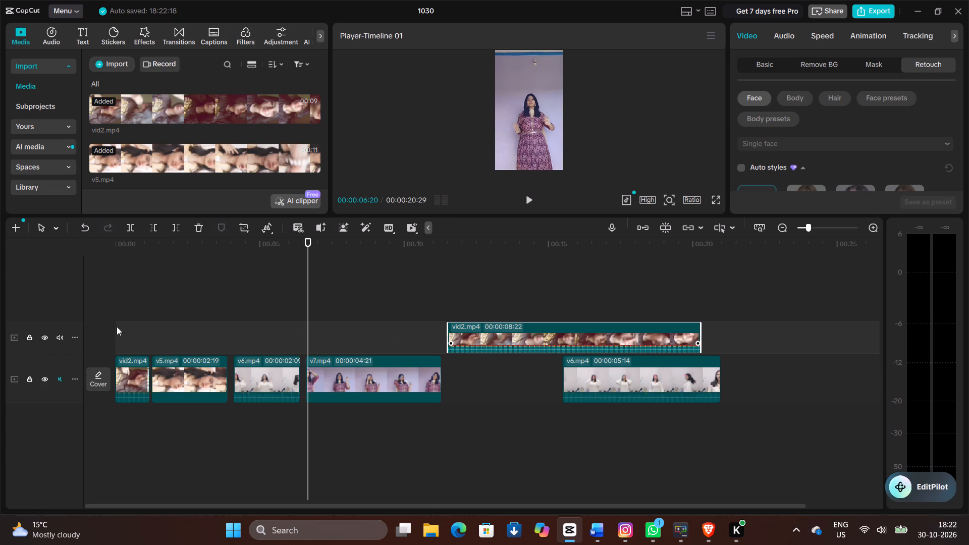
Mute the new upper track holding vid2.mp4.
click(58, 342)
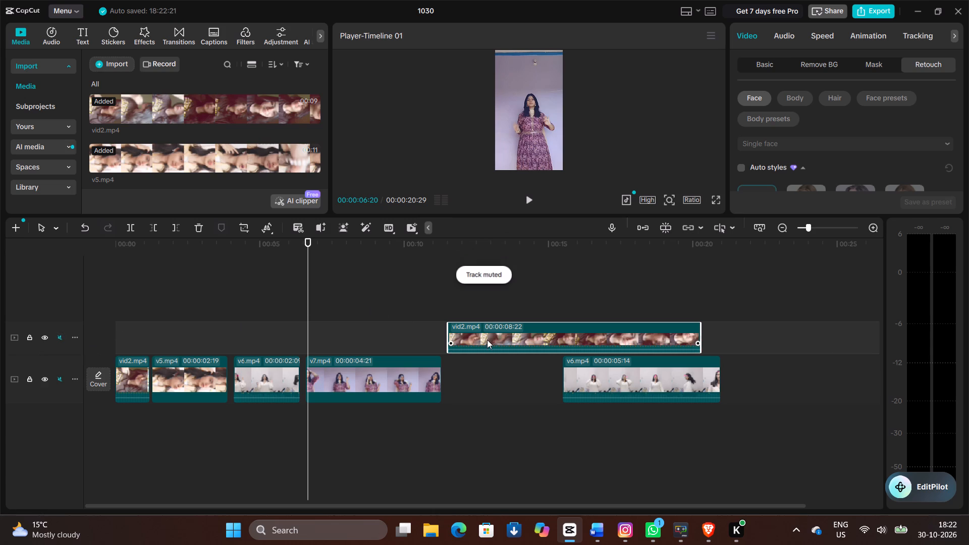
Scrub through the newly added vid2.mp4 to examine where its wanted segment should start.
click(509, 310)
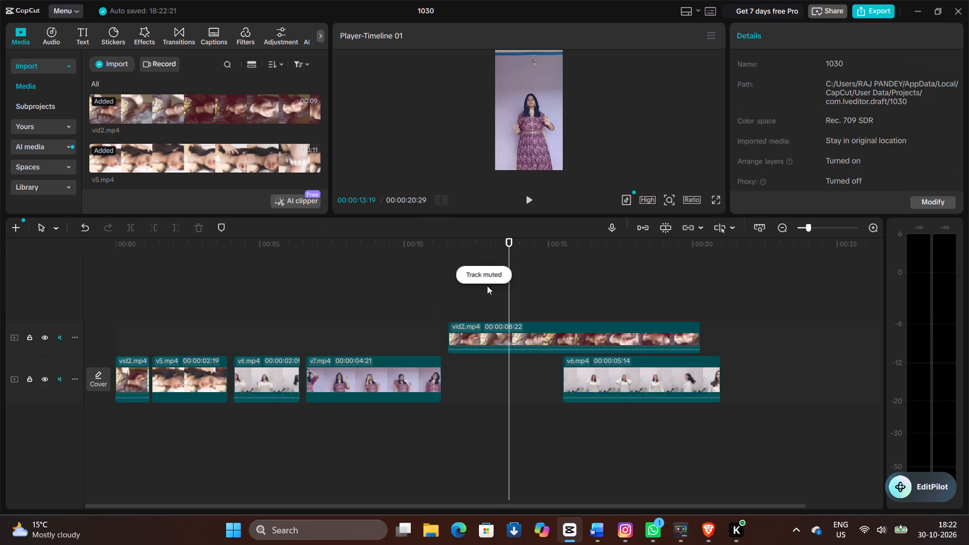
drag(510, 301, 567, 294)
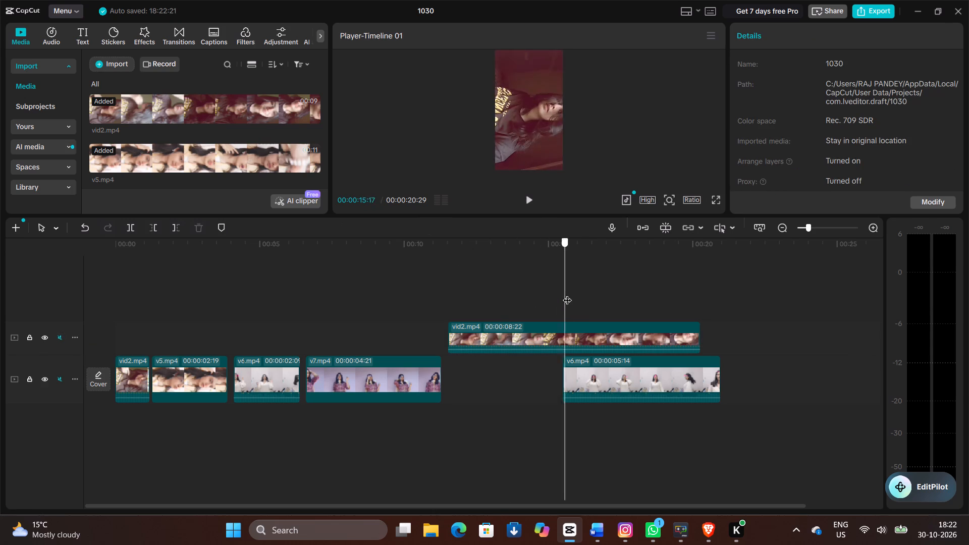
drag(567, 294, 539, 310)
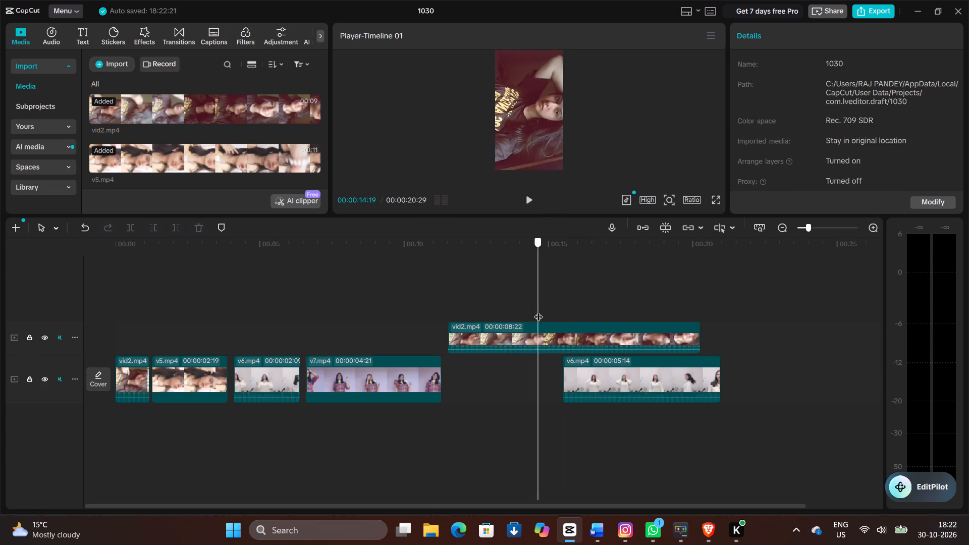
drag(539, 310, 553, 323)
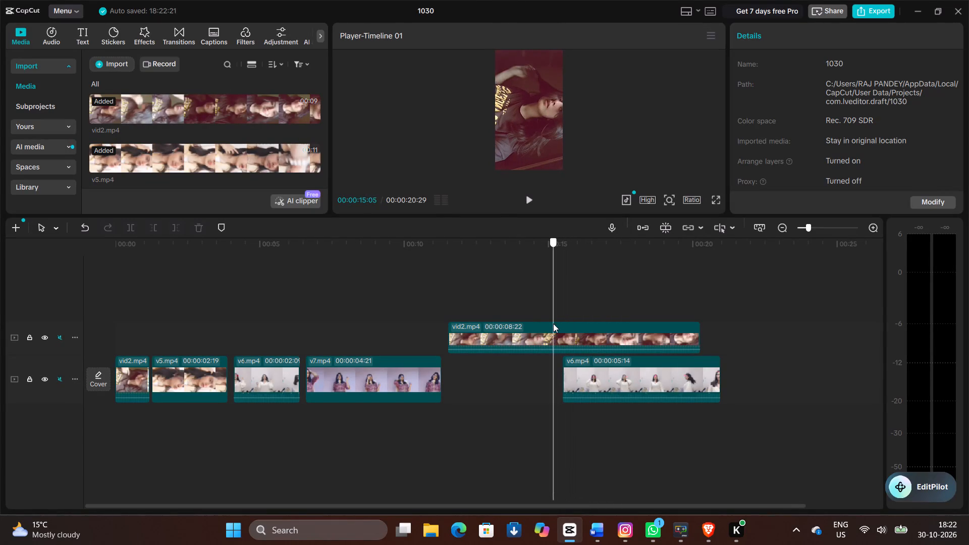
drag(553, 323, 540, 340)
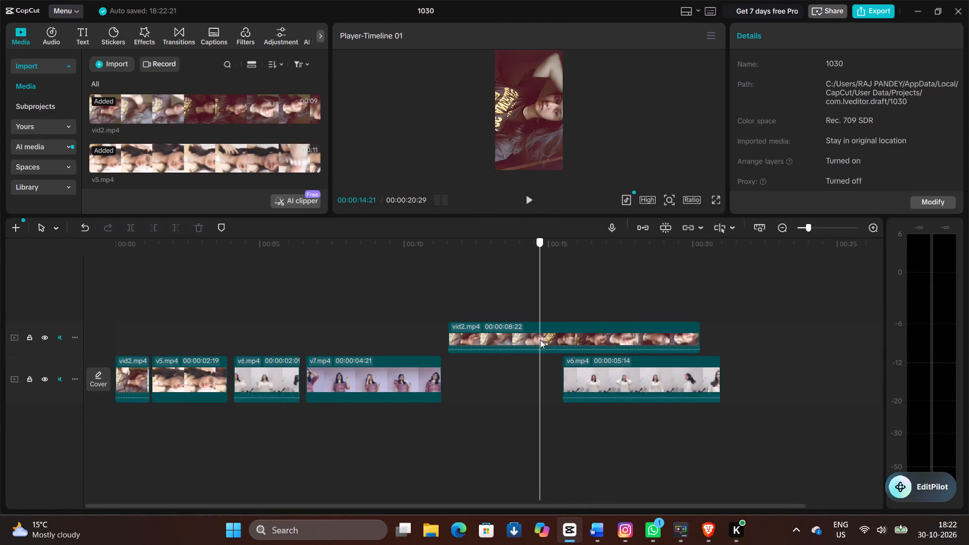
drag(540, 340, 541, 363)
drag(541, 363, 529, 370)
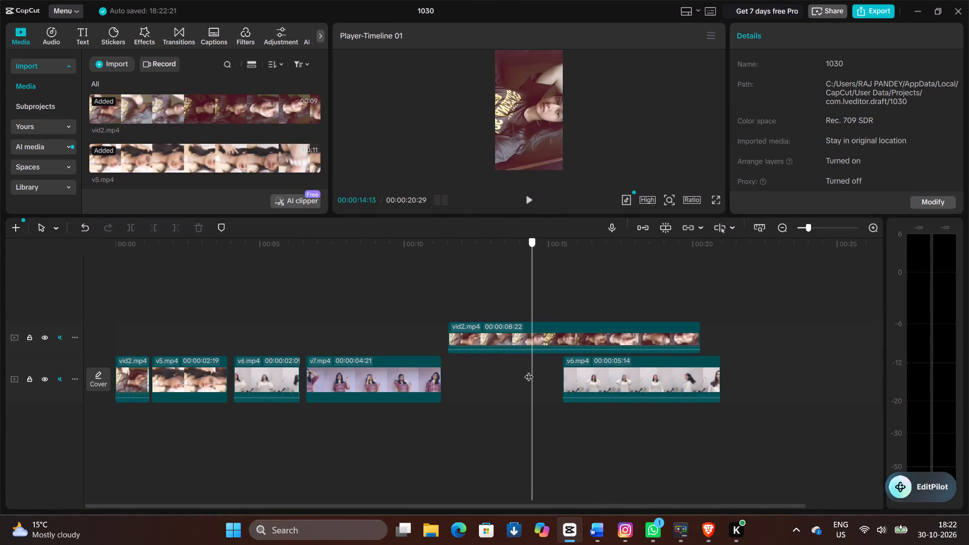
drag(529, 370, 519, 389)
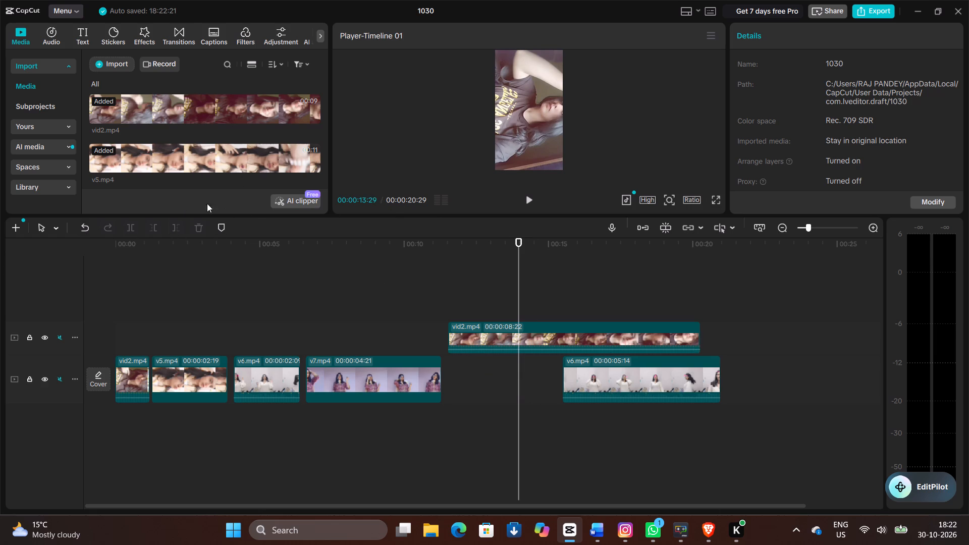
click(522, 263)
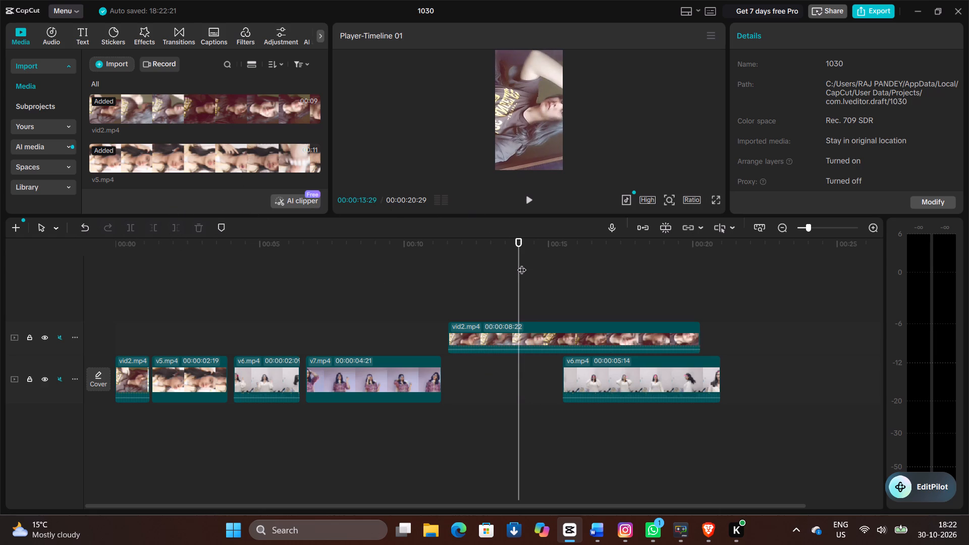
drag(522, 263, 510, 263)
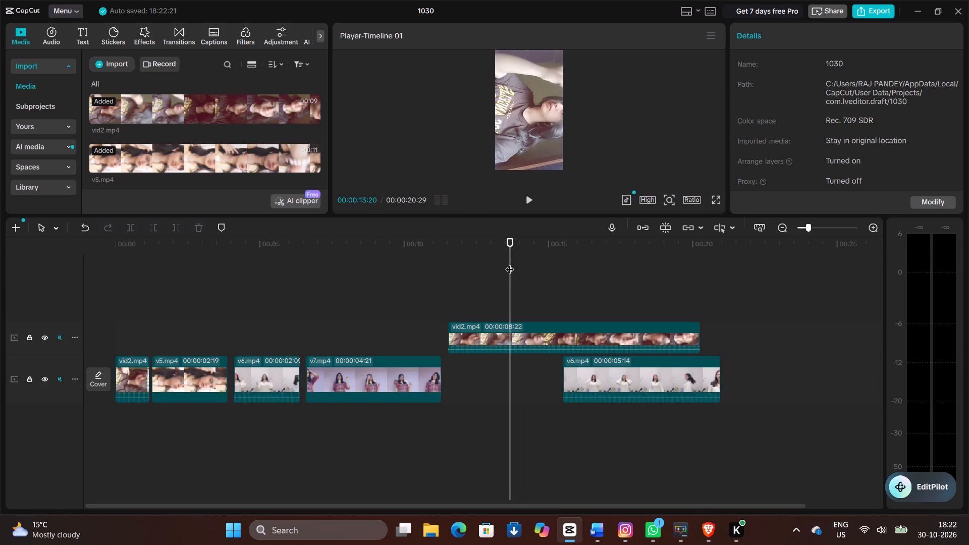
Move the long leftover v6.mp4 piece to an upper track and put the full vid2.mp4 on the main track at about 12 seconds.
drag(621, 372, 665, 283)
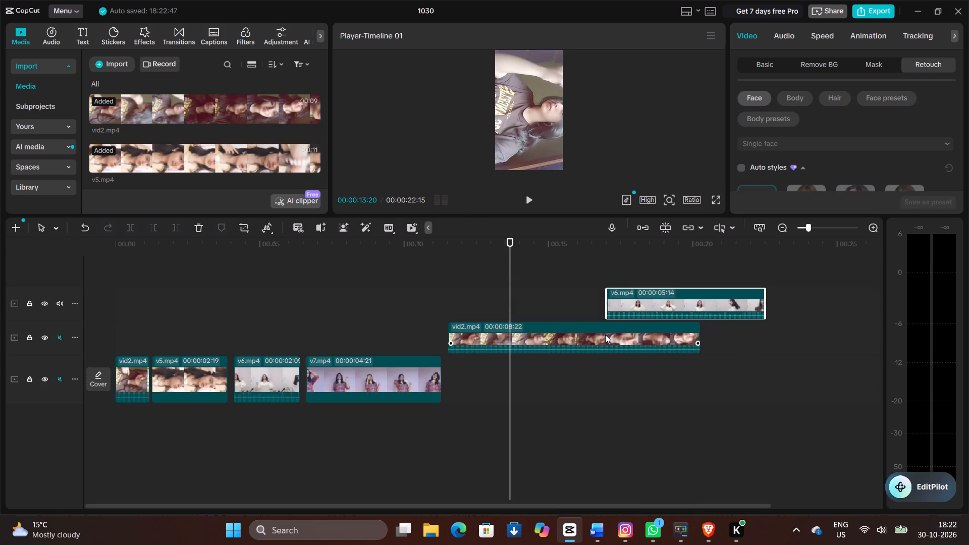
drag(605, 335, 588, 366)
drag(588, 366, 594, 345)
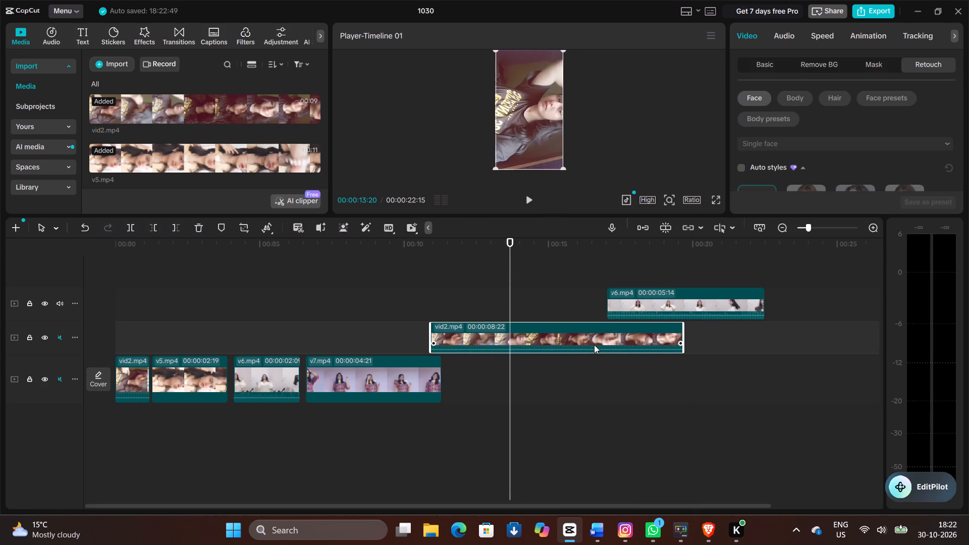
drag(594, 345, 627, 395)
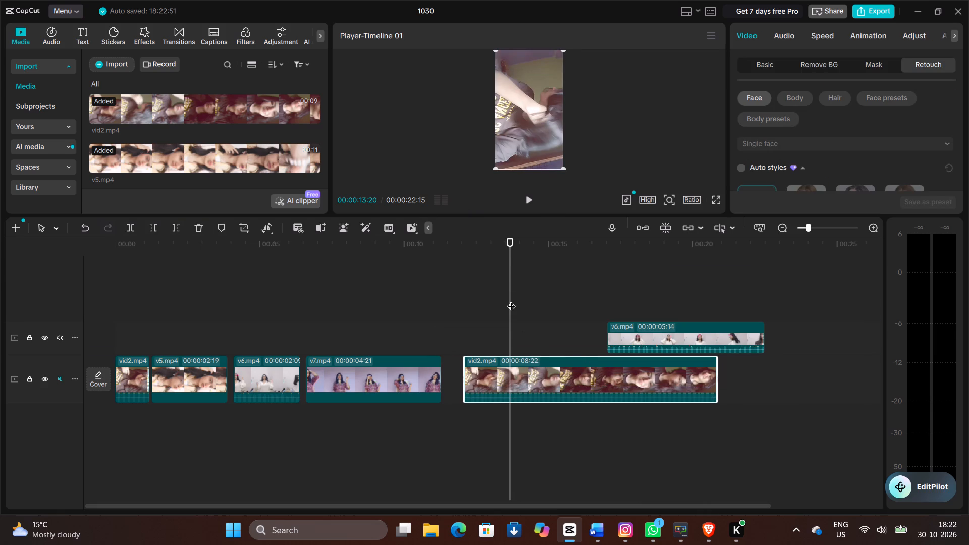
Scrub through the start of the full vid2.mp4 clip on the main track and split it at 00:00:13:06.
drag(510, 280, 515, 280)
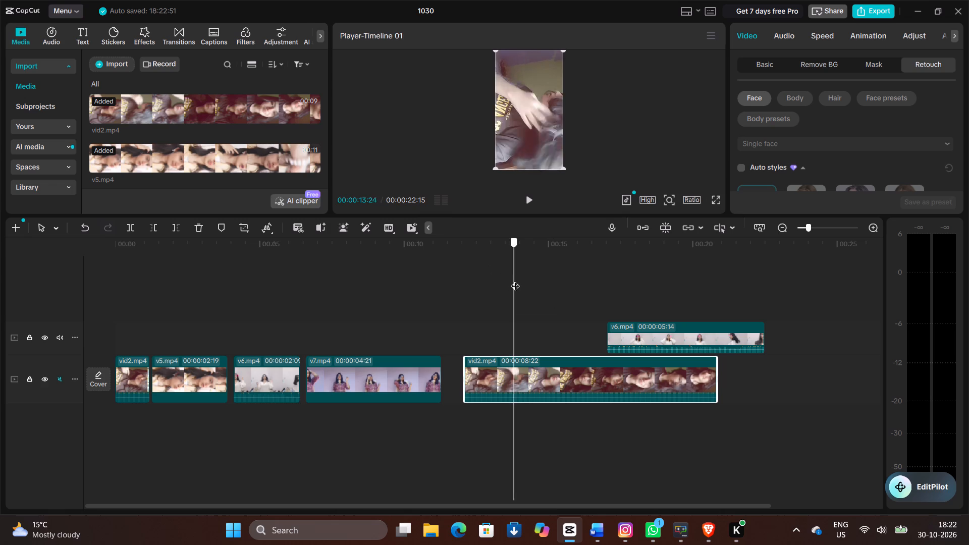
drag(515, 280, 494, 303)
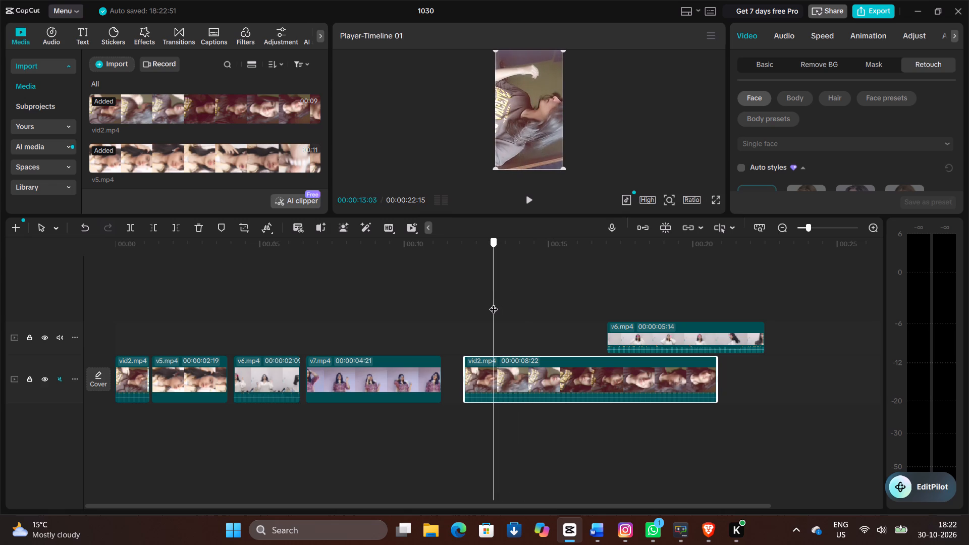
drag(494, 303, 496, 304)
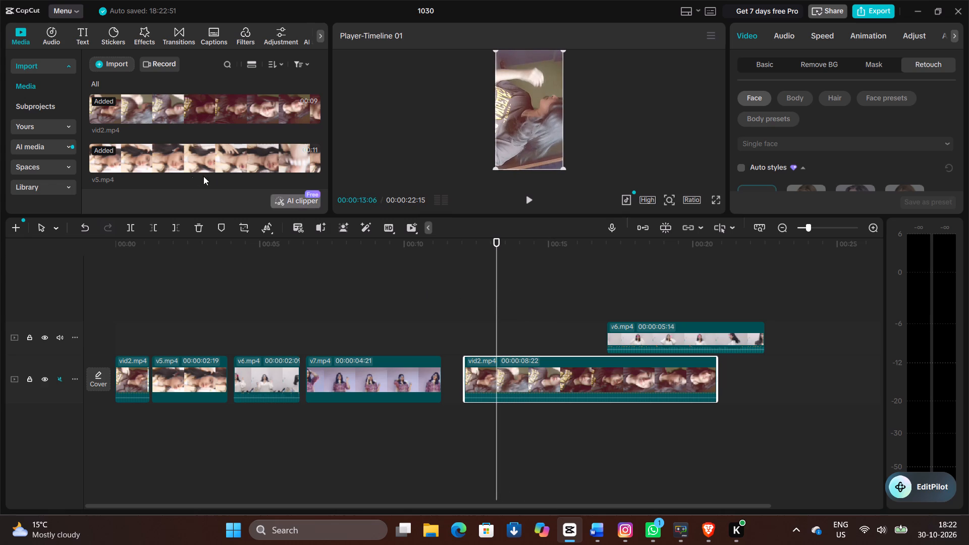
click(127, 226)
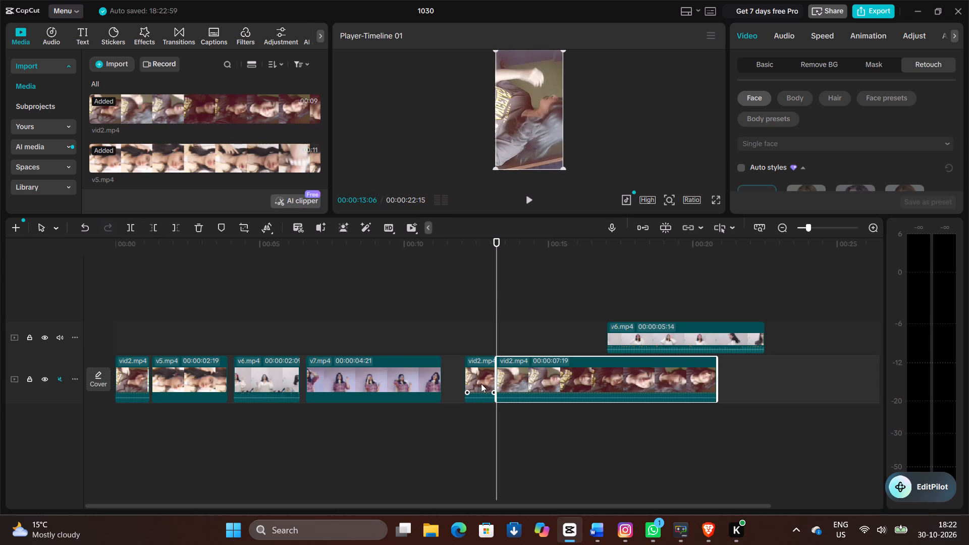
Delete the short opening piece of the newly split vid2.mp4.
click(481, 383)
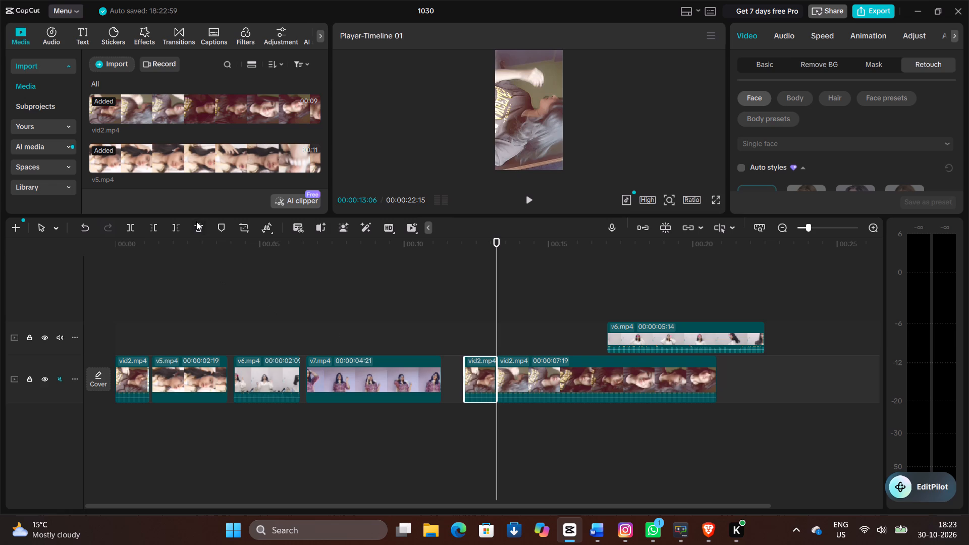
click(196, 222)
Move the remaining vid2.mp4 piece earlier on the main track, directly after v7.mp4.
drag(528, 364, 511, 366)
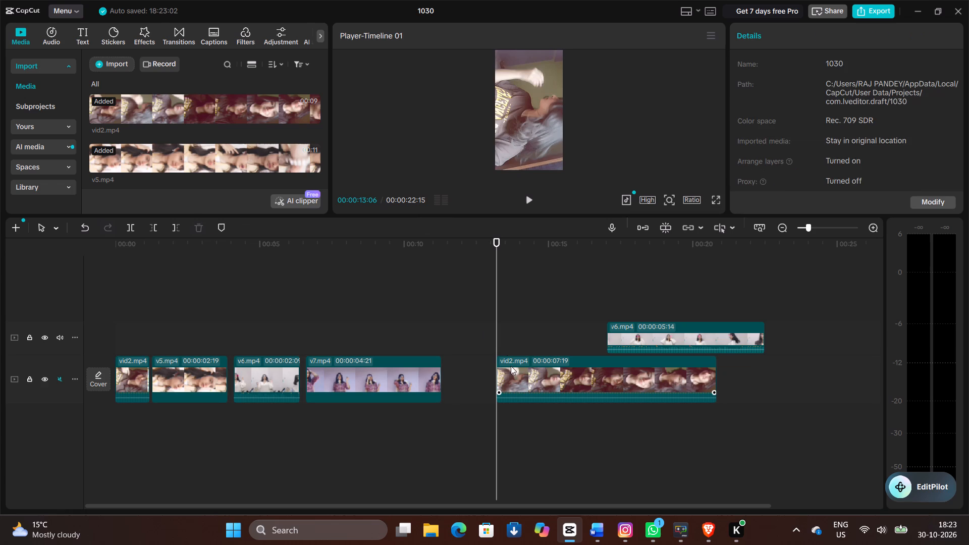
drag(511, 366, 475, 366)
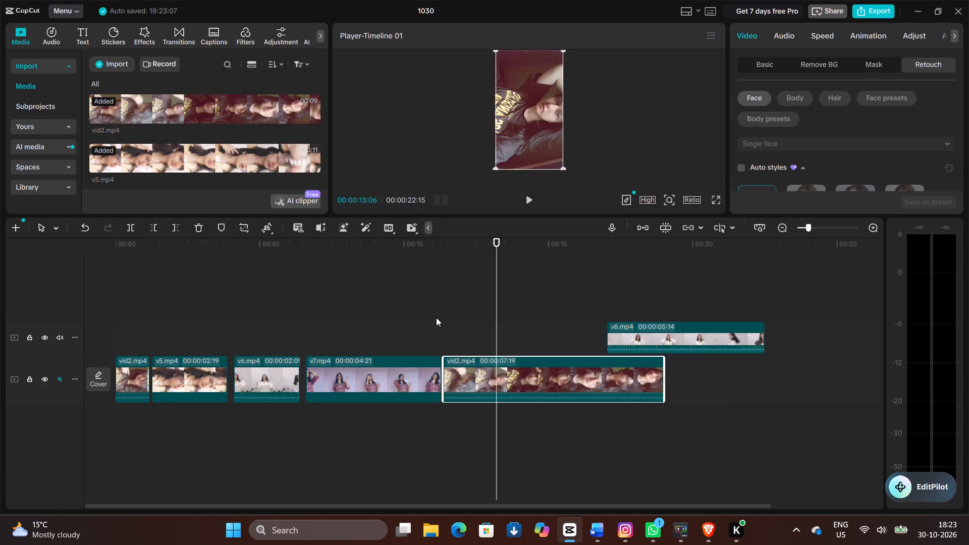
Scrub through the last vid2.mp4 clip on the main track and split it at 00:00:14:22.
click(436, 317)
drag(437, 301, 560, 340)
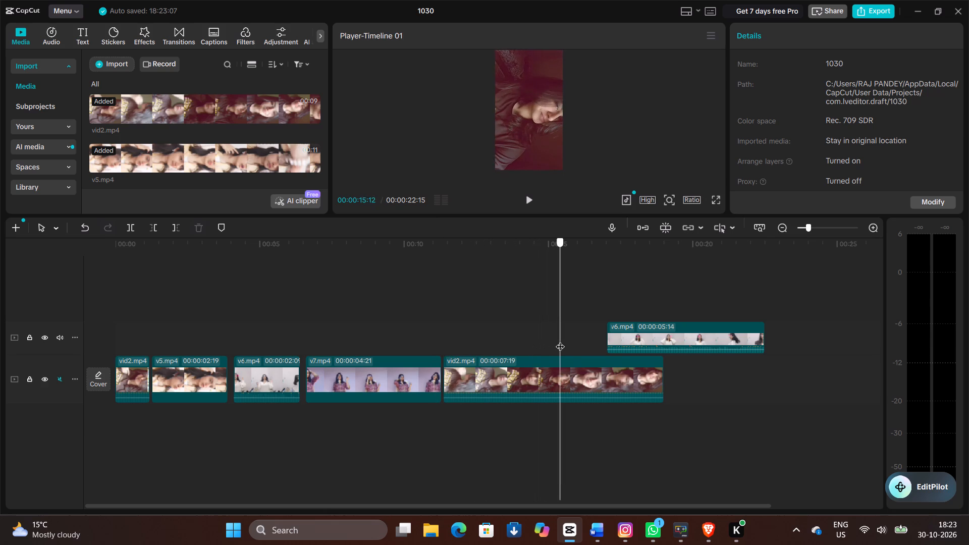
drag(560, 340, 576, 346)
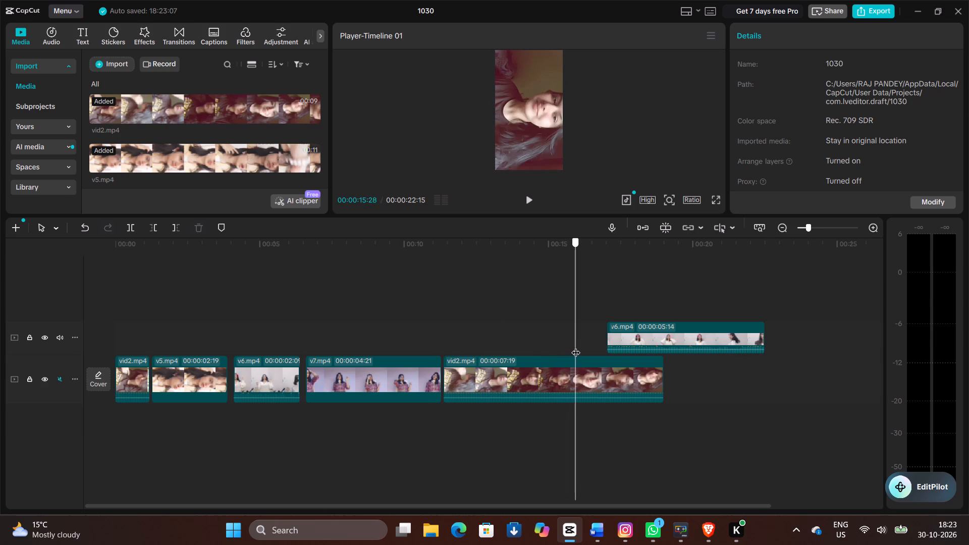
drag(576, 346, 543, 383)
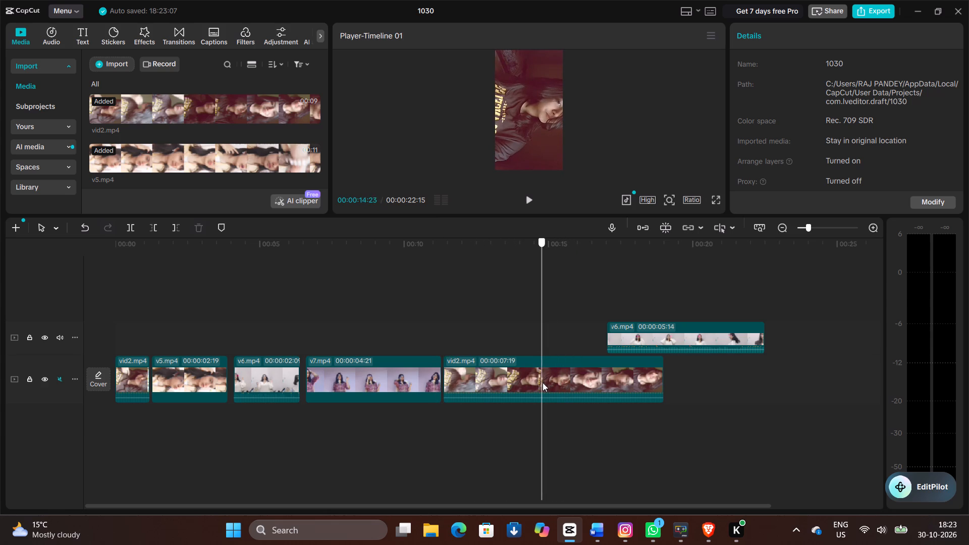
drag(543, 383, 560, 384)
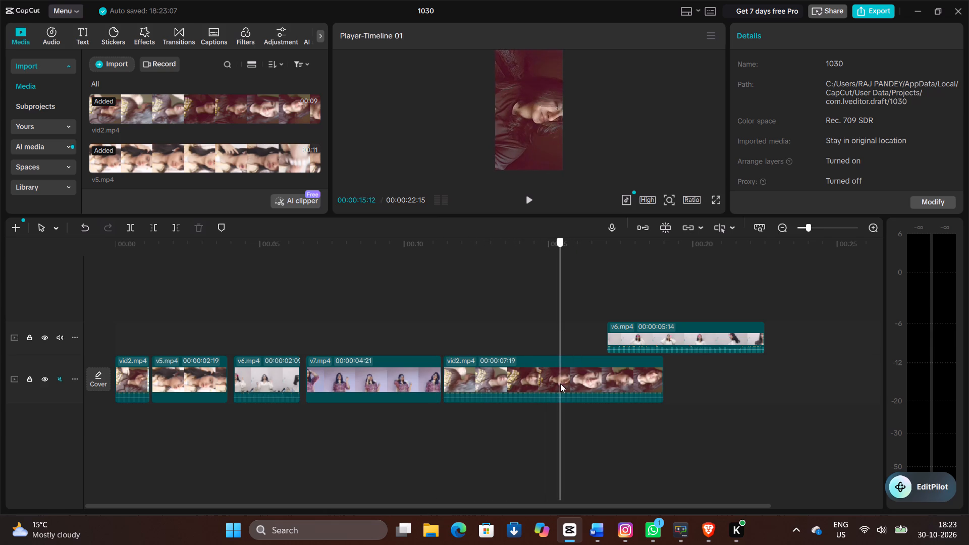
drag(560, 384, 541, 407)
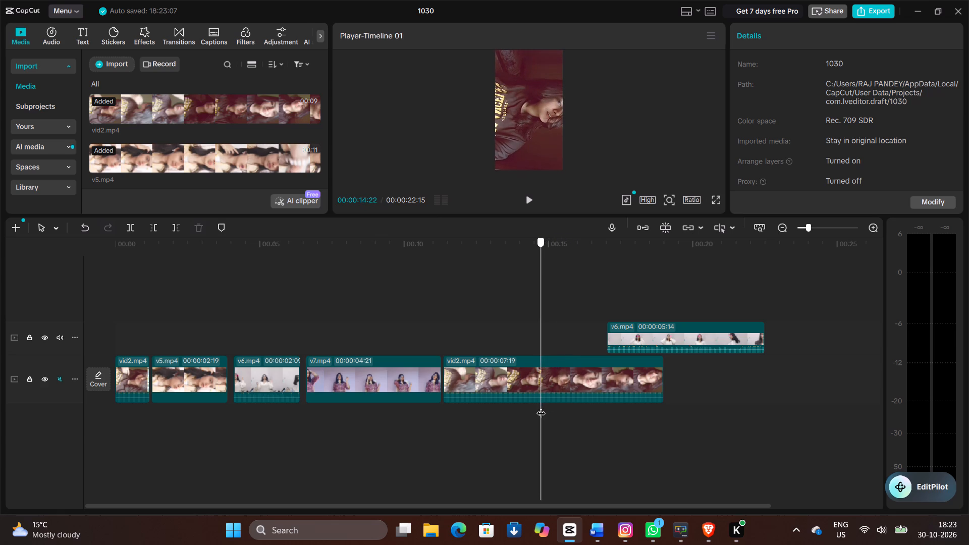
drag(541, 407, 541, 407)
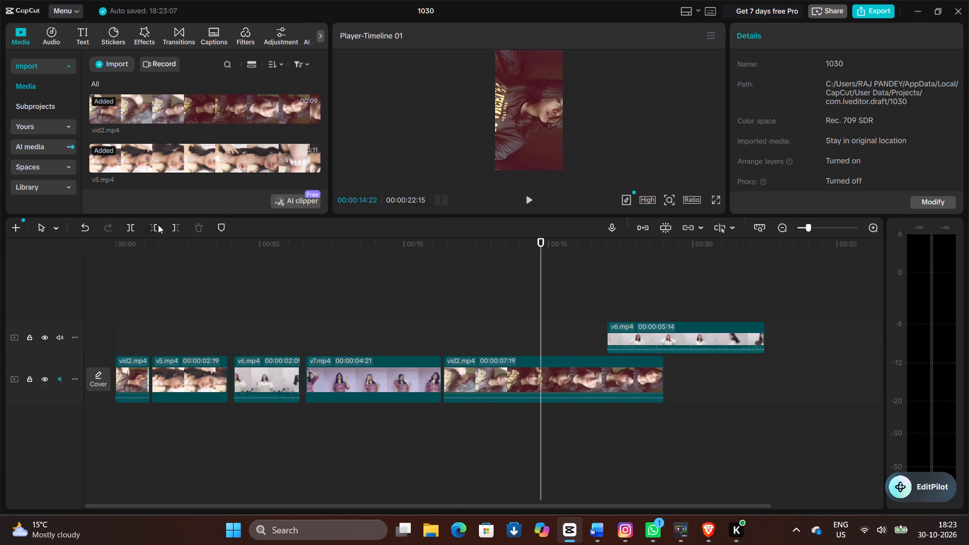
click(153, 228)
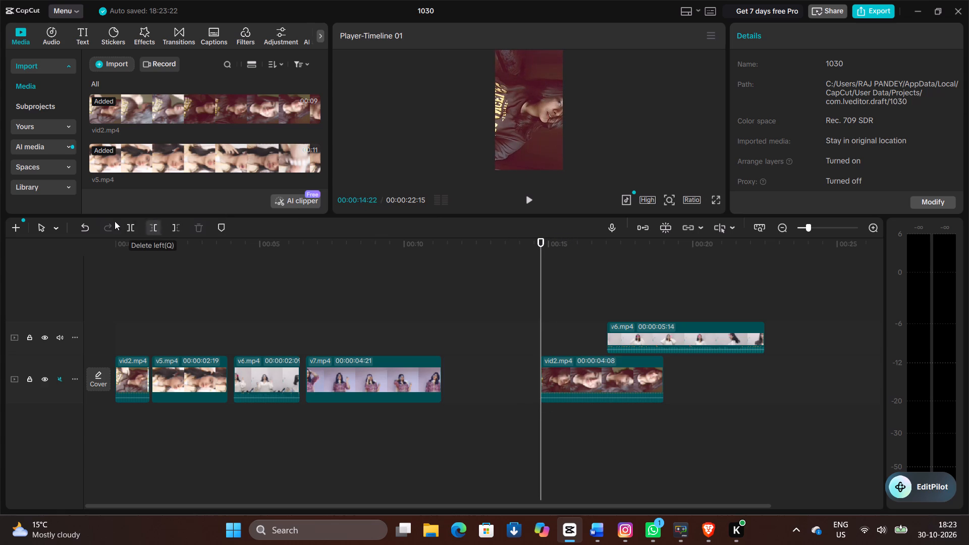
click(85, 223)
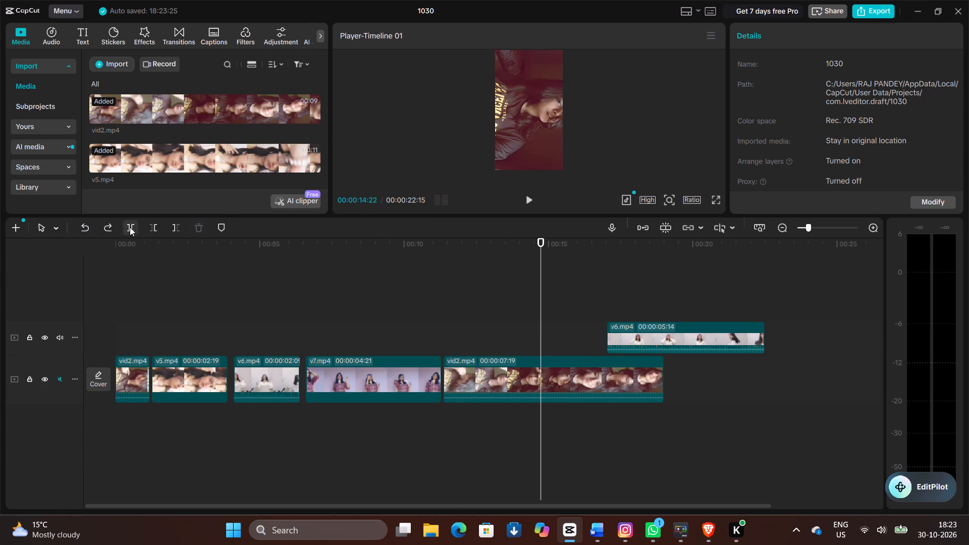
click(130, 227)
Move the trailing piece of the split vid2.mp4 to a new track above the leftover v6.mp4 piece, at about 18 seconds.
click(573, 388)
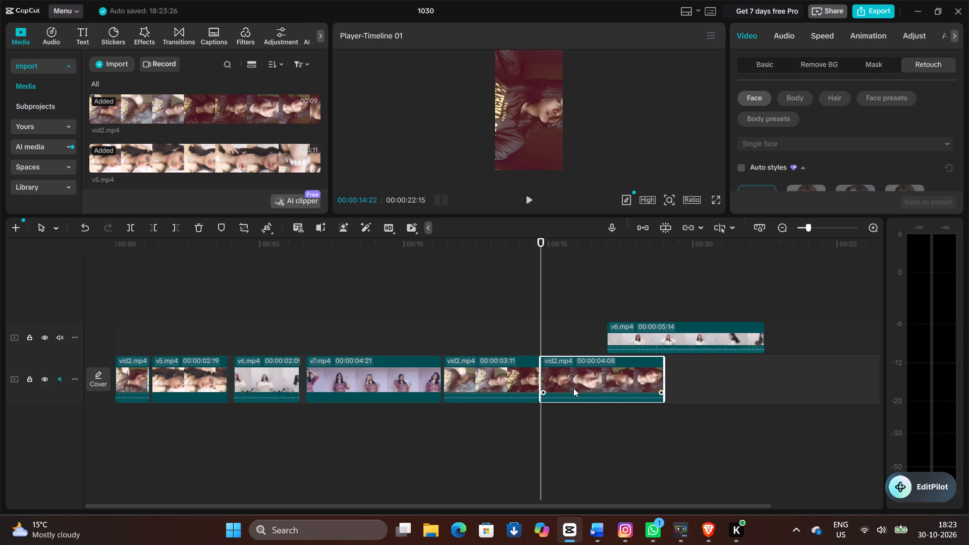
drag(608, 361, 697, 264)
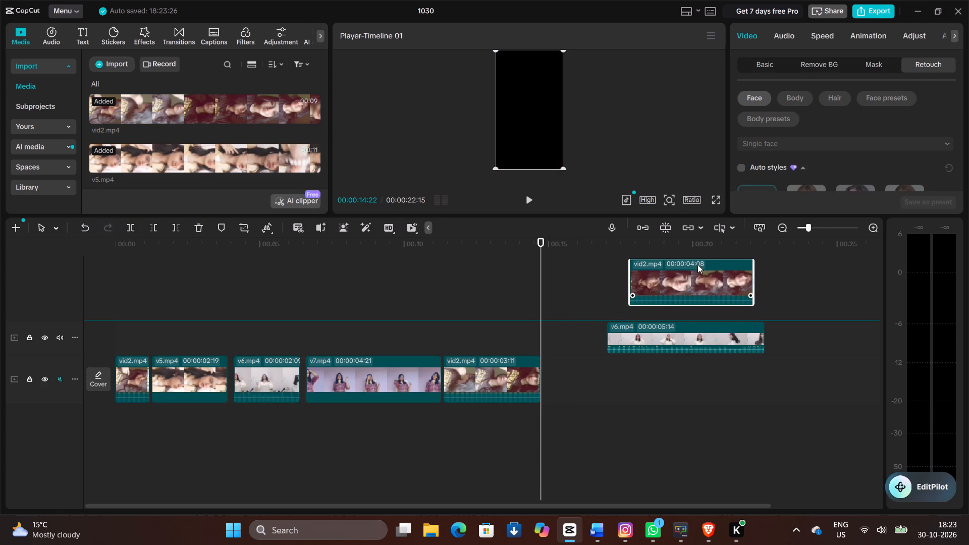
Add the full v5.mp4 from the media library to the main track, directly after the shortened vid2.mp4 clip.
drag(235, 161, 489, 277)
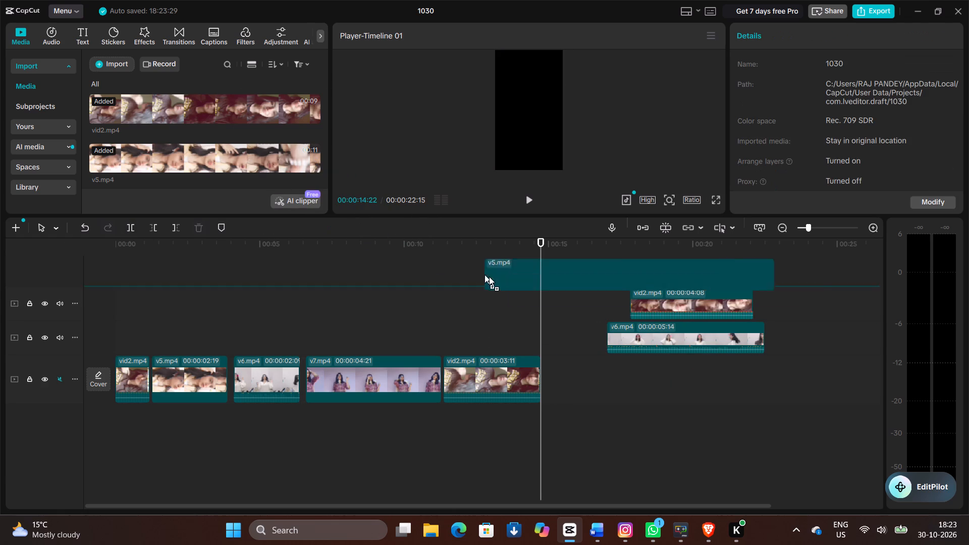
drag(489, 277, 543, 385)
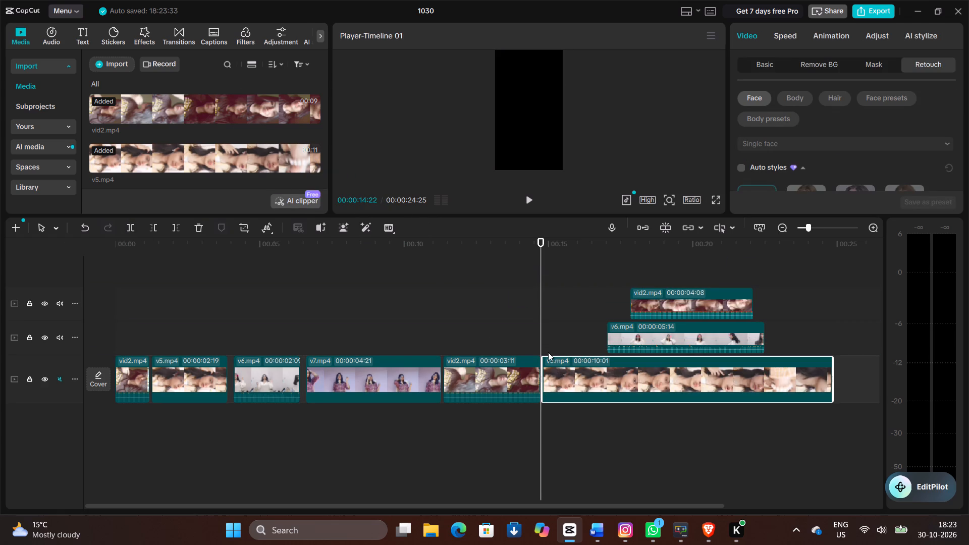
Delete the leftover v6.mp4 and vid2.mp4 pieces from the tracks above the main track.
drag(540, 331, 673, 349)
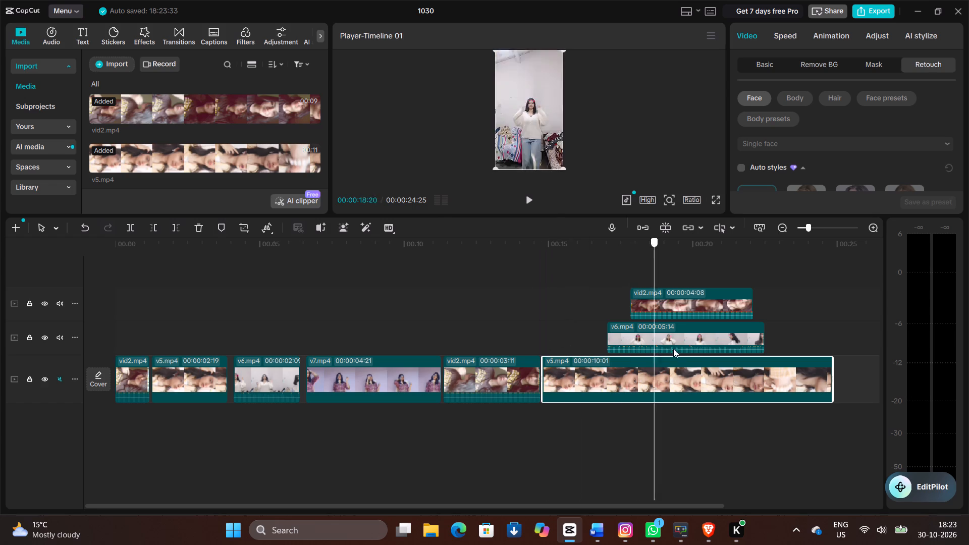
drag(673, 349, 622, 381)
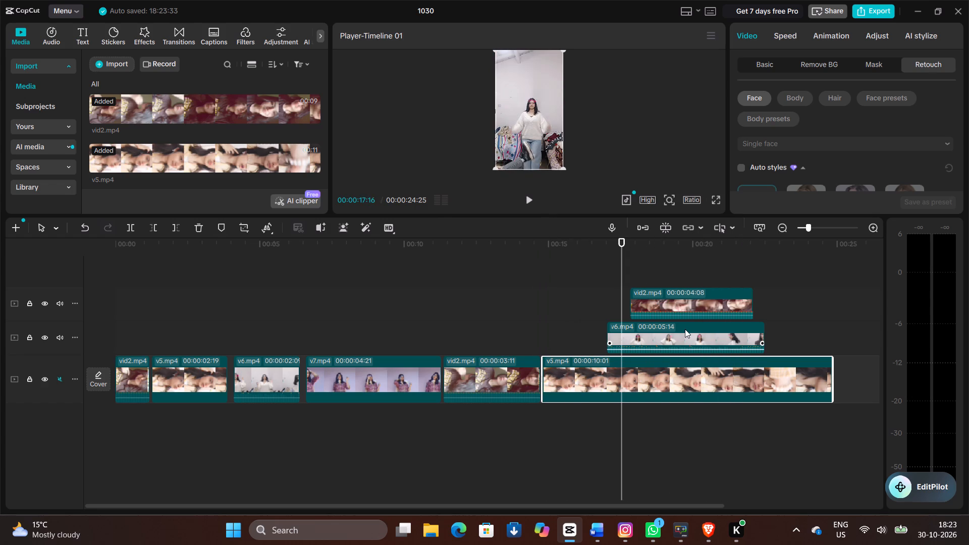
click(685, 329)
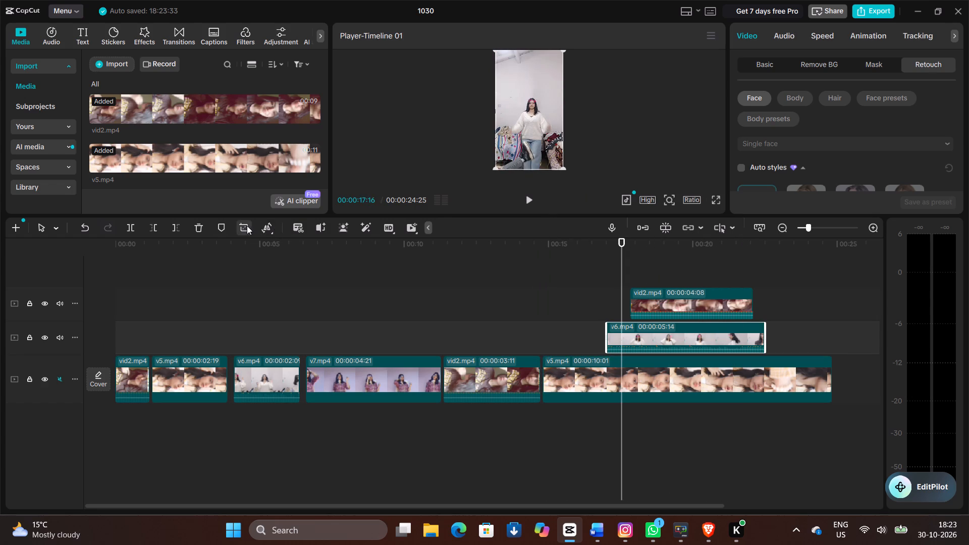
click(197, 227)
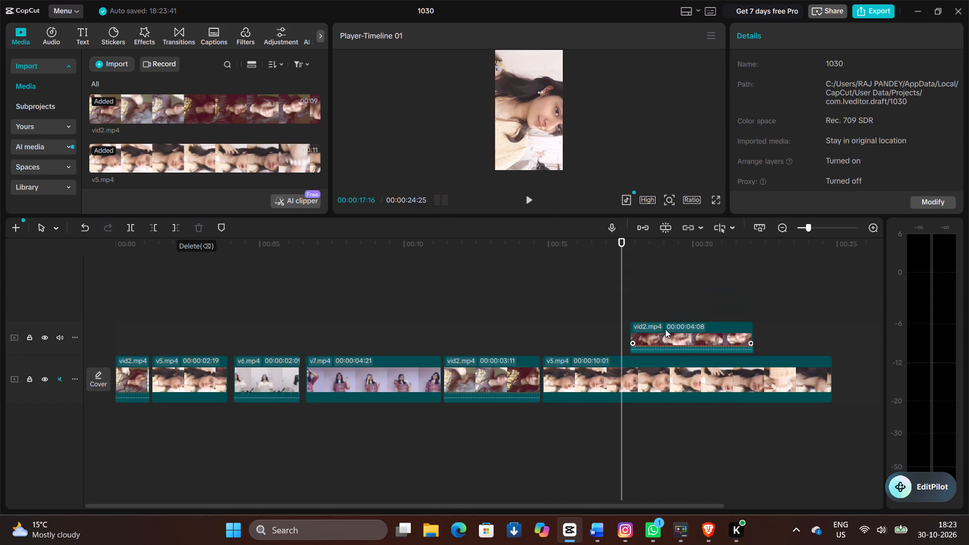
click(665, 329)
click(198, 224)
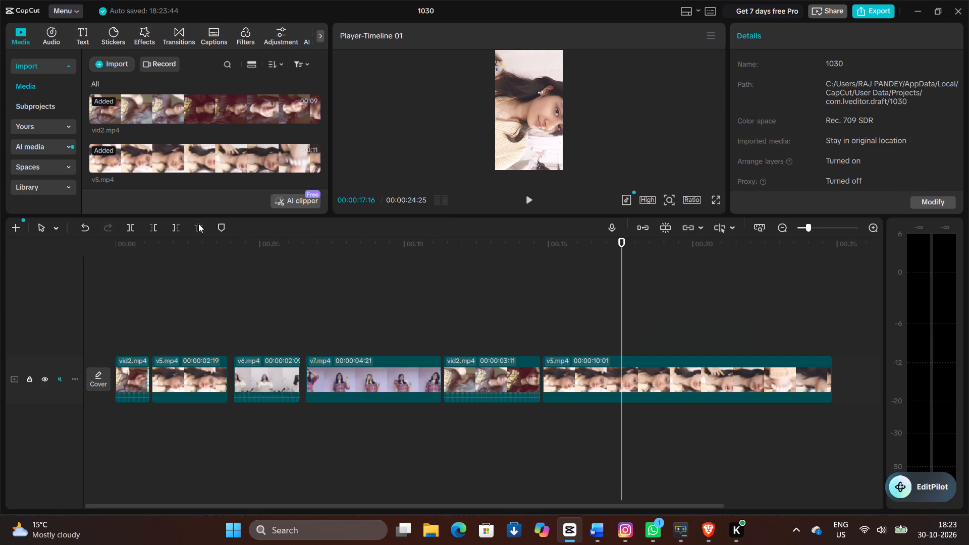
Scrub and play through the newly added v5.mp4 clip, and split it at 00:00:17:08.
drag(623, 337, 703, 327)
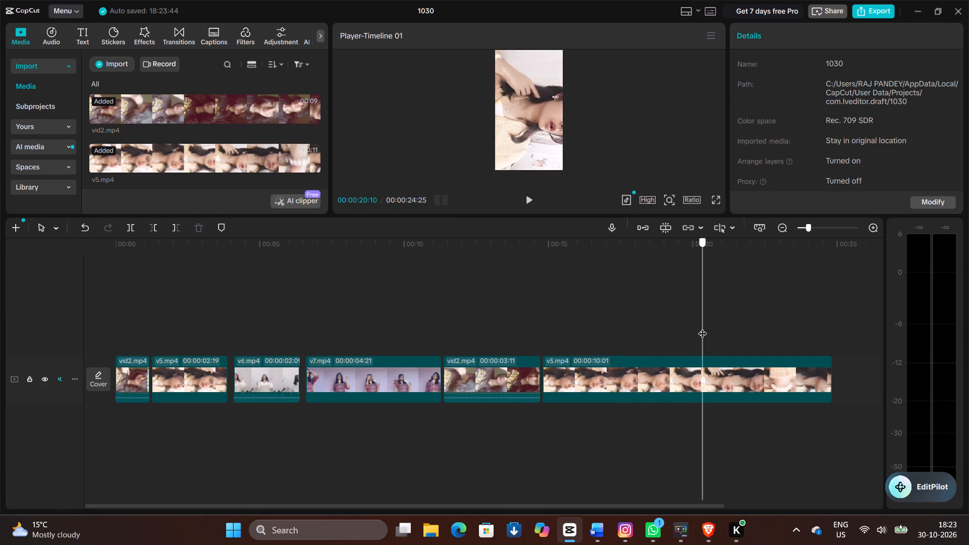
drag(703, 327, 760, 278)
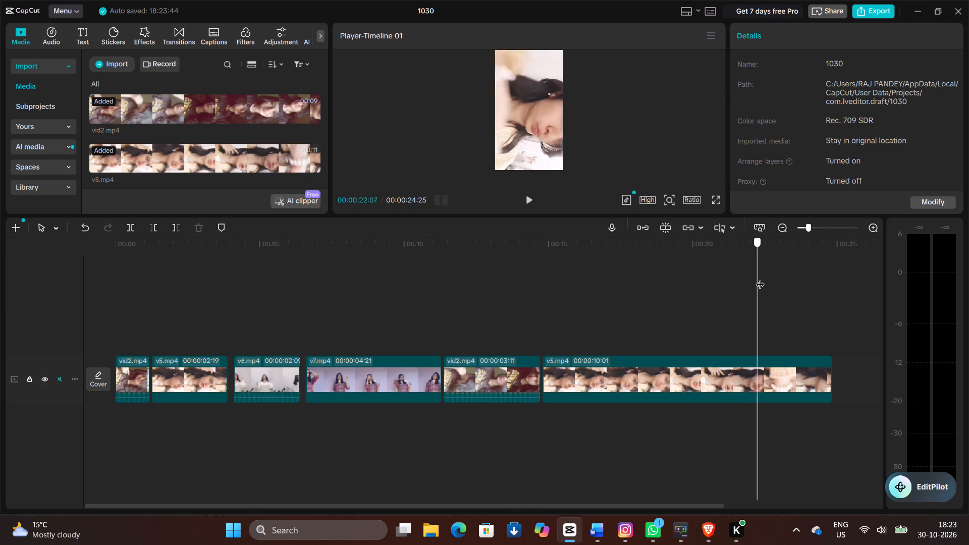
drag(760, 278, 605, 350)
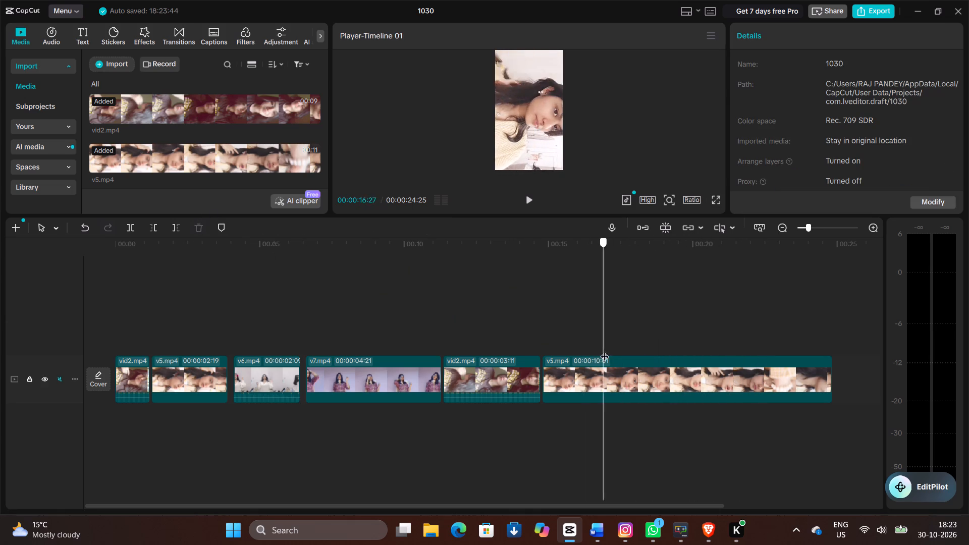
drag(605, 350, 634, 355)
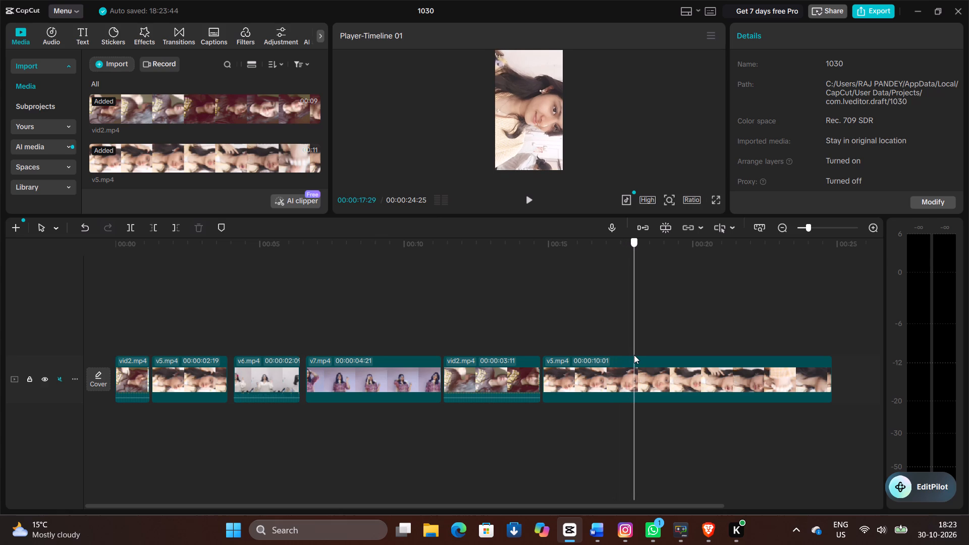
drag(634, 355, 636, 354)
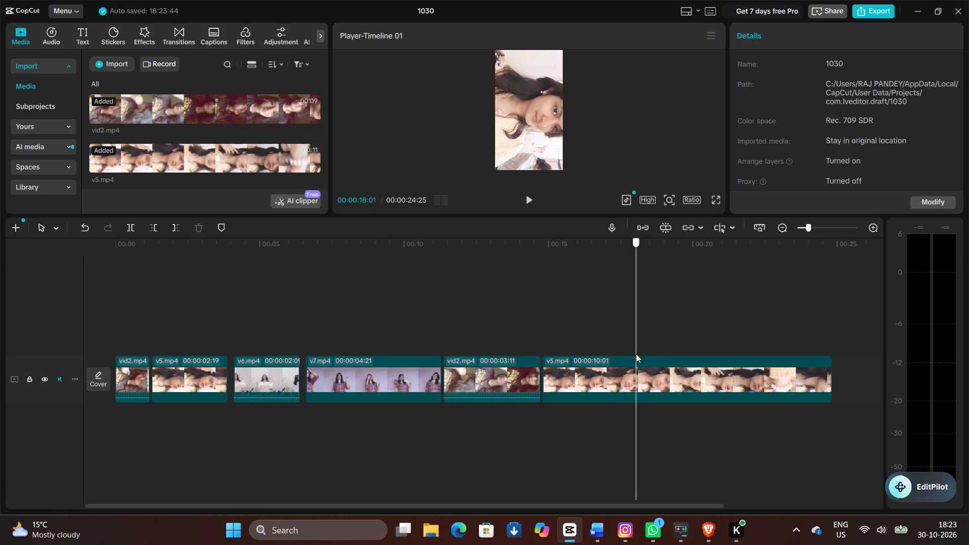
drag(636, 354, 636, 352)
click(528, 198)
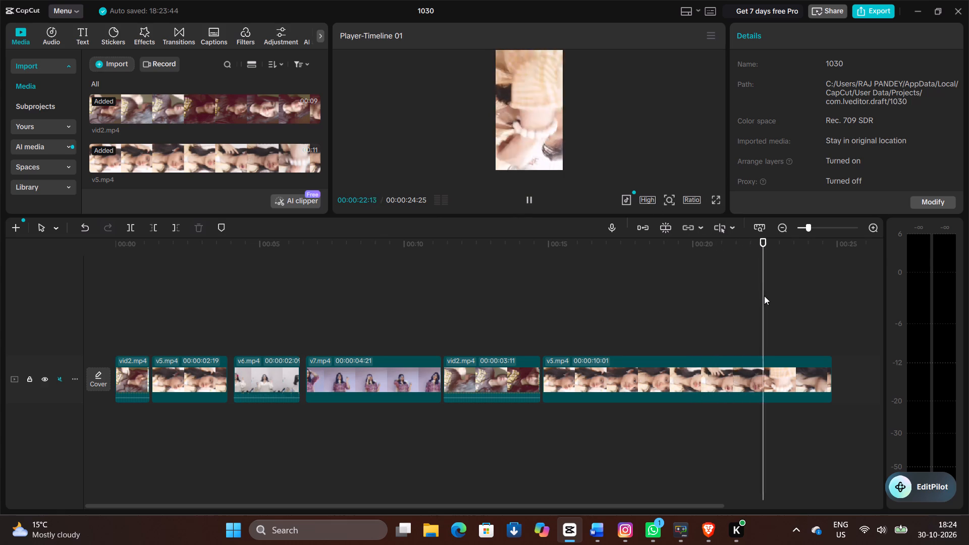
drag(764, 296, 642, 316)
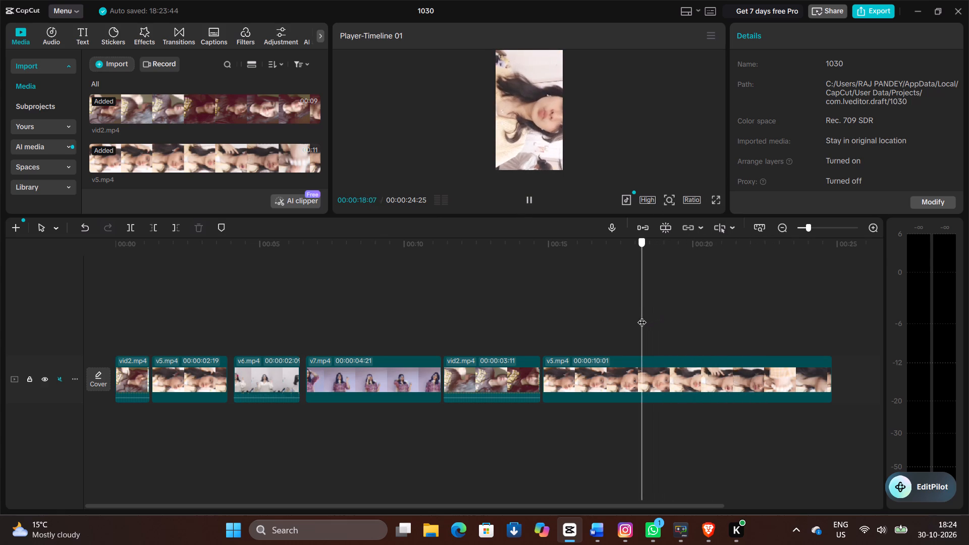
drag(642, 316, 614, 339)
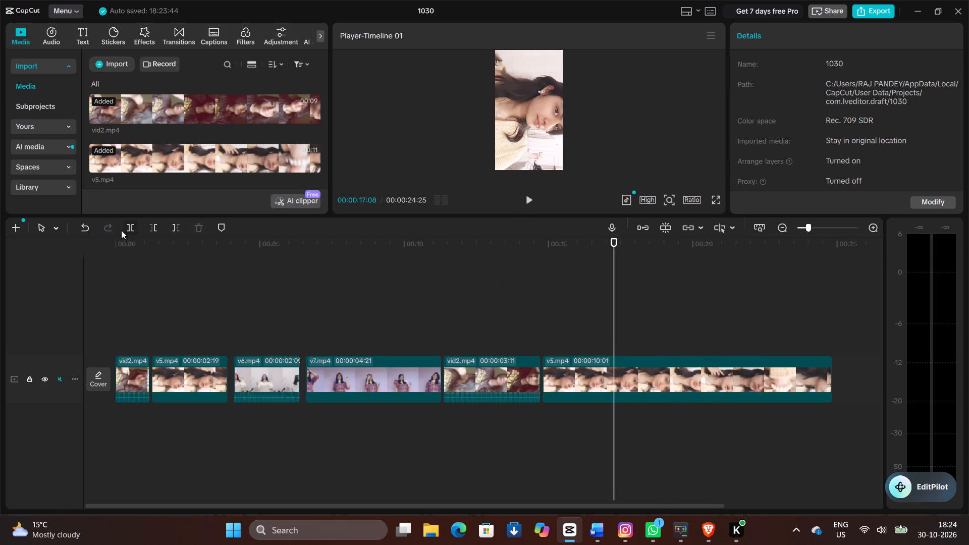
click(128, 225)
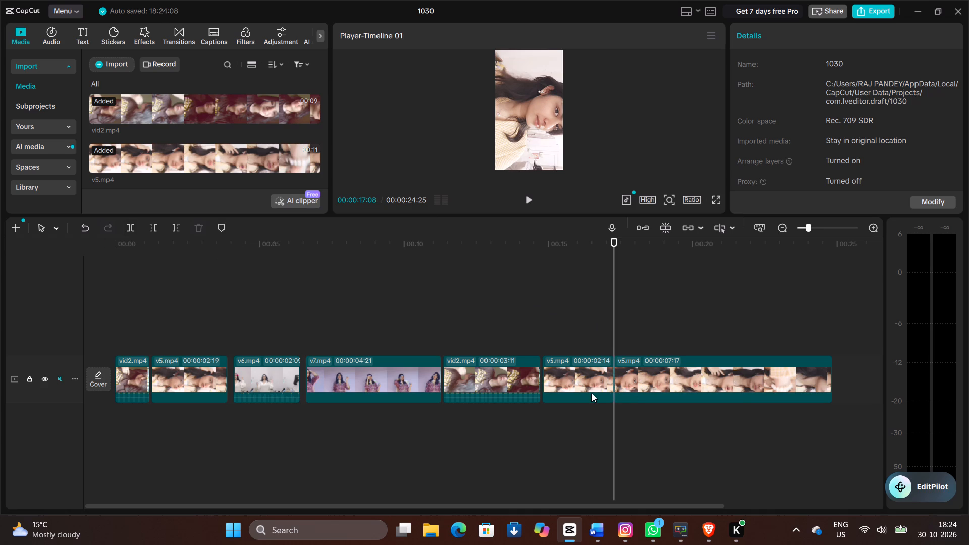
Delete the opening piece of the newly split v5.mp4.
click(591, 393)
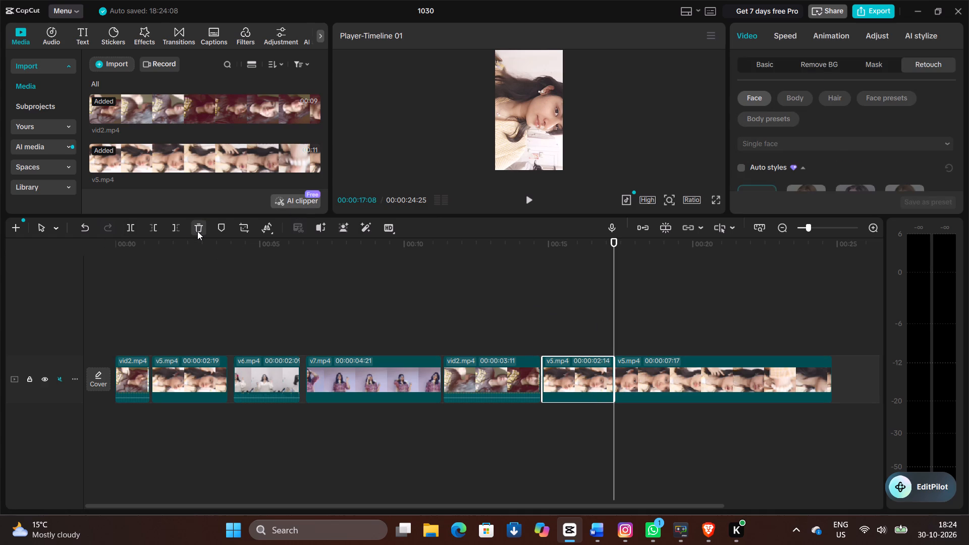
click(197, 231)
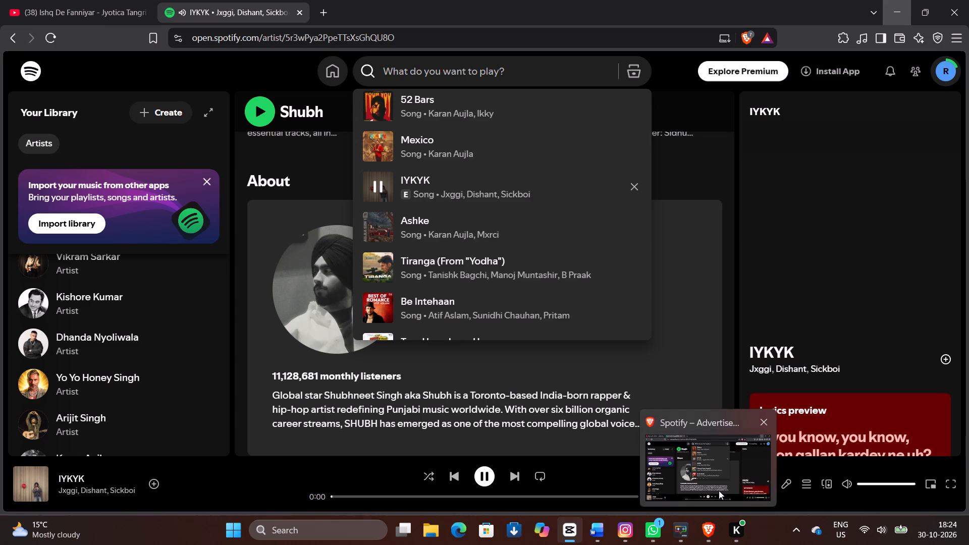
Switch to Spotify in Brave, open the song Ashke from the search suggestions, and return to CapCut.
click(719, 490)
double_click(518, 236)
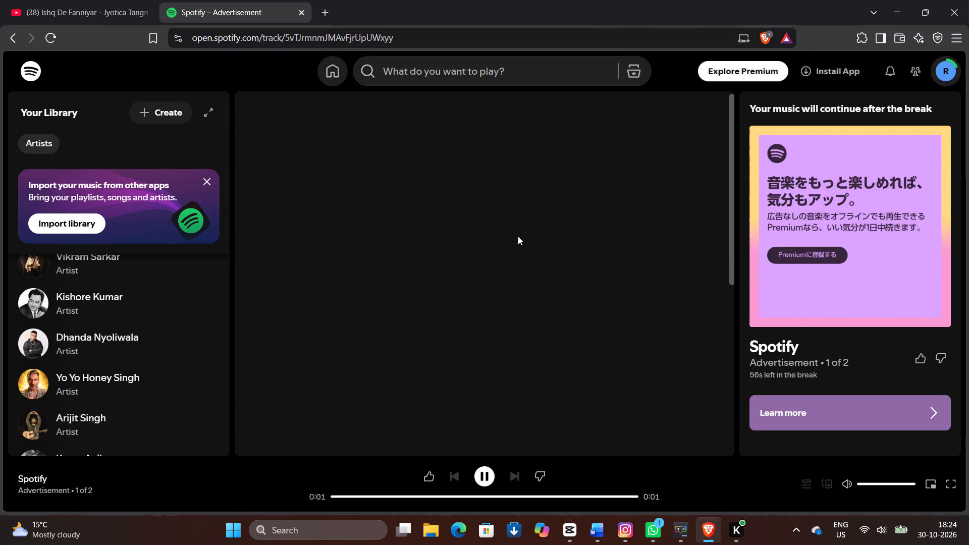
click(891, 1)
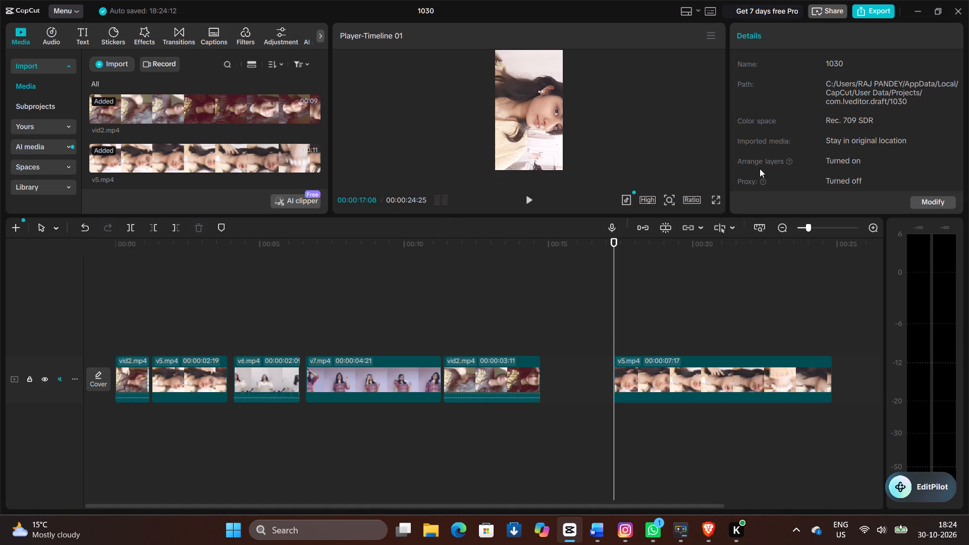
Trim the last v5.mp4 clip by splitting it at 00:00:21:14 and deleting the piece after the split.
drag(617, 322, 749, 302)
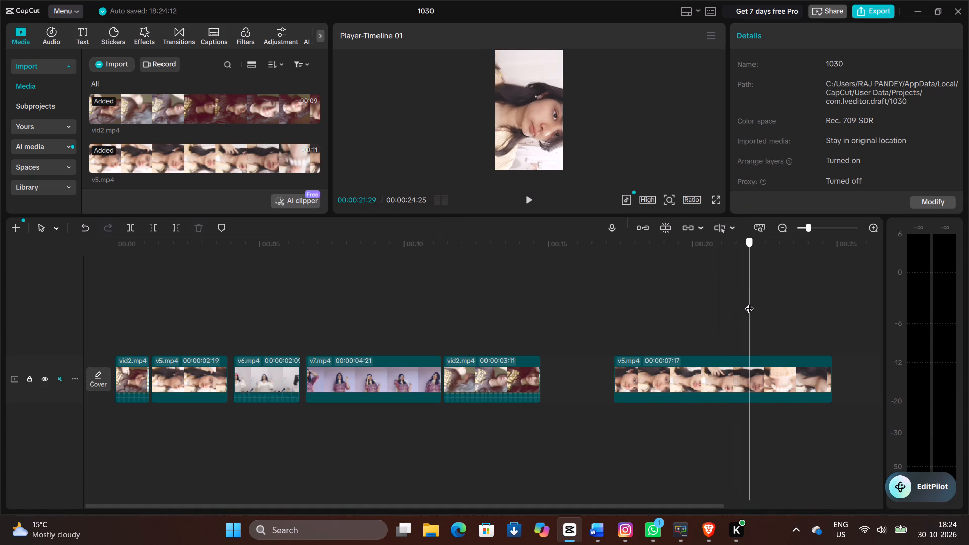
drag(749, 302, 763, 299)
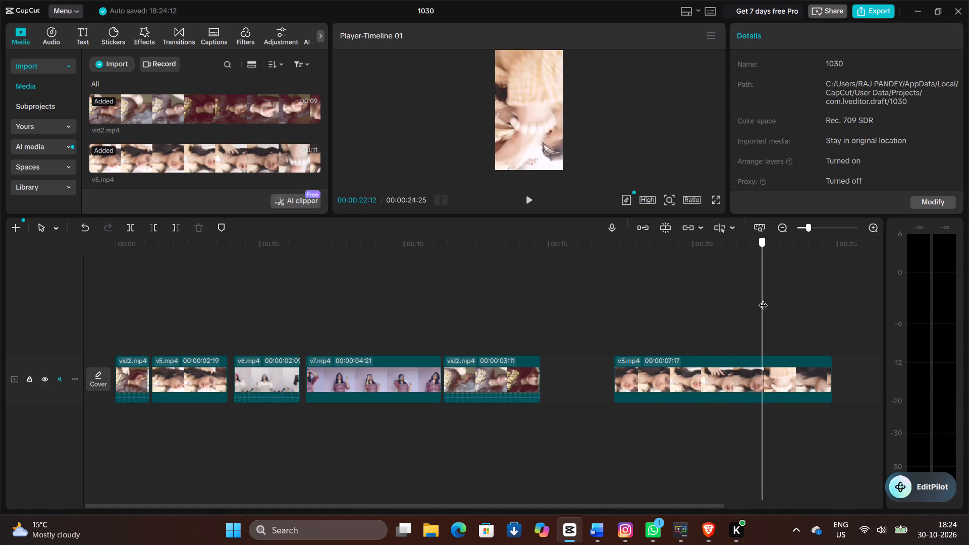
drag(763, 299, 695, 329)
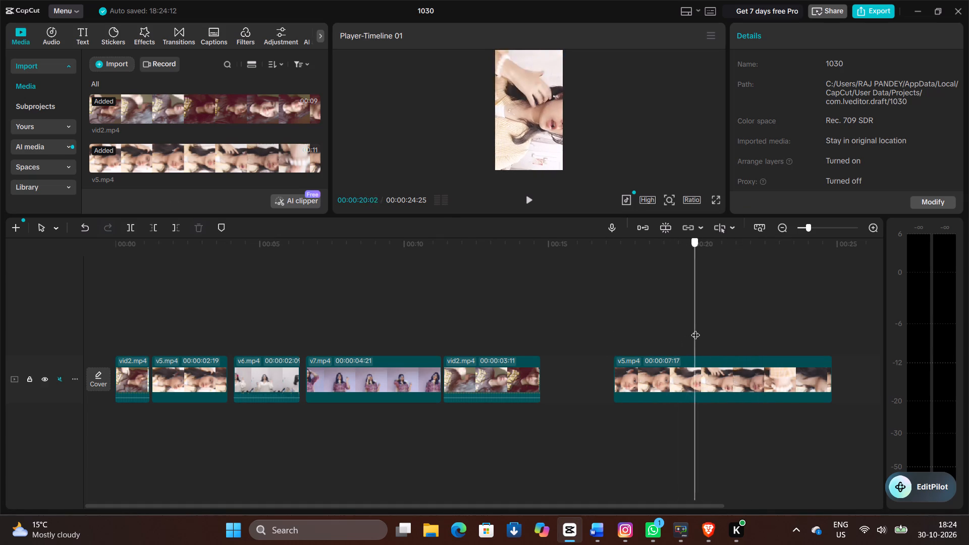
drag(695, 329, 699, 331)
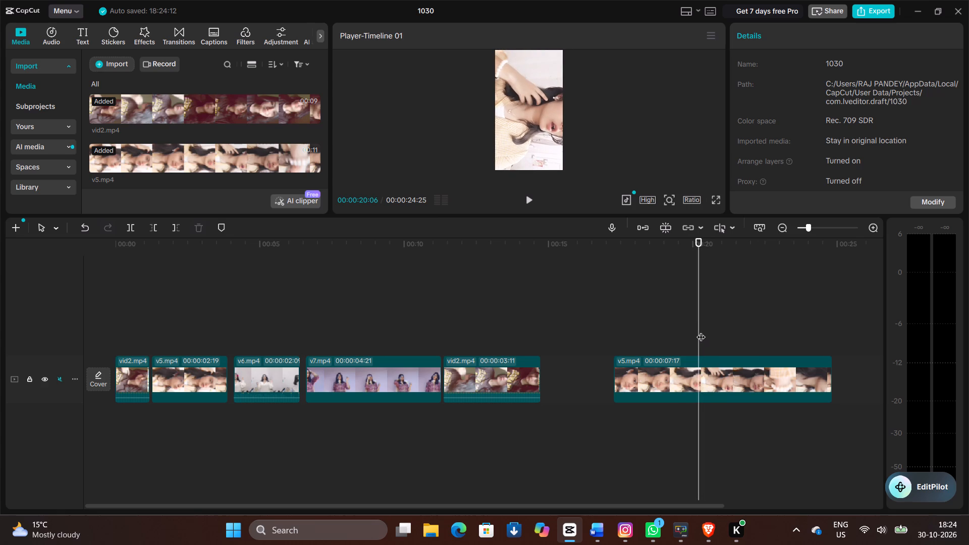
drag(702, 338, 732, 341)
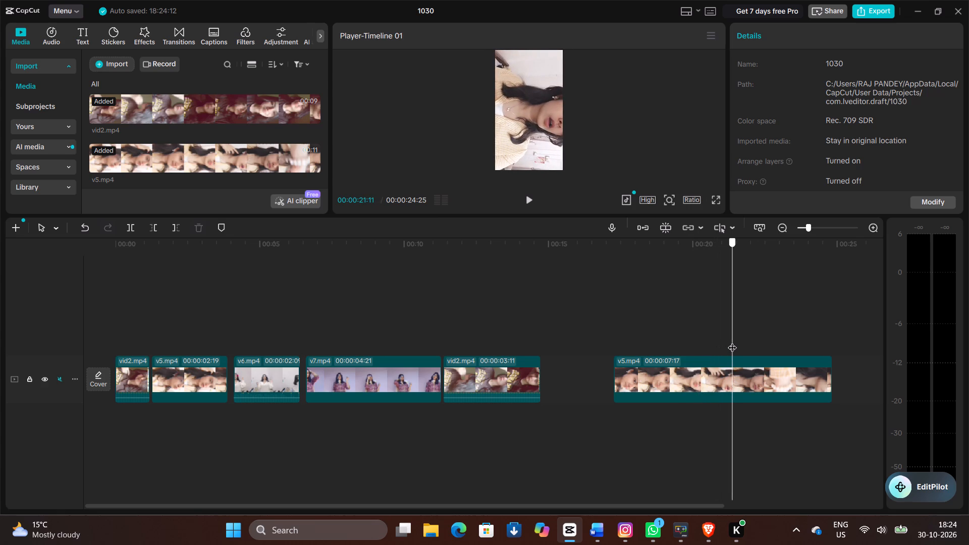
drag(732, 341, 735, 340)
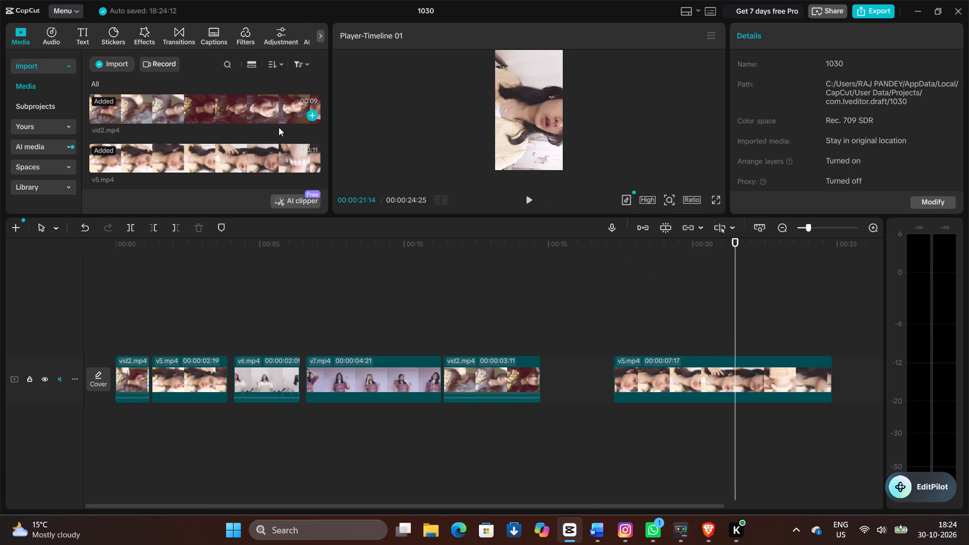
click(132, 230)
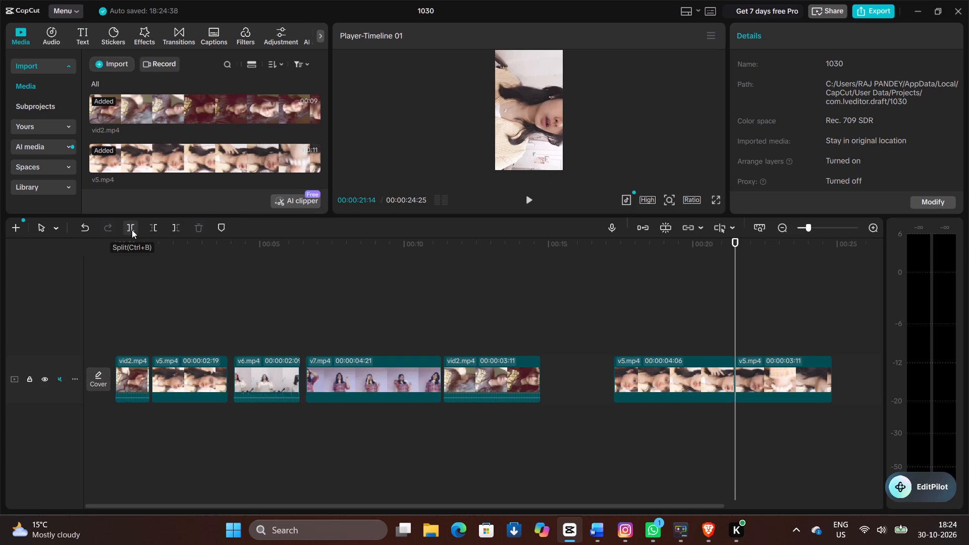
click(787, 383)
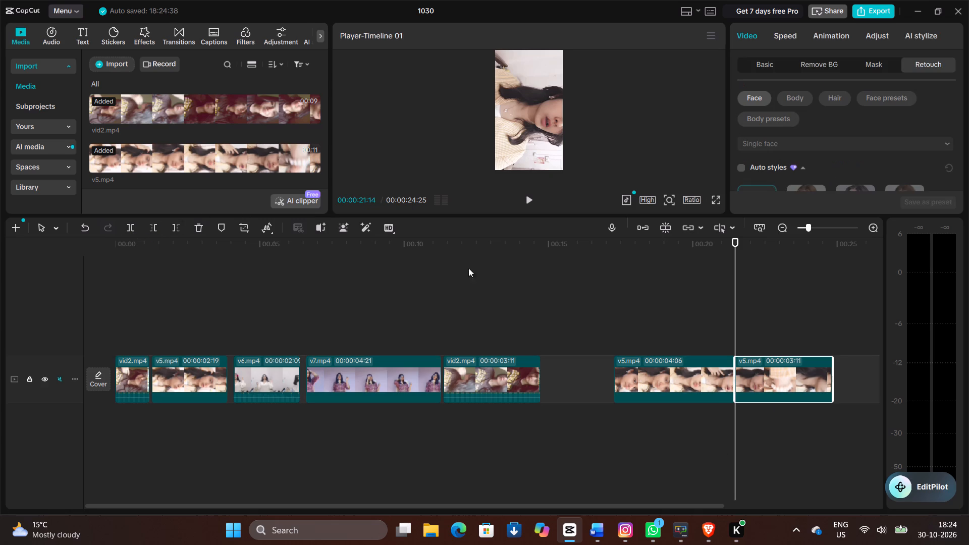
click(198, 221)
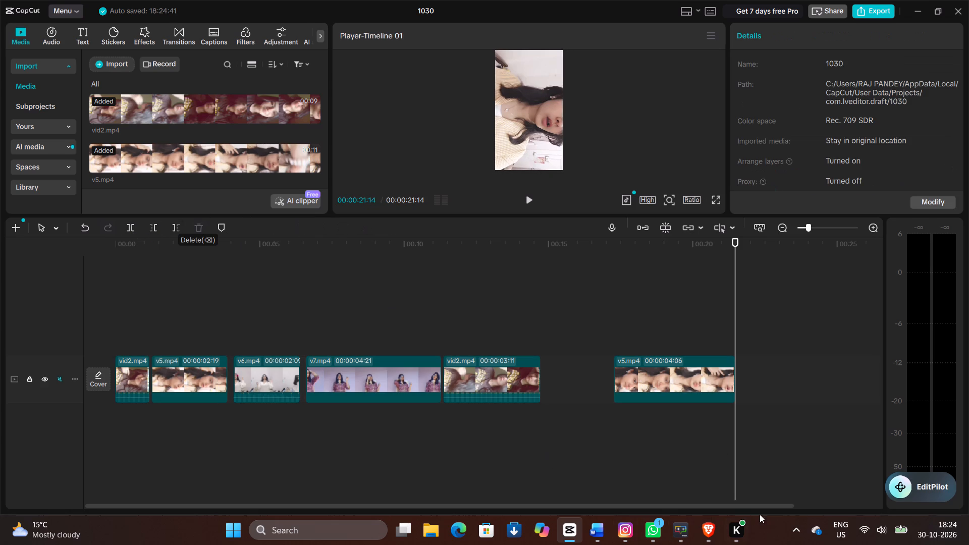
Switch to Spotify in Brave, start playing Ashke from Karan Aujla's popular tracks, and return to CapCut.
click(717, 525)
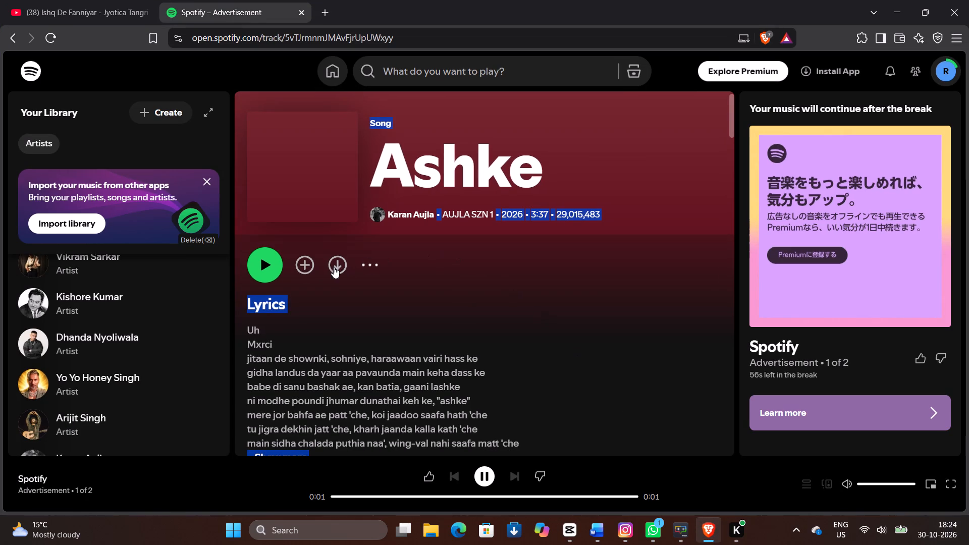
click(267, 266)
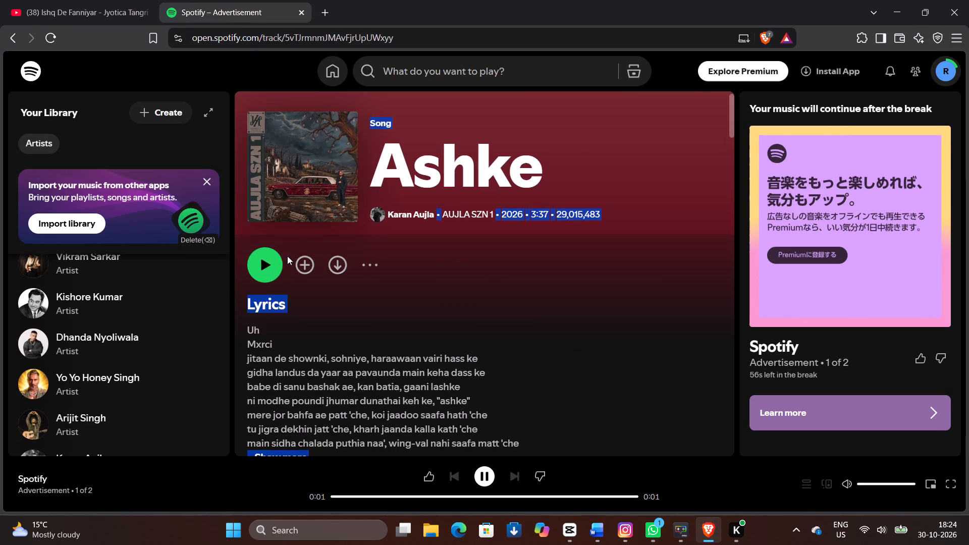
click(272, 260)
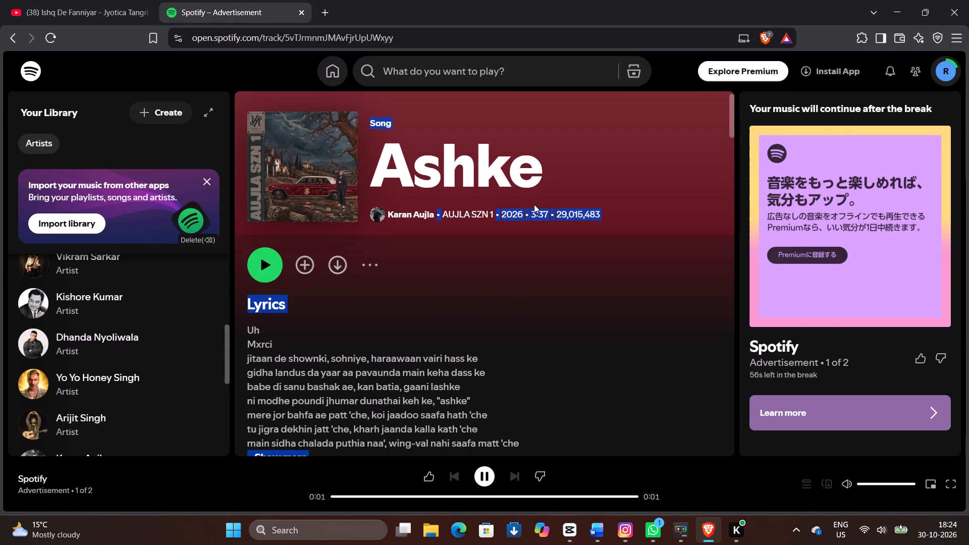
scroll(634, 241, down, 7)
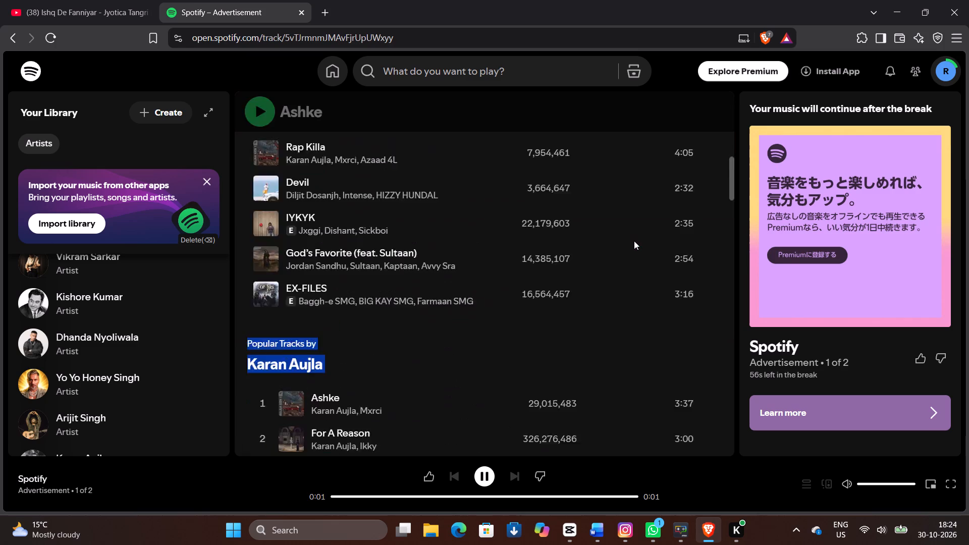
scroll(634, 241, up, 2)
click(629, 230)
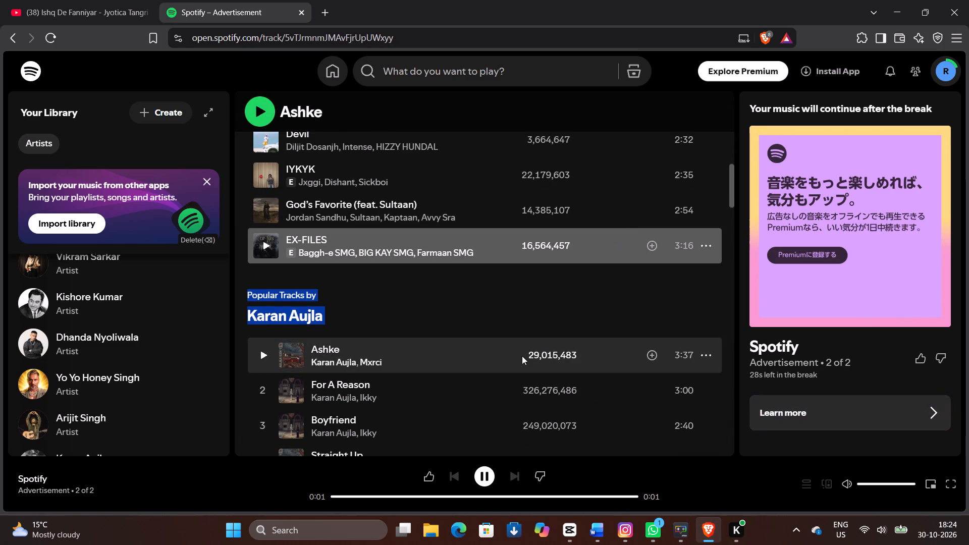
triple_click(522, 356)
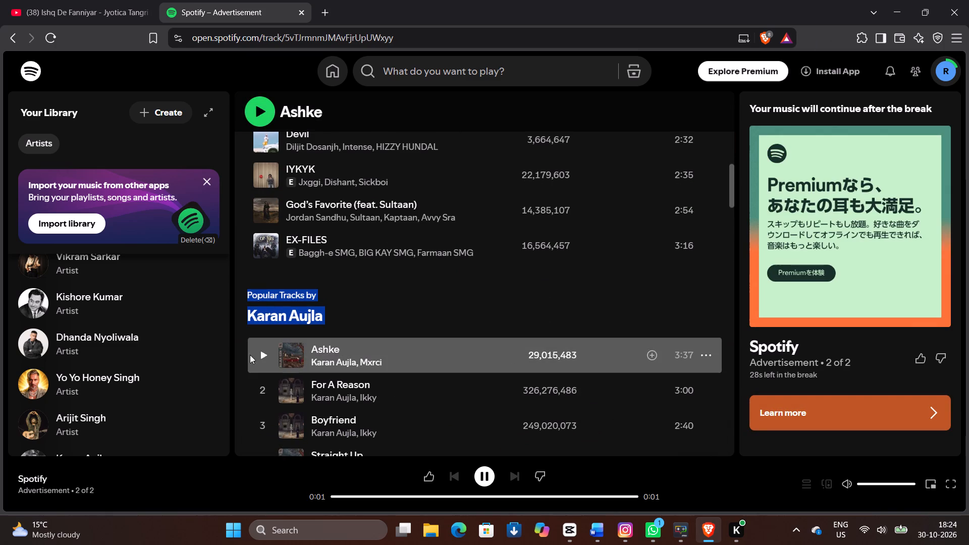
click(262, 352)
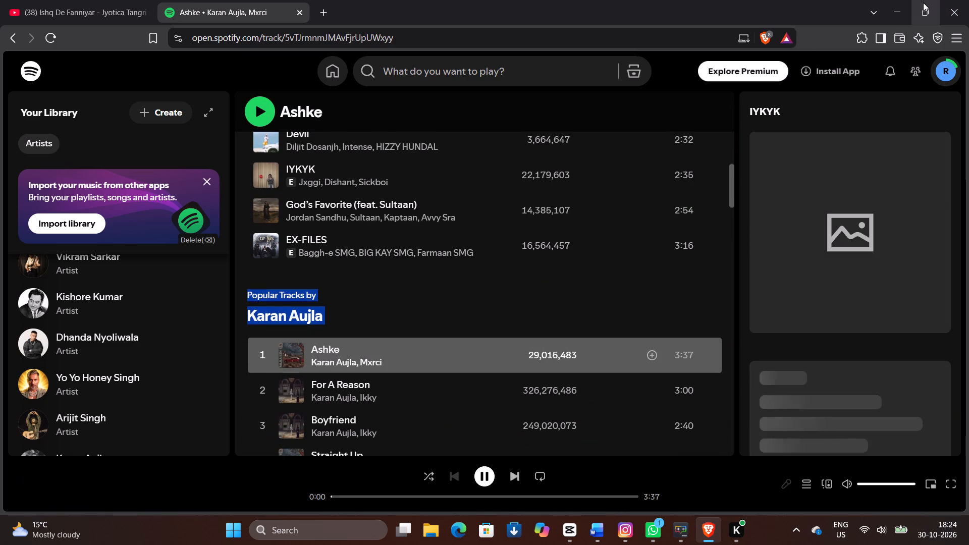
click(910, 14)
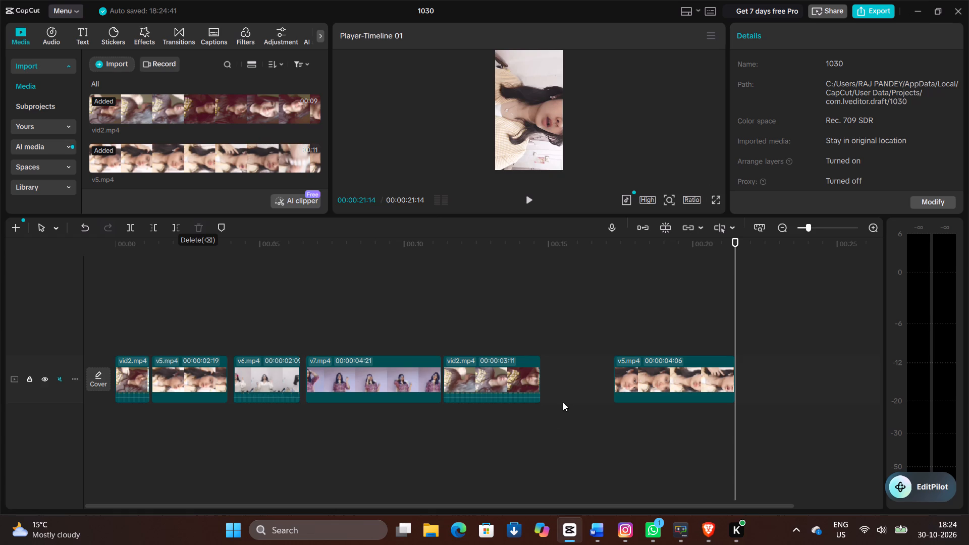
Move the last v5.mp4 clip earlier on the main track so it starts directly at the end of the second vid2.mp4 clip.
click(657, 363)
drag(657, 363, 607, 385)
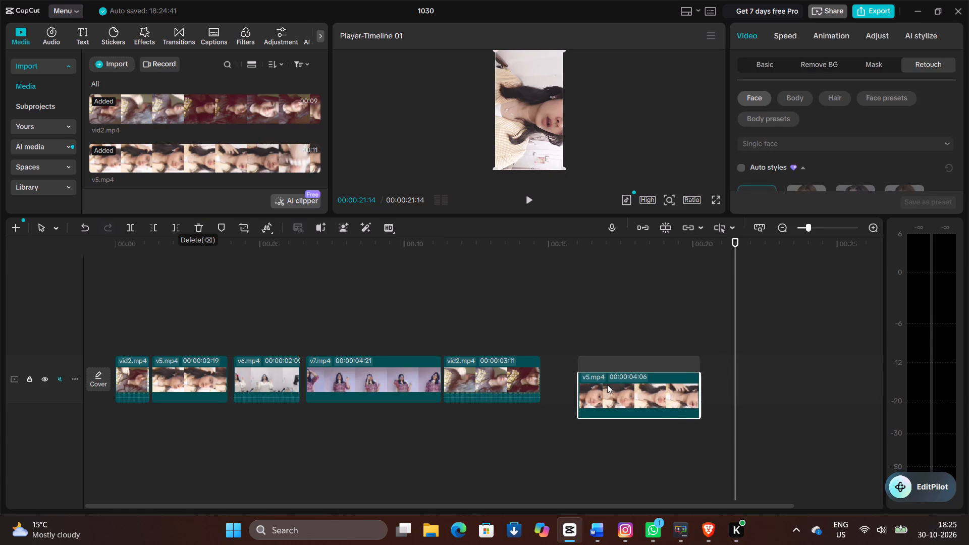
drag(607, 385, 584, 365)
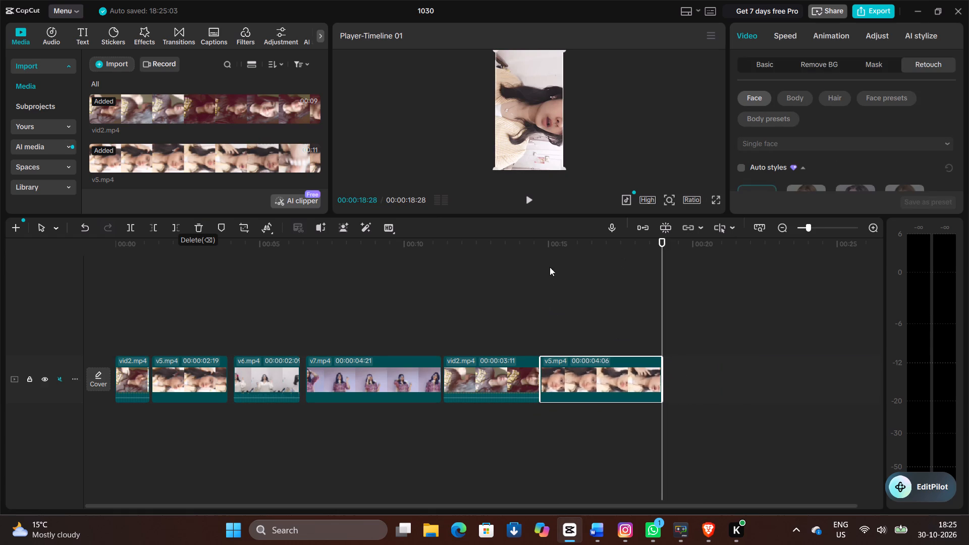
Play through the sequence, split the v7.mp4 clip at 00:00:10:11, and delete its short trailing piece.
click(535, 202)
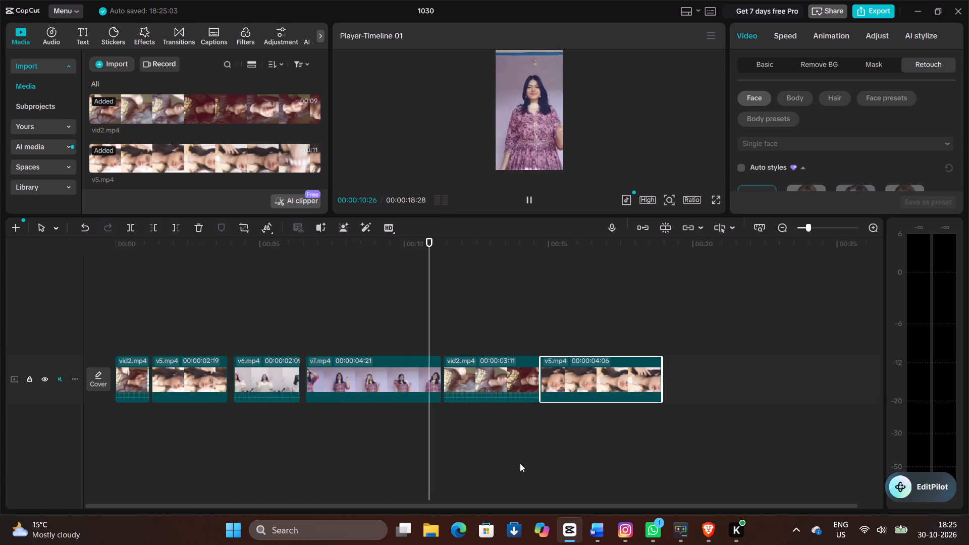
click(404, 363)
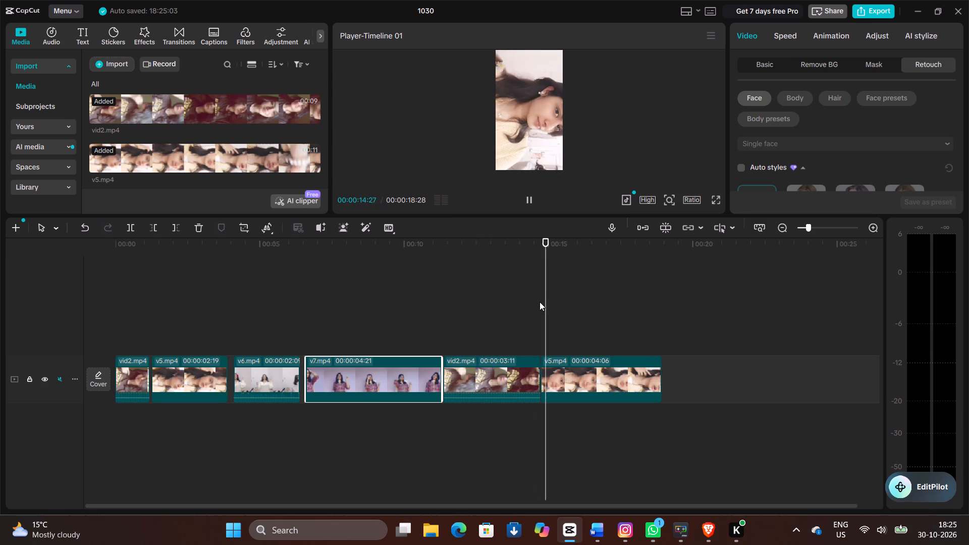
click(527, 201)
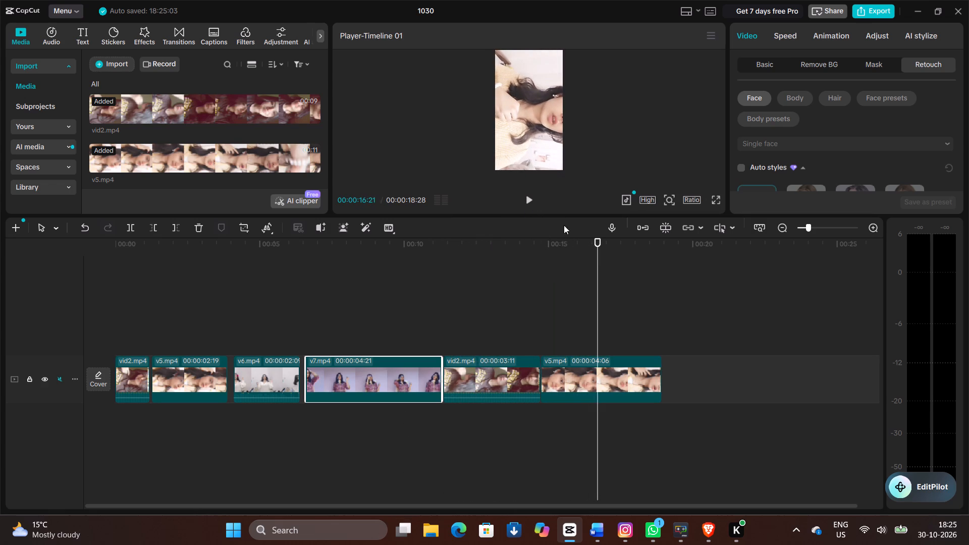
drag(598, 269, 351, 354)
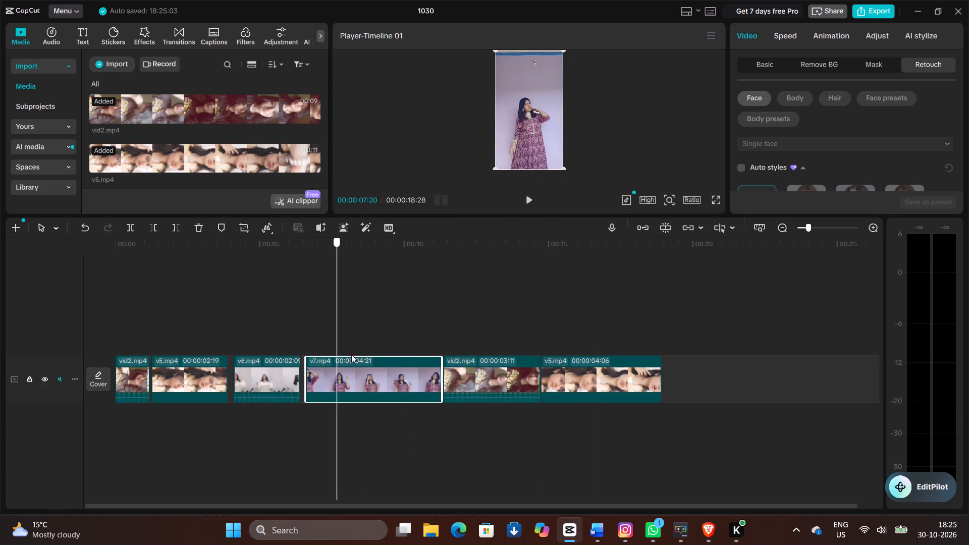
drag(351, 354, 393, 361)
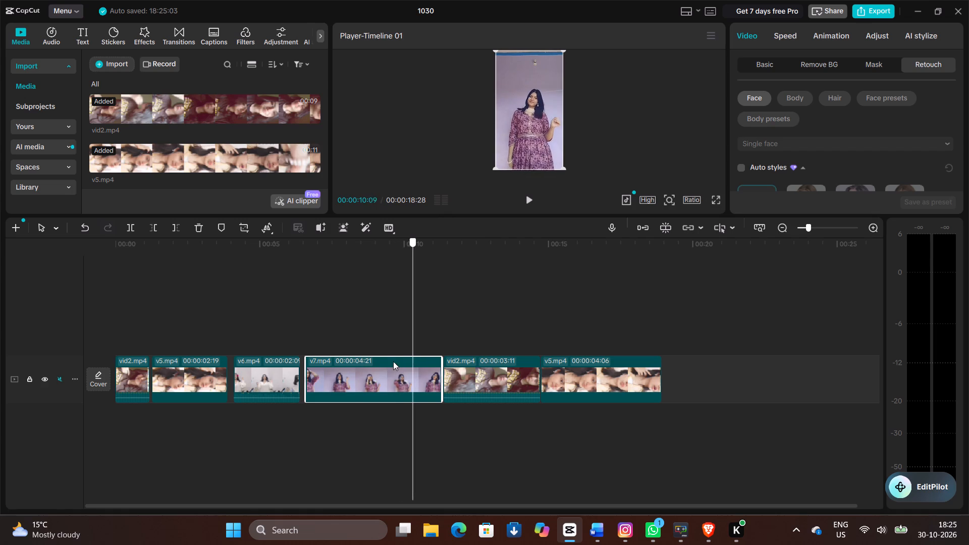
drag(393, 361, 413, 365)
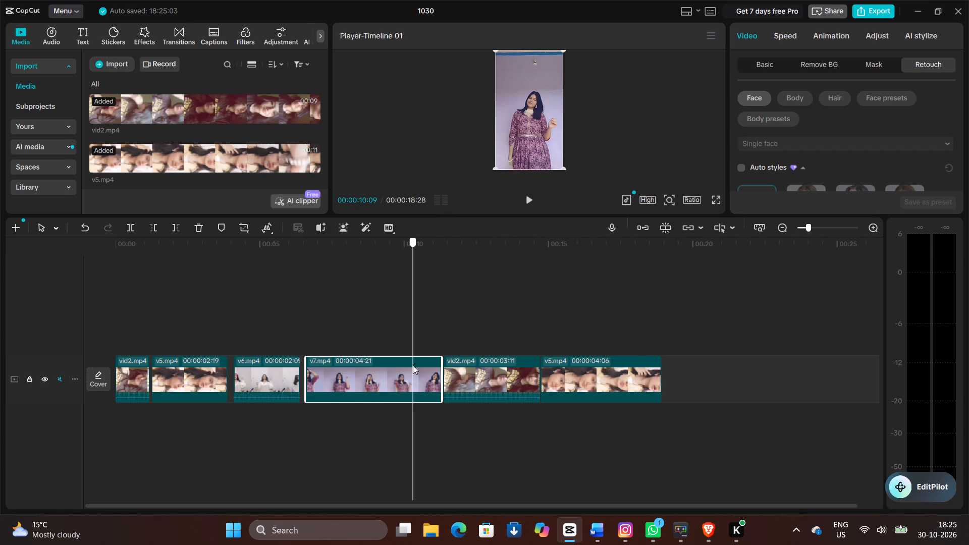
drag(413, 365, 390, 385)
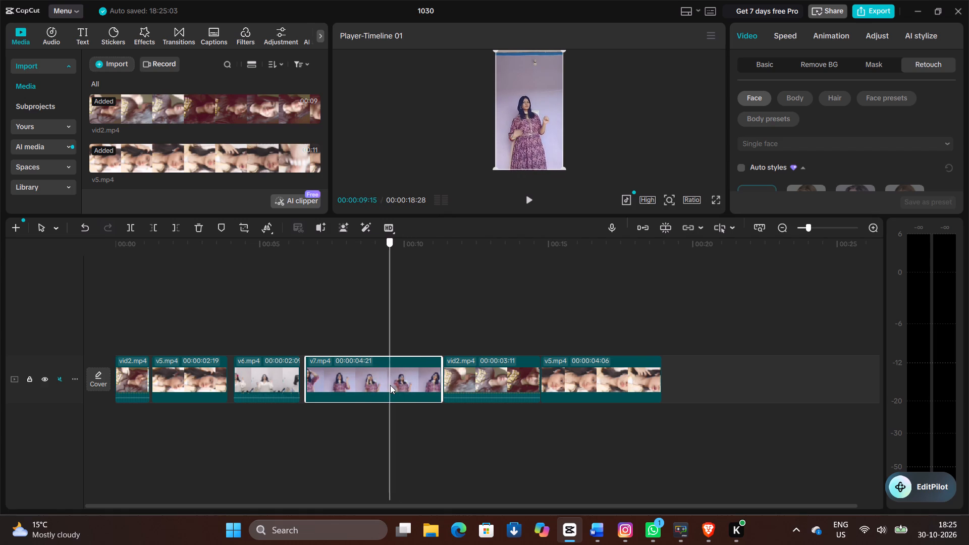
drag(390, 385, 404, 378)
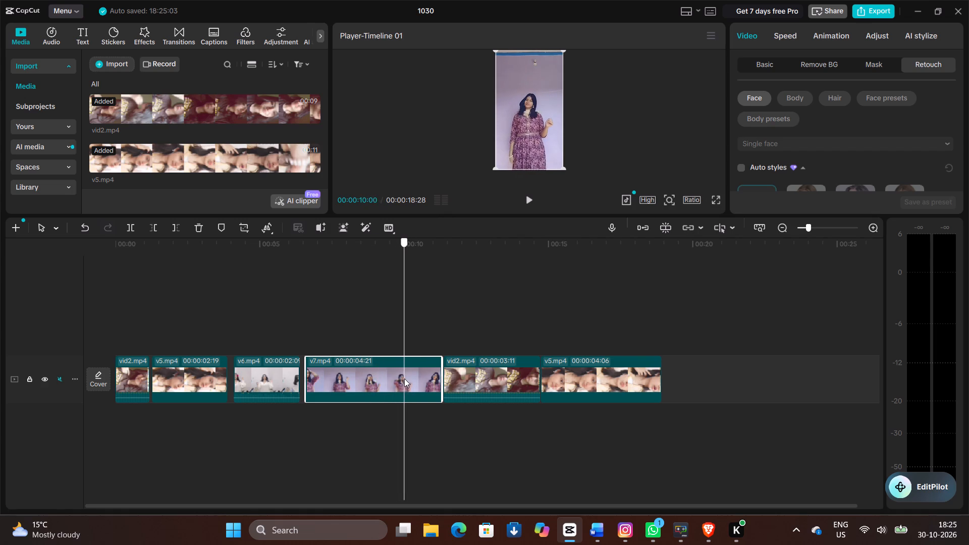
drag(404, 378, 410, 376)
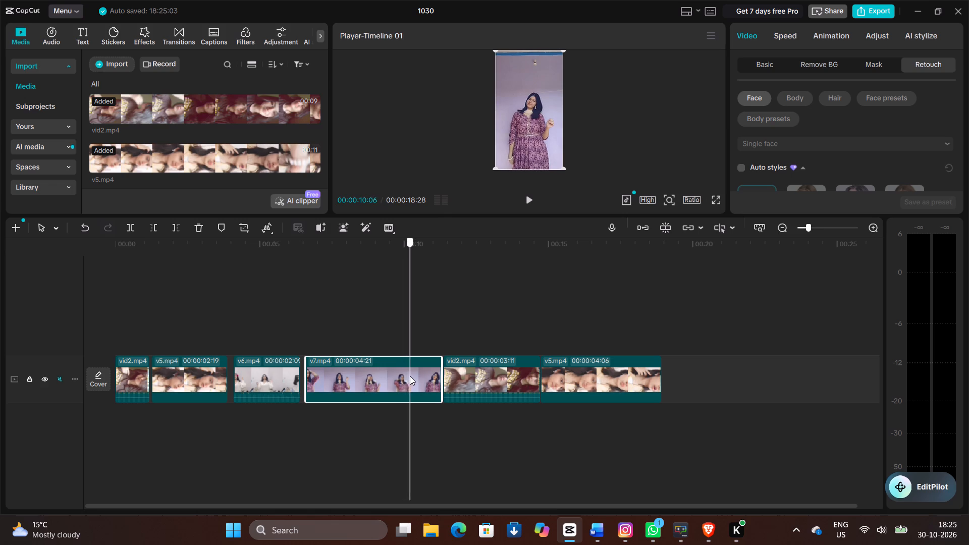
drag(410, 376, 415, 374)
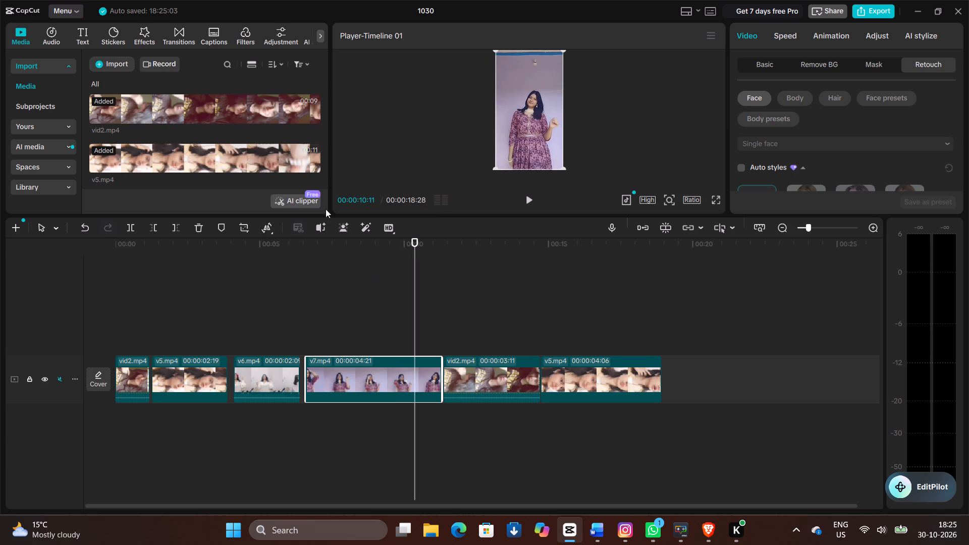
click(132, 228)
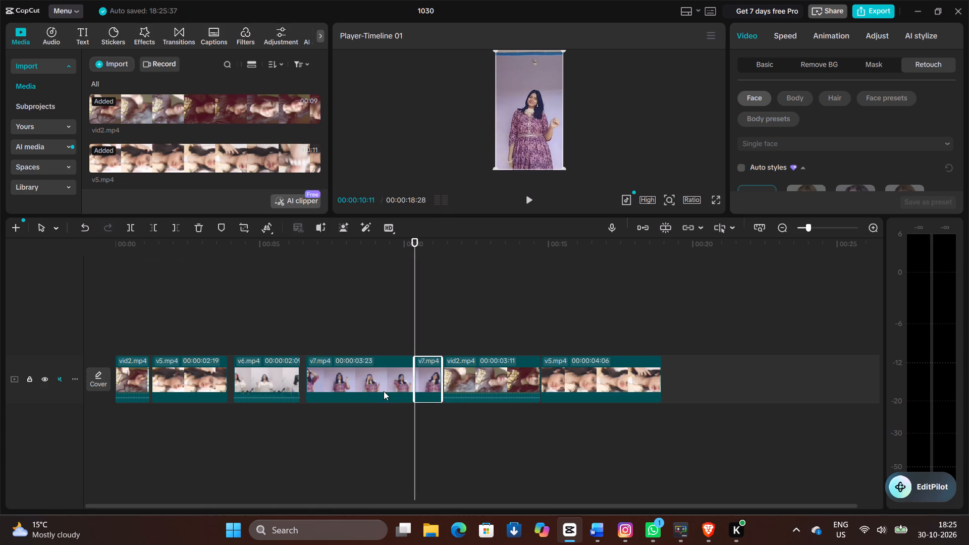
click(197, 231)
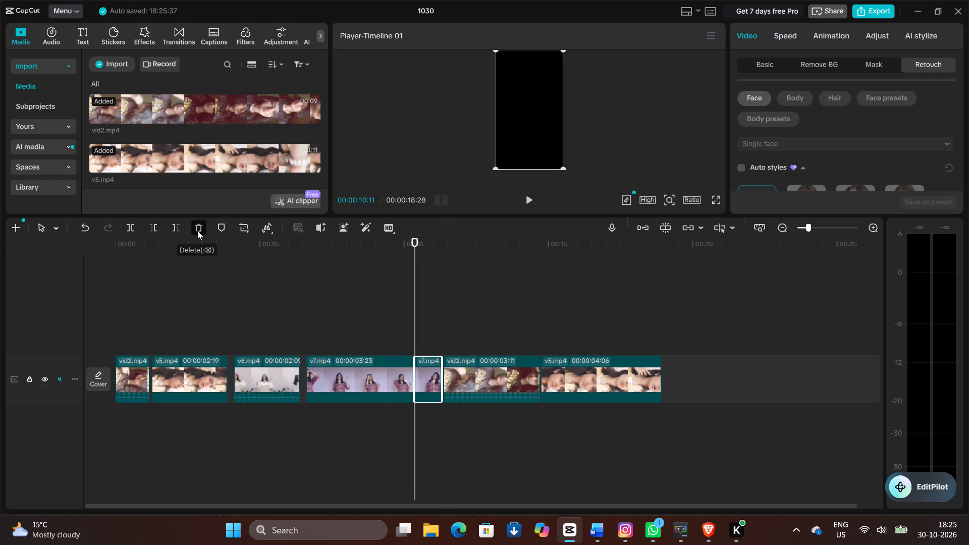
Move the second vid2.mp4 clip earlier so it starts directly at the end of the trimmed v7.mp4 clip.
click(485, 373)
drag(485, 373, 461, 375)
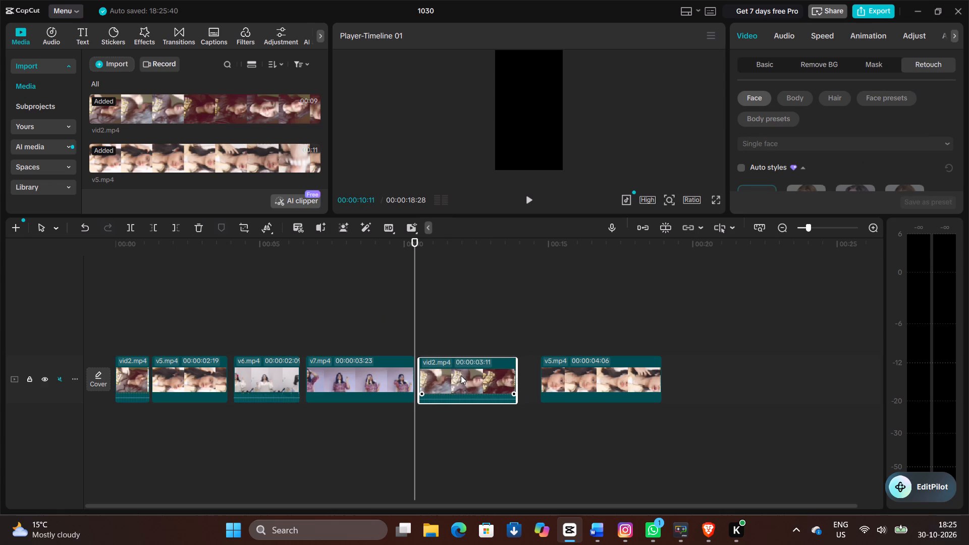
drag(461, 375, 460, 376)
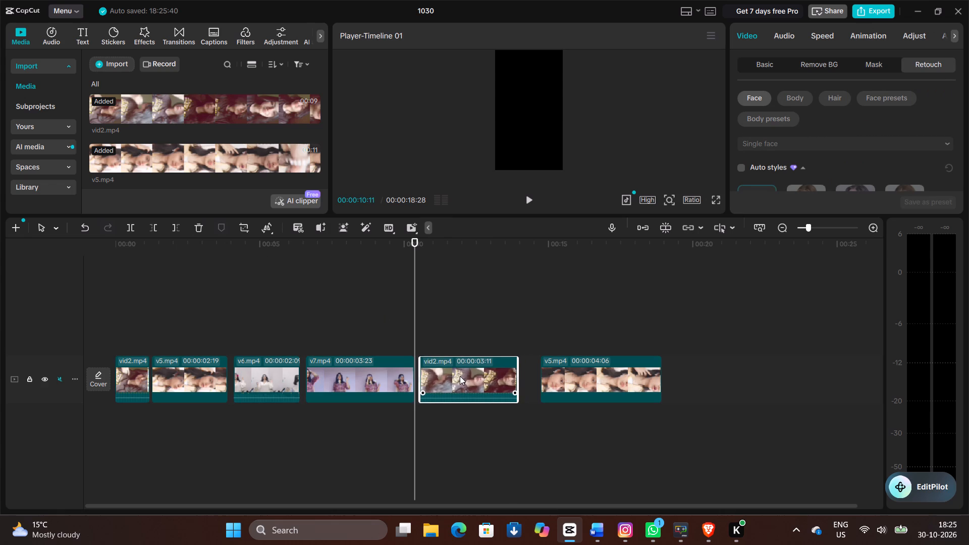
drag(460, 376, 458, 376)
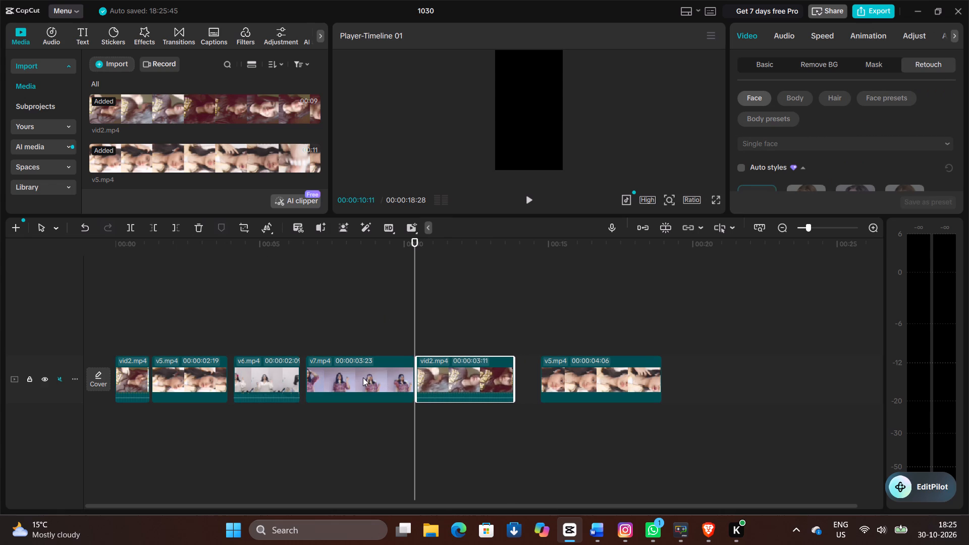
Move the v6.mp4 and v7.mp4 clips earlier on the main track so they follow the first v5.mp4 clip without gaps.
drag(354, 376, 350, 374)
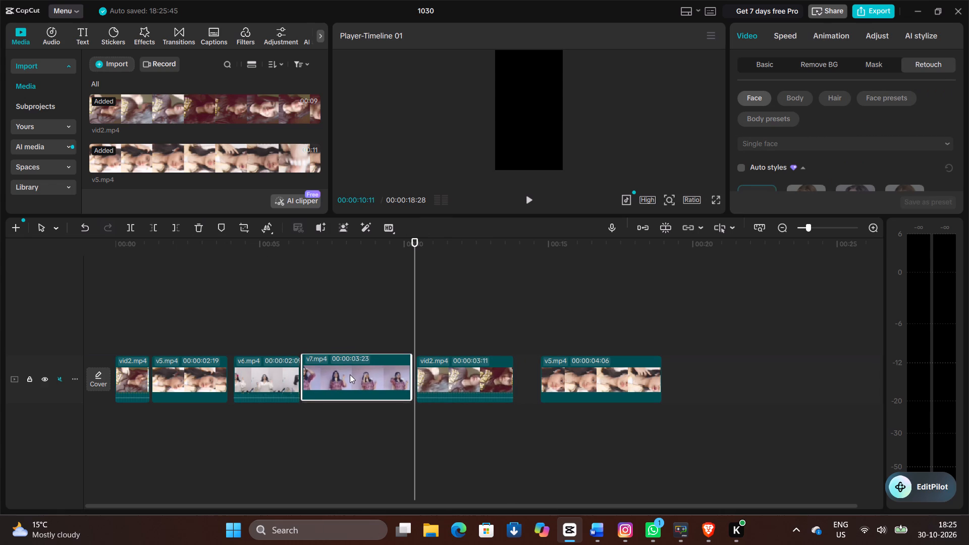
drag(350, 374, 349, 374)
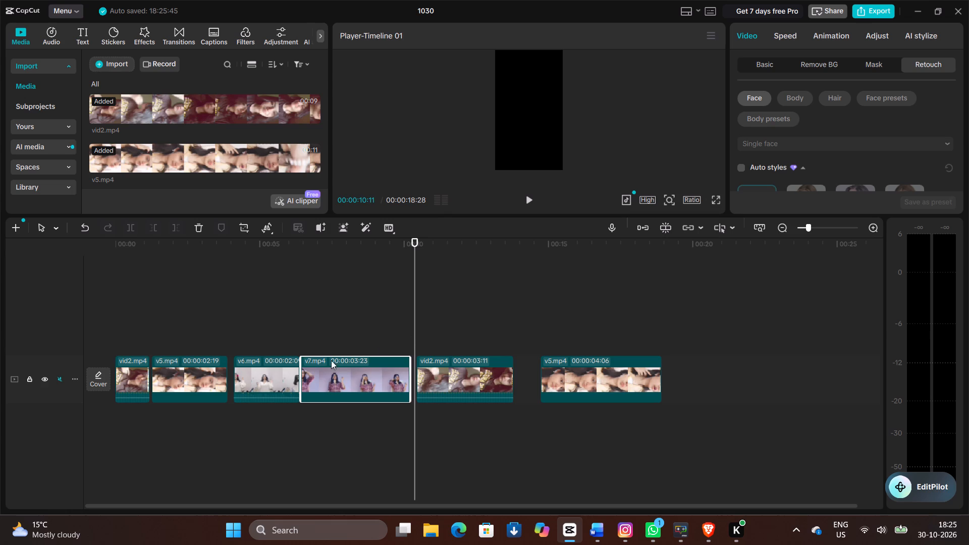
drag(249, 390, 244, 391)
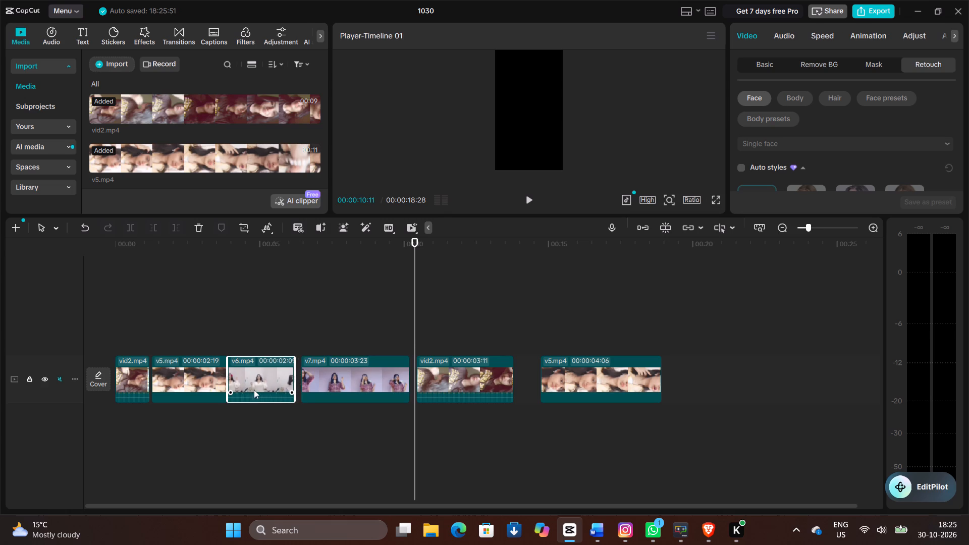
click(314, 374)
drag(314, 374, 307, 374)
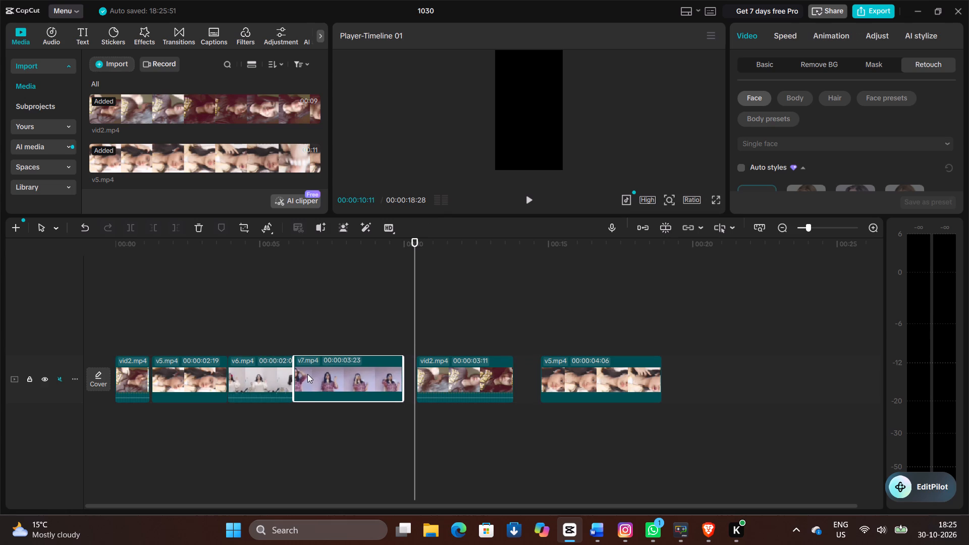
drag(307, 374, 308, 373)
click(329, 333)
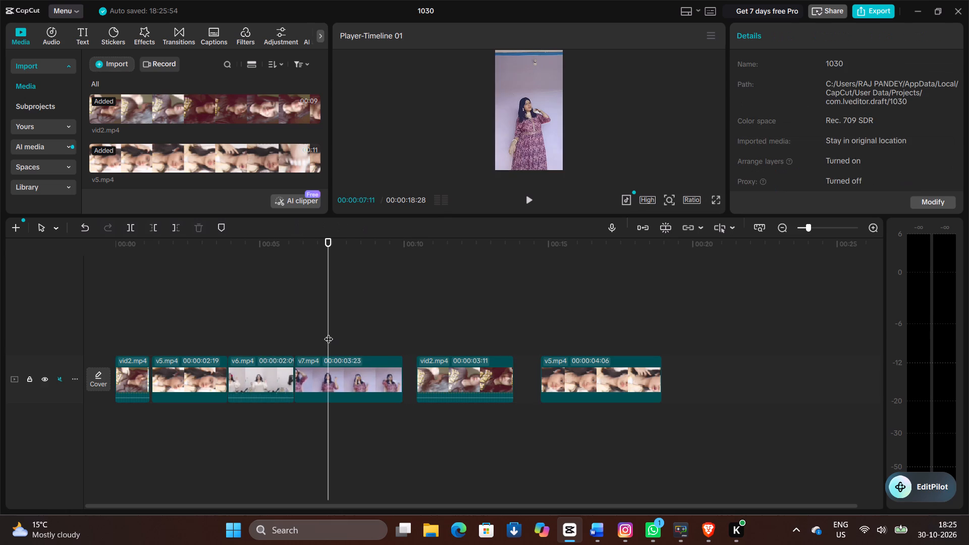
Move the second vid2.mp4 clip and the last v5.mp4 clip earlier so they follow the v7.mp4 clip without gaps.
drag(428, 373, 416, 374)
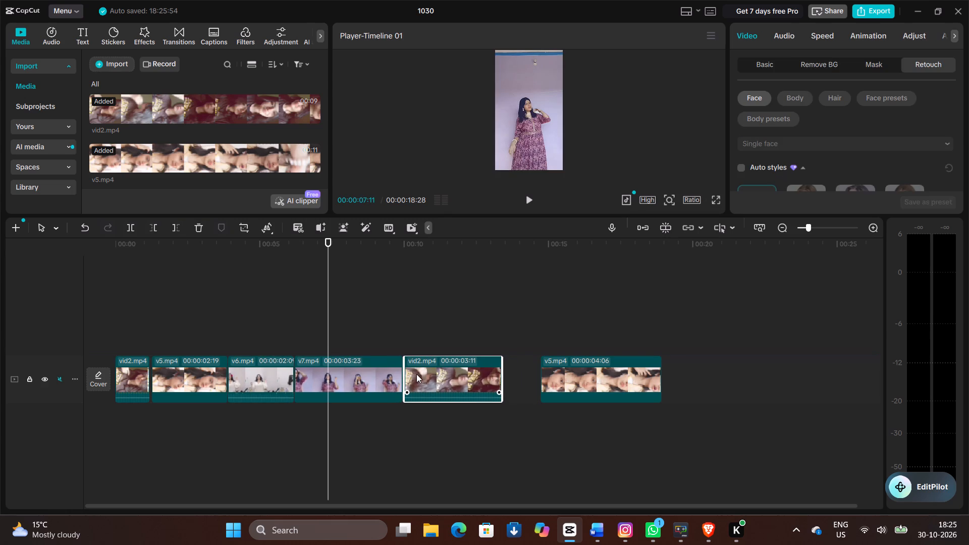
click(514, 343)
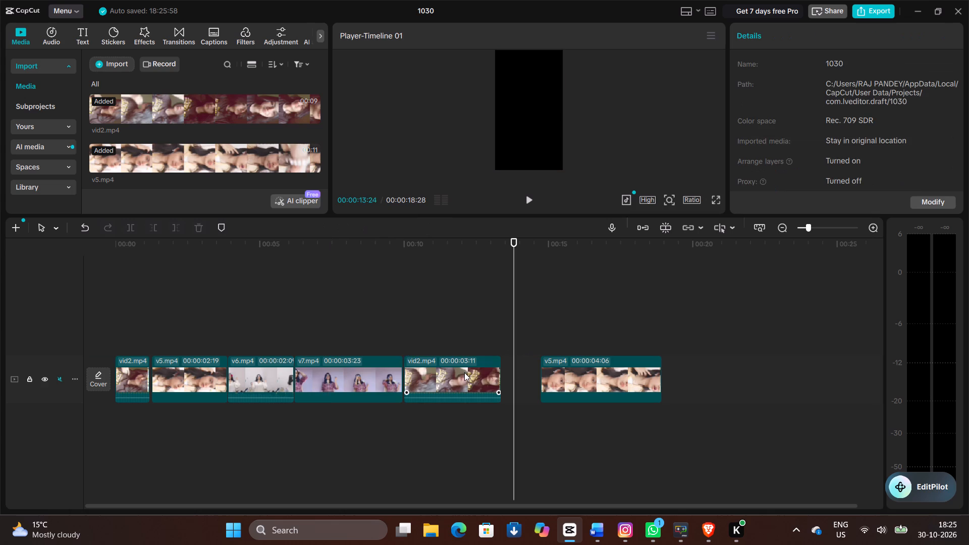
click(464, 372)
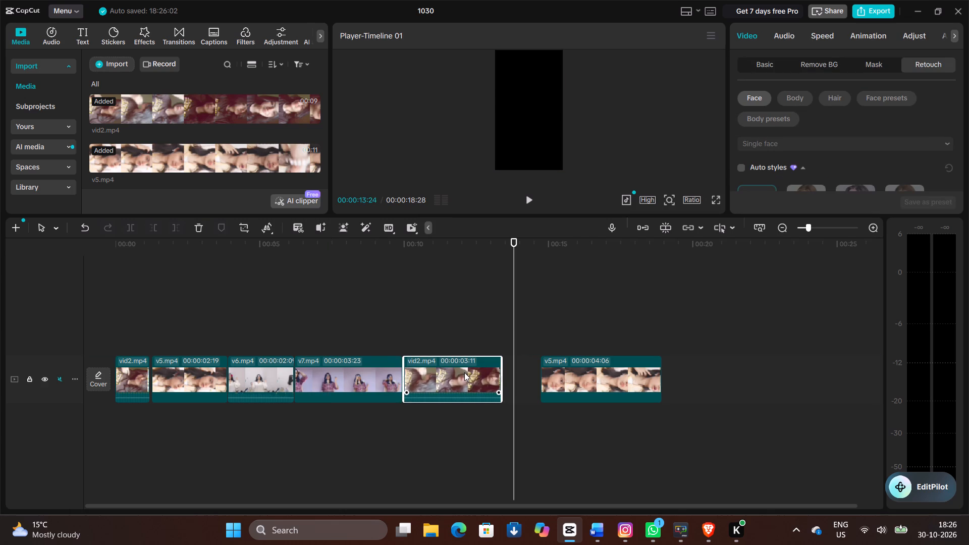
click(509, 327)
drag(558, 367, 520, 370)
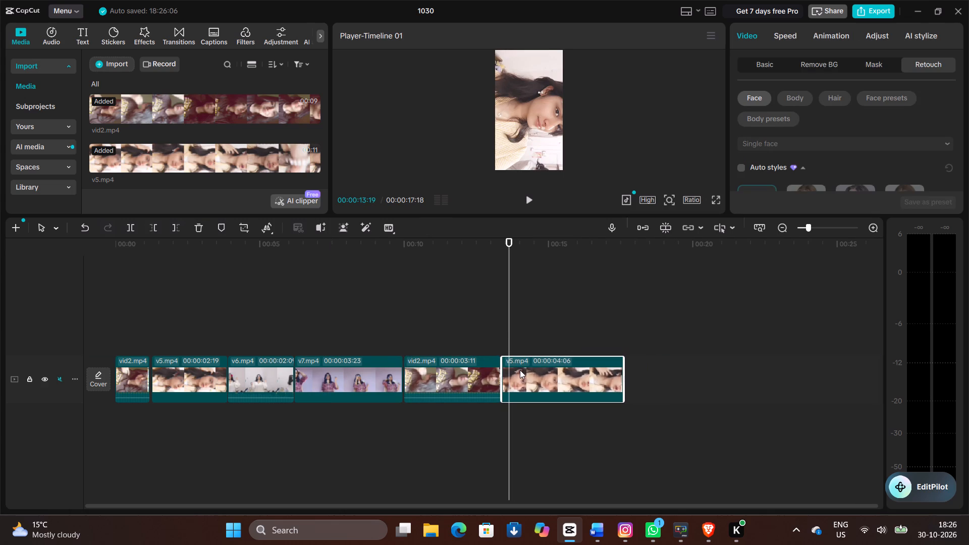
click(495, 320)
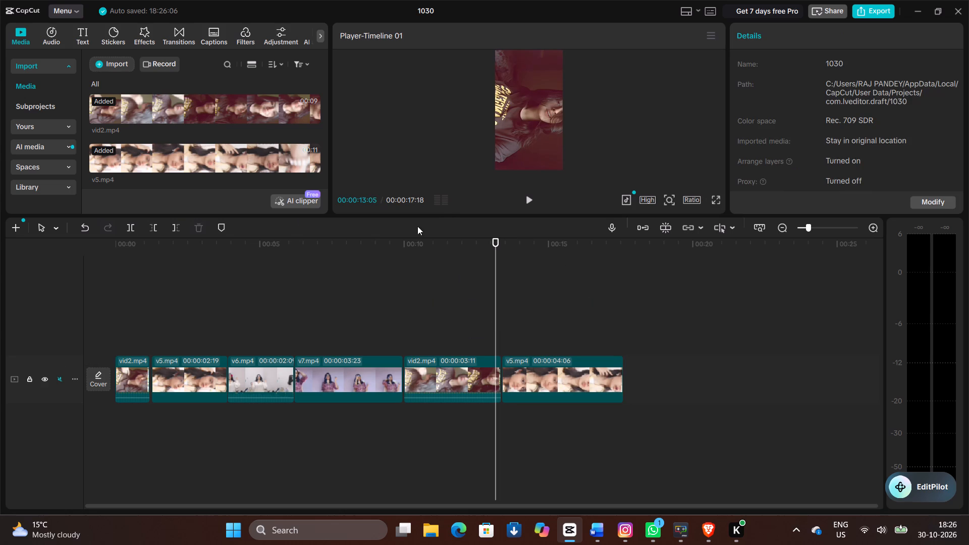
Play the sequence from its start, split the v7.mp4 clip at 00:00:08:27, and delete its trailing piece.
drag(496, 277, 111, 346)
key(space)
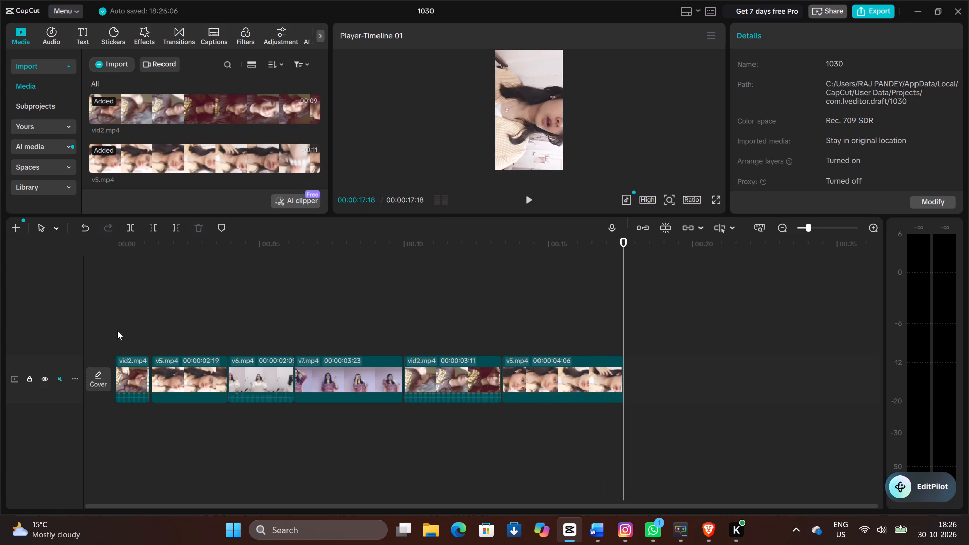
click(368, 380)
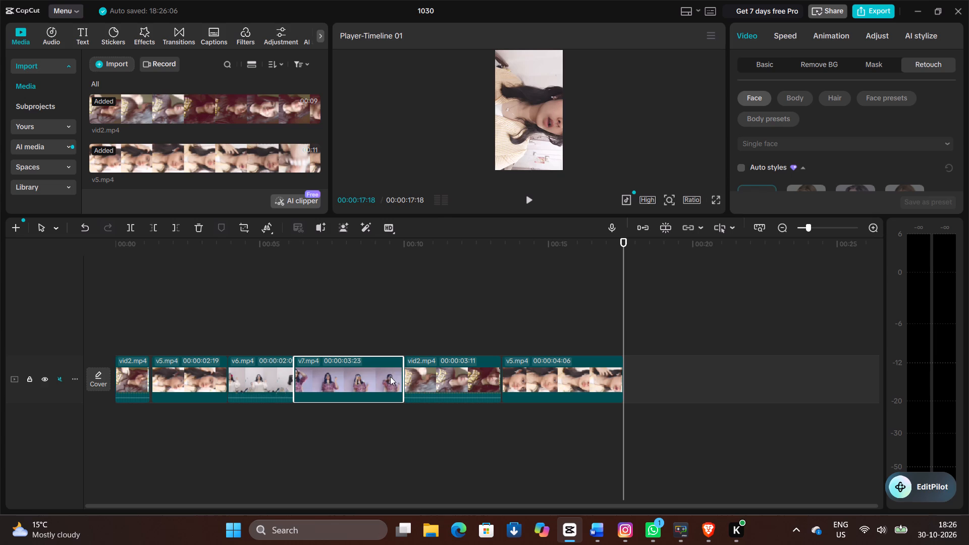
drag(622, 296, 372, 328)
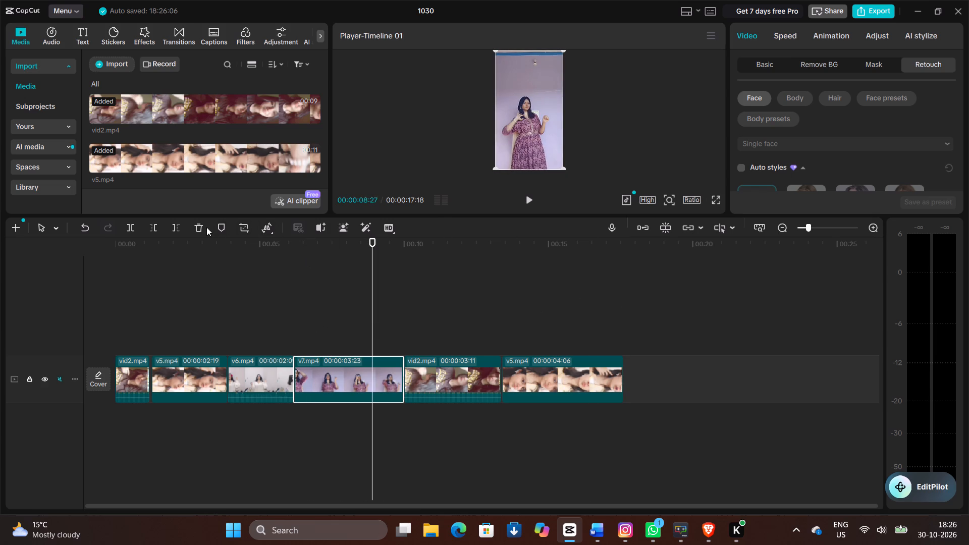
click(133, 229)
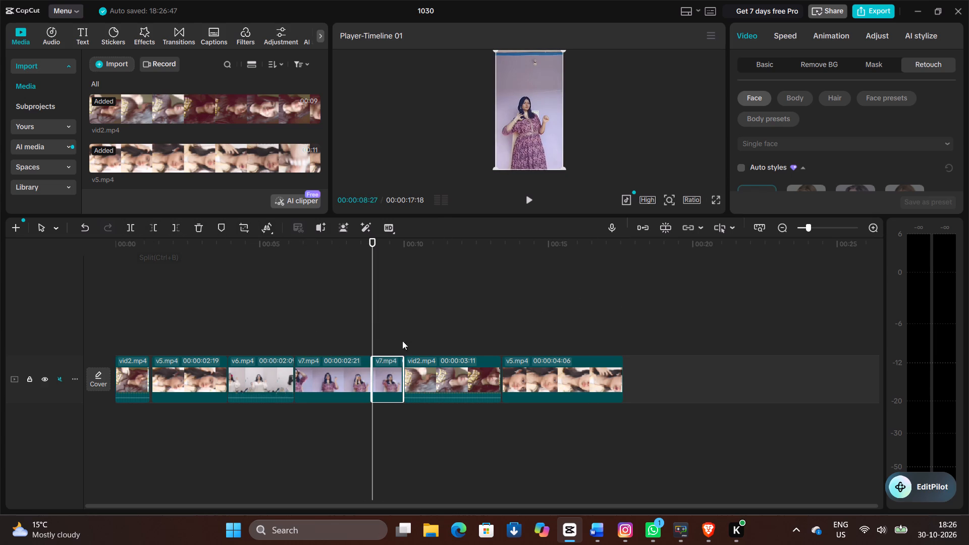
click(195, 232)
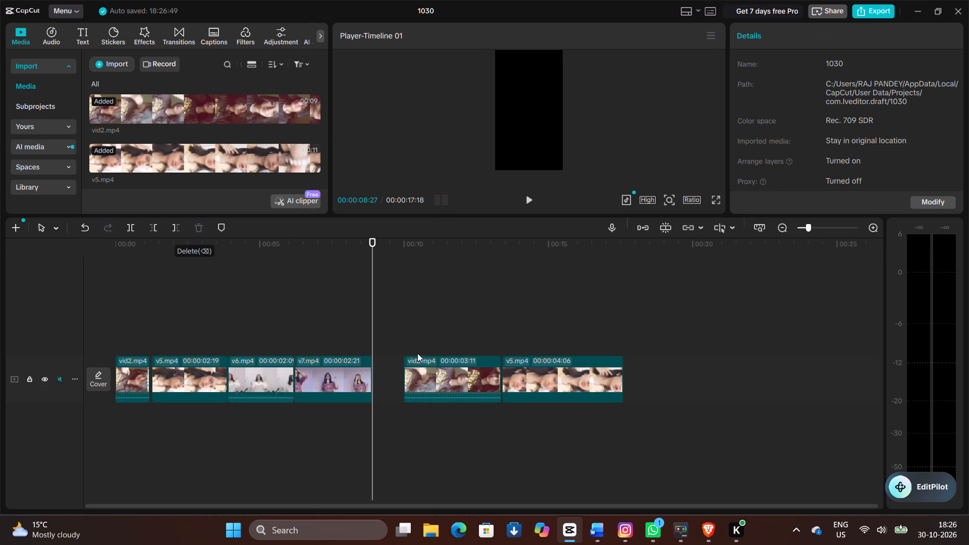
Move the second vid2.mp4 clip earlier on the main track to just after the shortened v7.mp4 clip.
drag(447, 378, 412, 380)
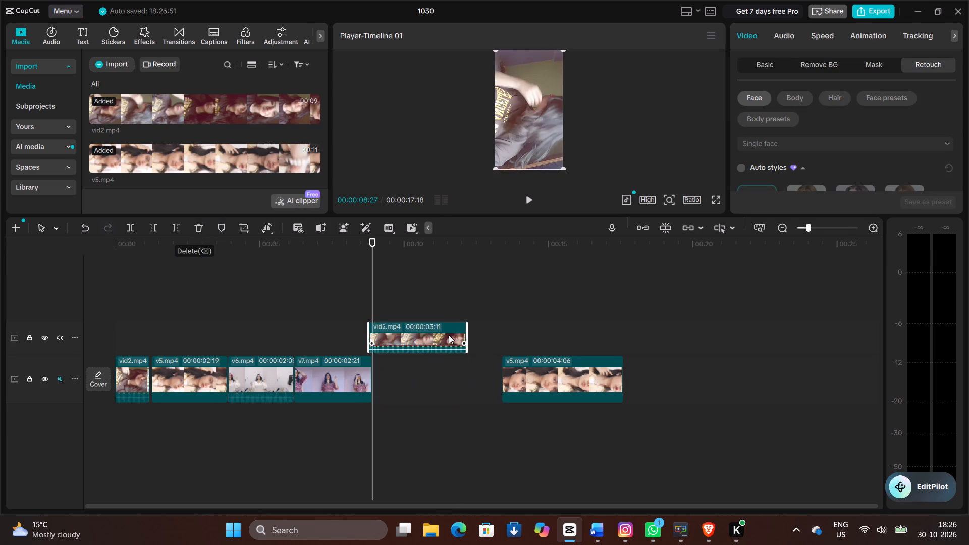
drag(449, 335, 450, 376)
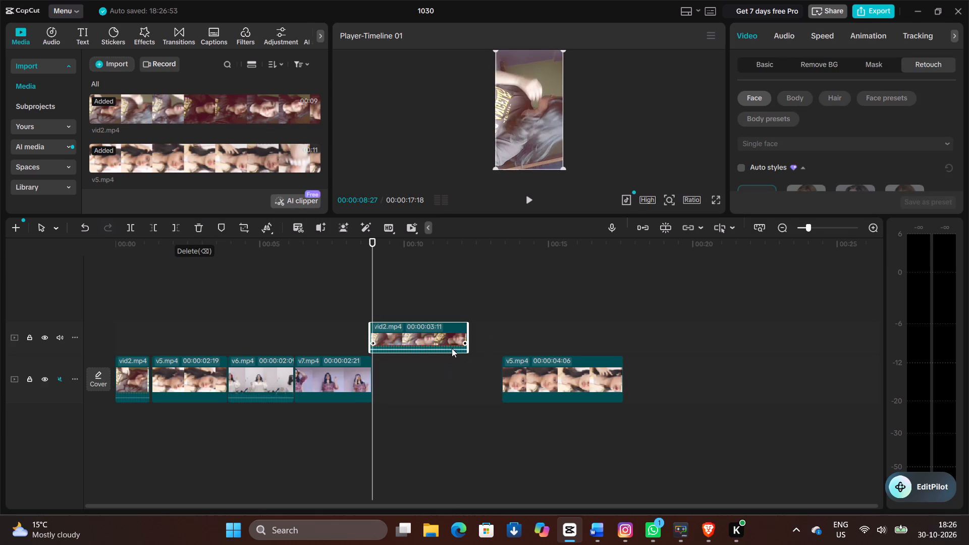
drag(452, 349, 450, 389)
drag(421, 324, 426, 374)
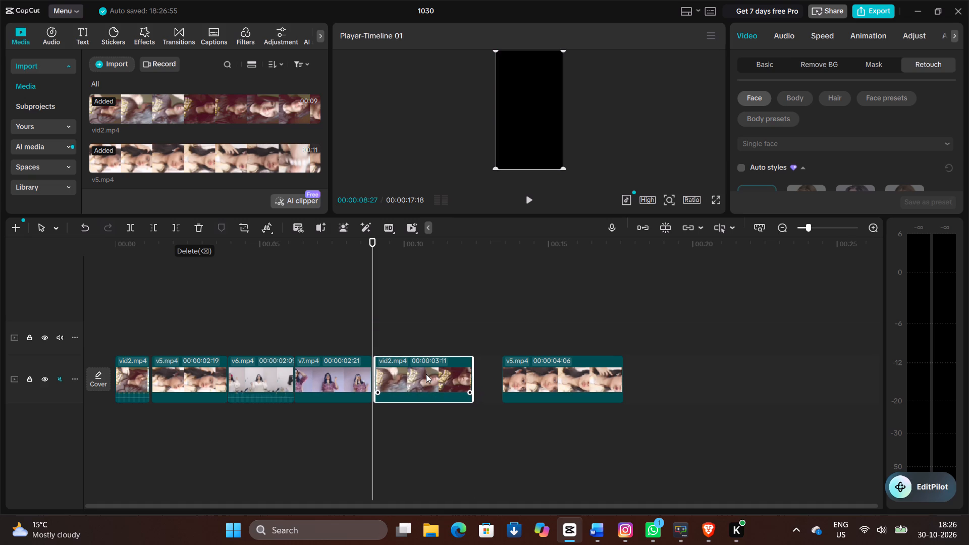
Move the last v5.mp4 clip earlier on the main track to just after the second vid2.mp4 clip.
drag(532, 356, 506, 358)
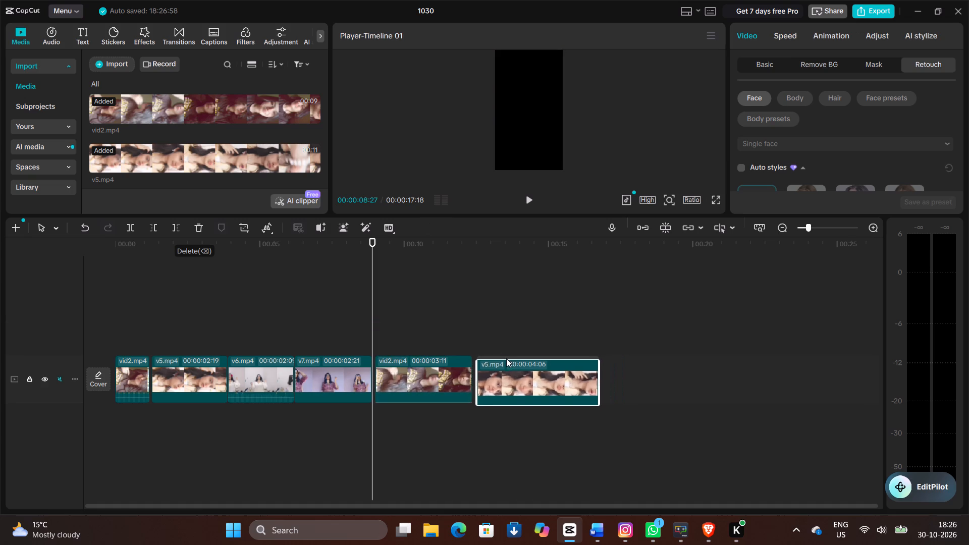
drag(506, 358, 500, 356)
drag(511, 342, 521, 390)
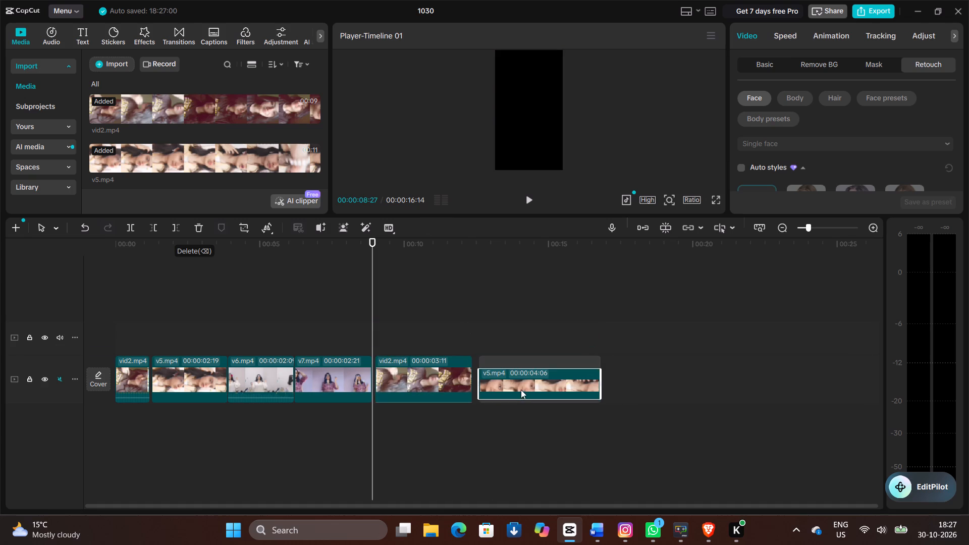
drag(521, 390, 516, 390)
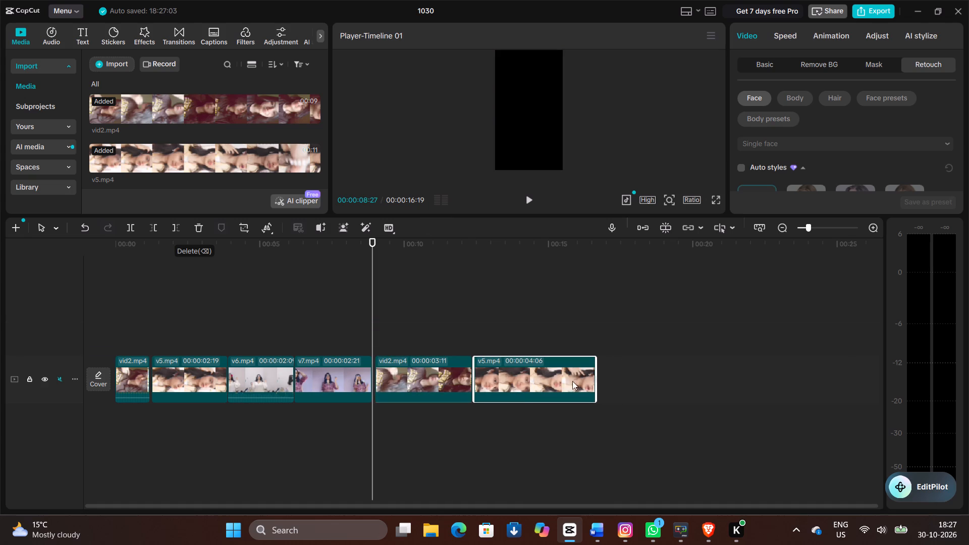
click(528, 367)
drag(528, 367, 516, 356)
drag(520, 331, 535, 370)
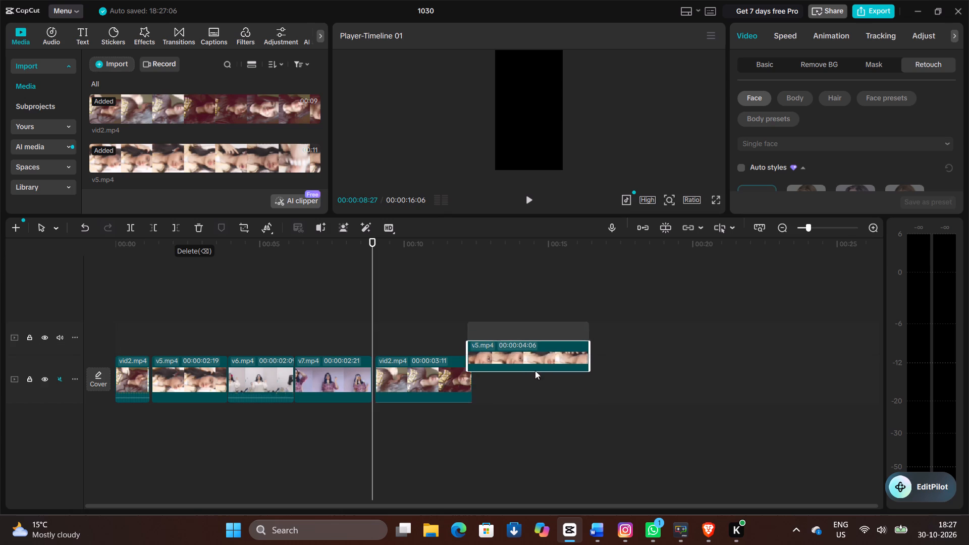
drag(535, 370, 535, 373)
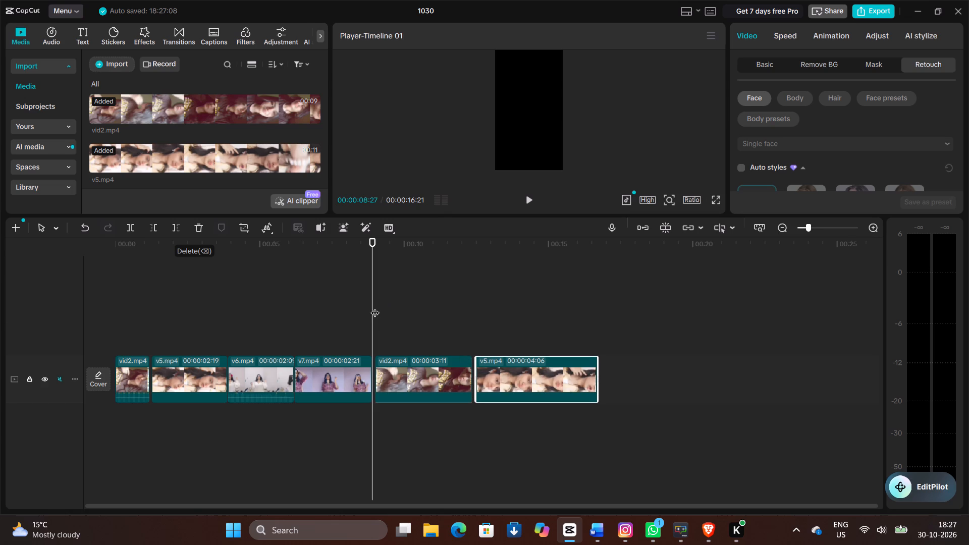
Split the last v5.mp4 clip at 00:00:14:13.
drag(371, 307, 536, 326)
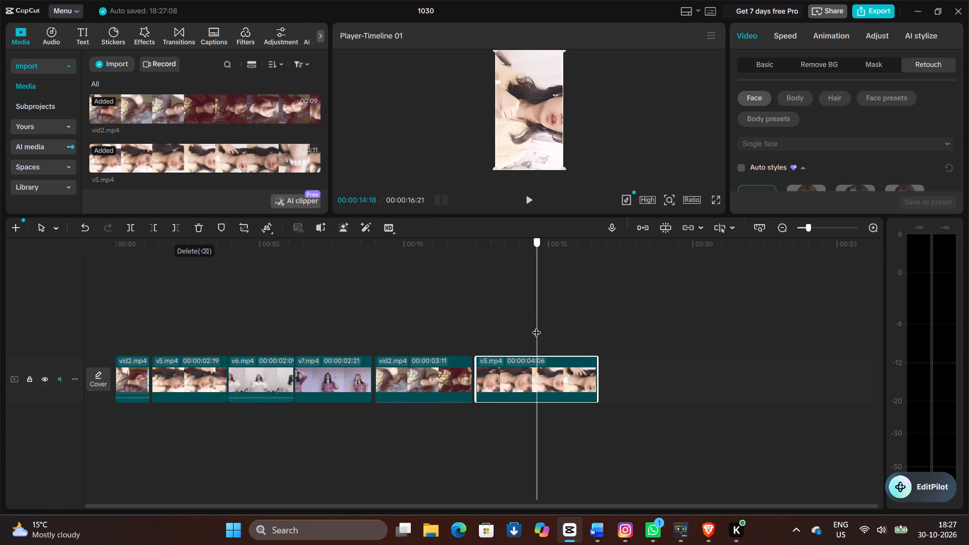
drag(536, 326, 532, 331)
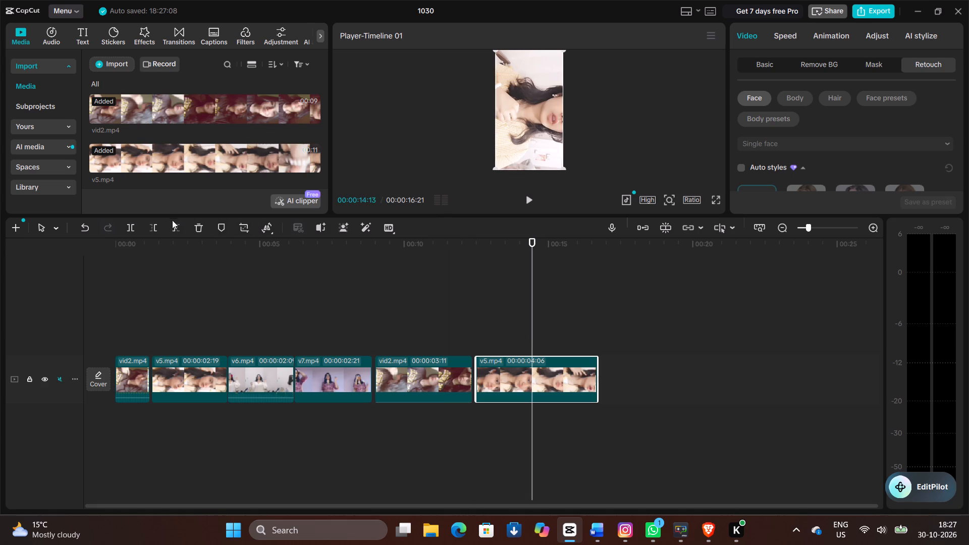
click(130, 229)
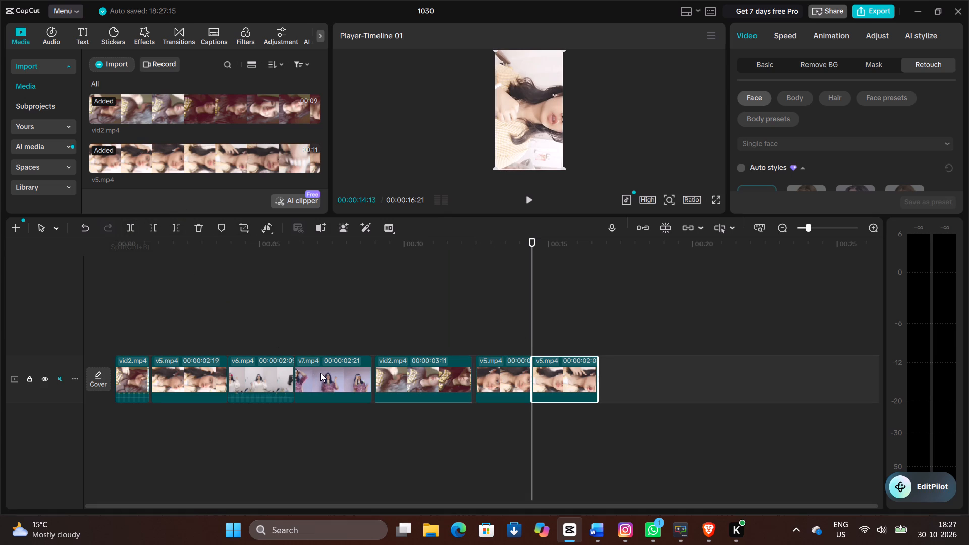
Split the v7.mp4 clip at 00:00:07:22.
drag(533, 315, 353, 313)
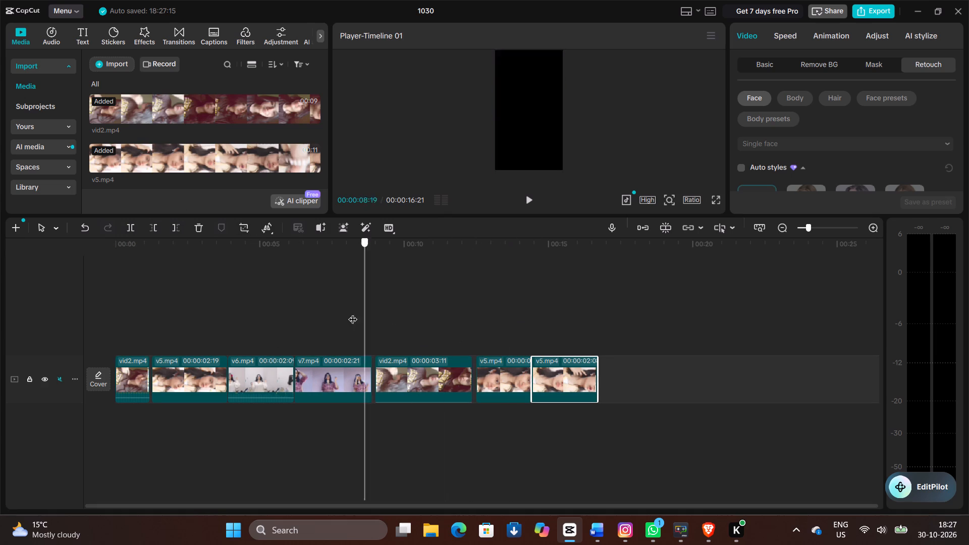
drag(353, 313, 286, 326)
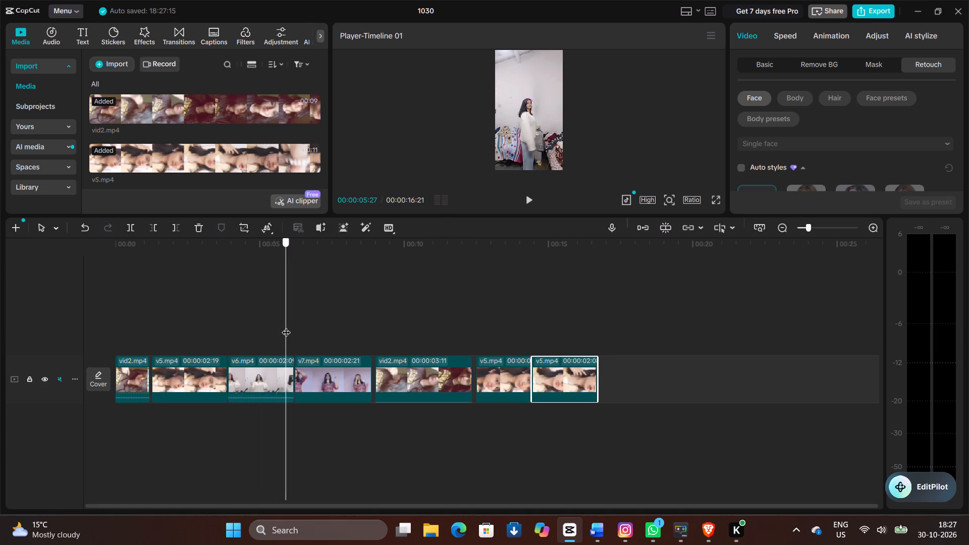
drag(286, 326, 339, 336)
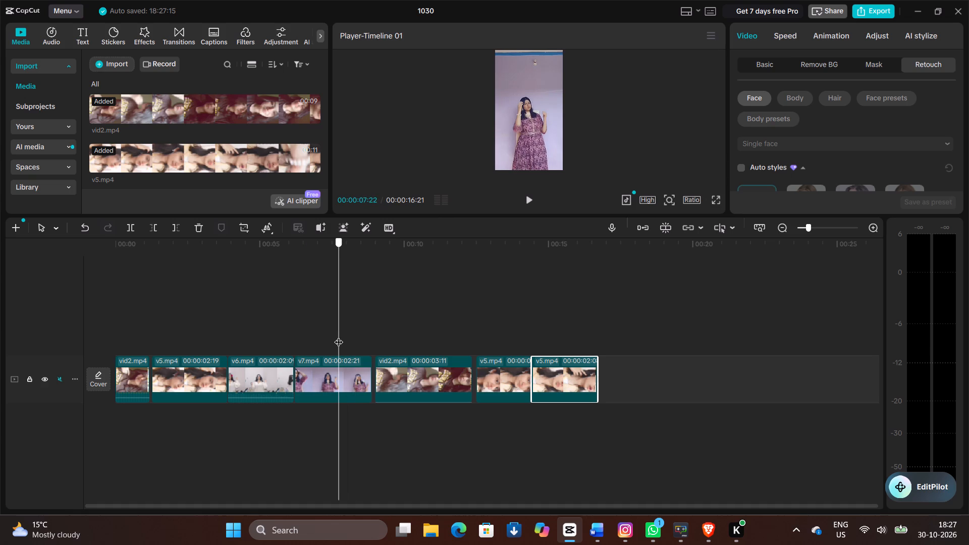
drag(339, 336, 339, 337)
click(134, 226)
Move the second v7.mp4 piece between the last two v5.mp4 clips on the main track, shifting the final v5.mp4 later to make room.
drag(360, 362, 407, 371)
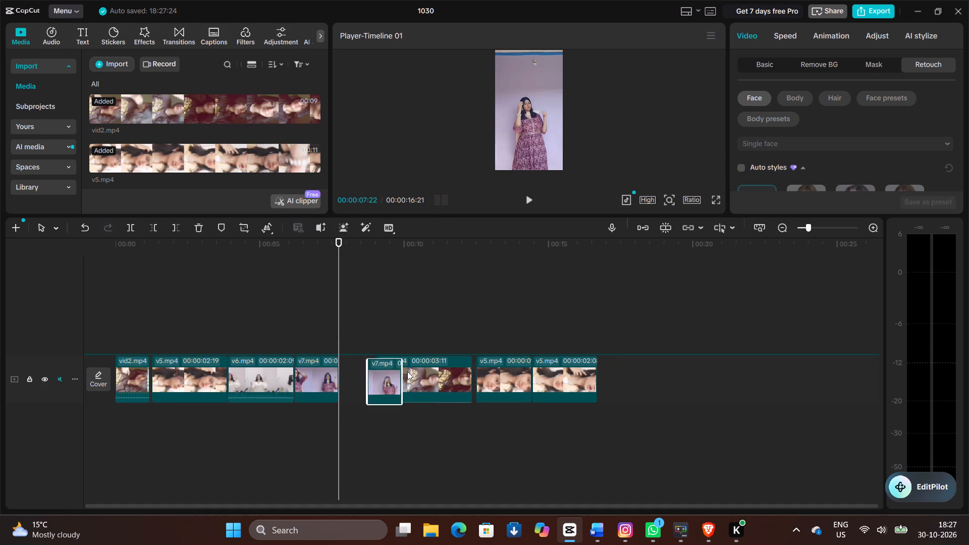
drag(407, 371, 546, 364)
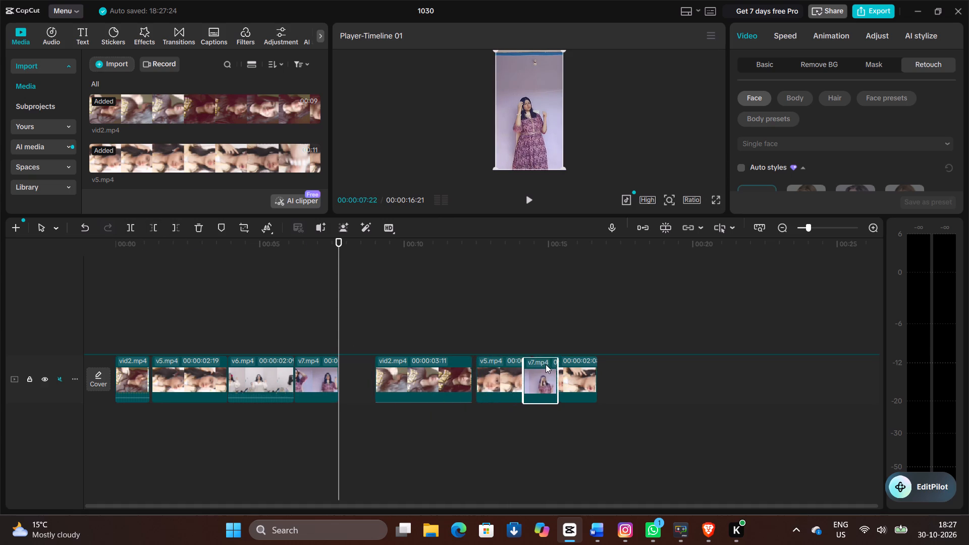
drag(546, 364, 548, 363)
drag(571, 376, 611, 369)
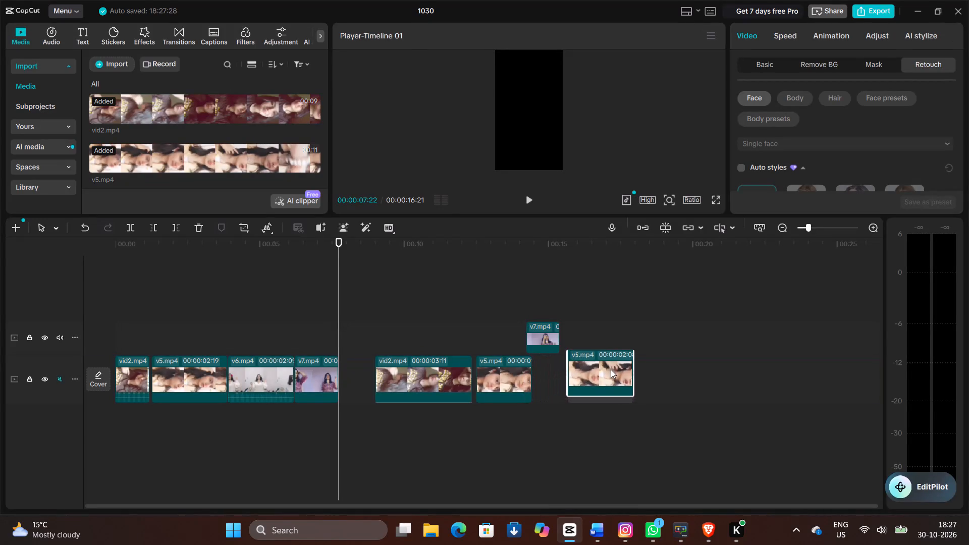
drag(547, 338, 559, 383)
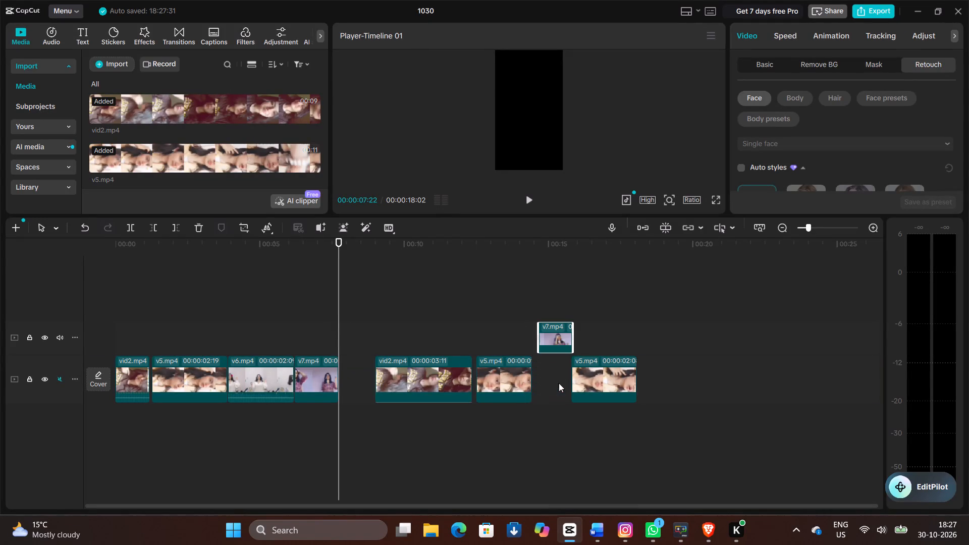
drag(558, 337, 556, 394)
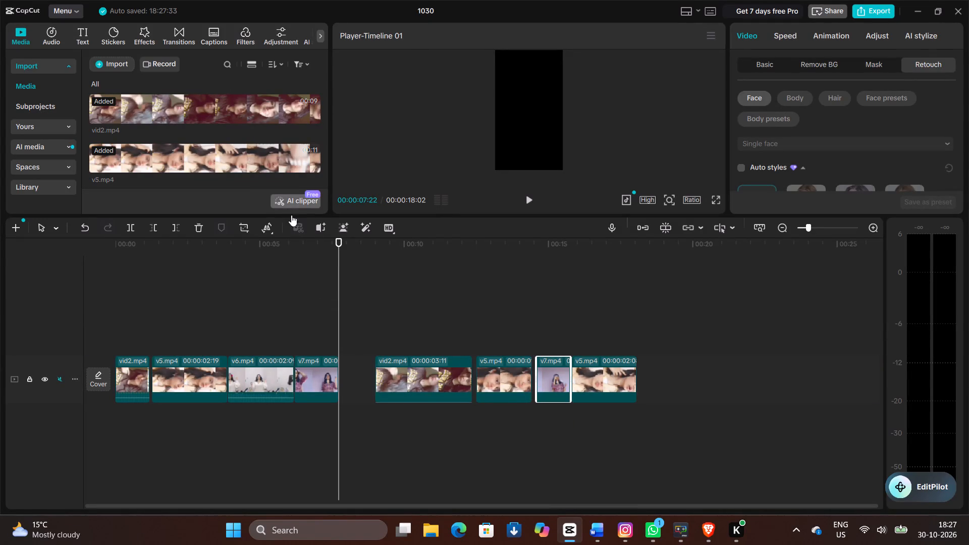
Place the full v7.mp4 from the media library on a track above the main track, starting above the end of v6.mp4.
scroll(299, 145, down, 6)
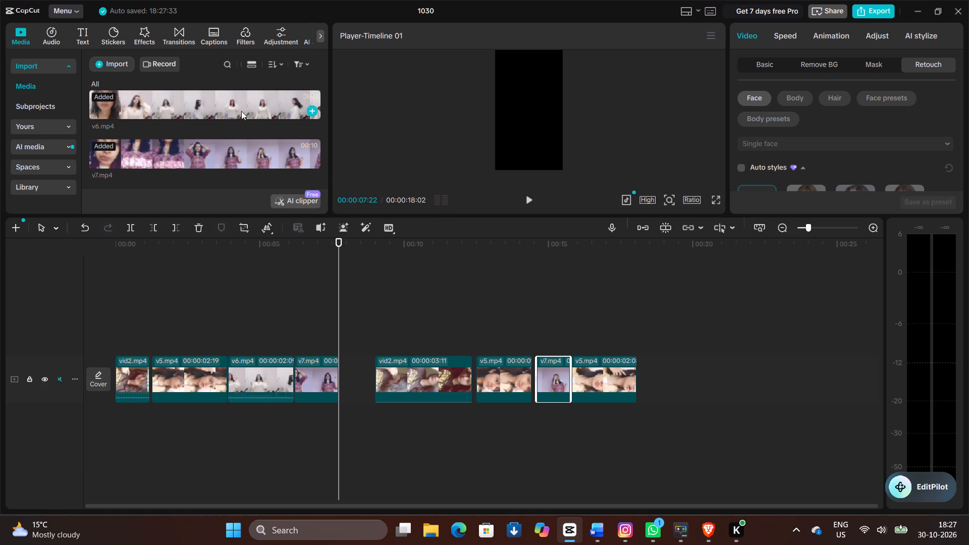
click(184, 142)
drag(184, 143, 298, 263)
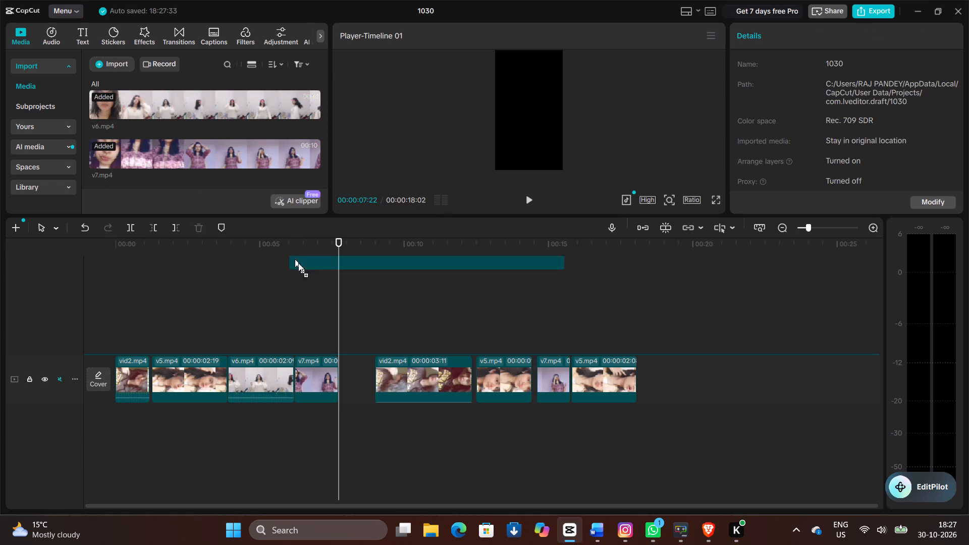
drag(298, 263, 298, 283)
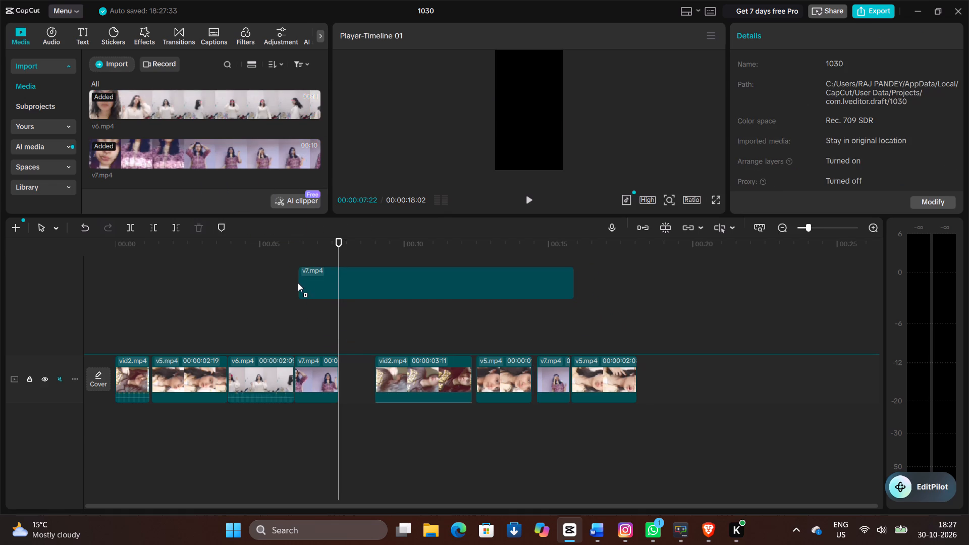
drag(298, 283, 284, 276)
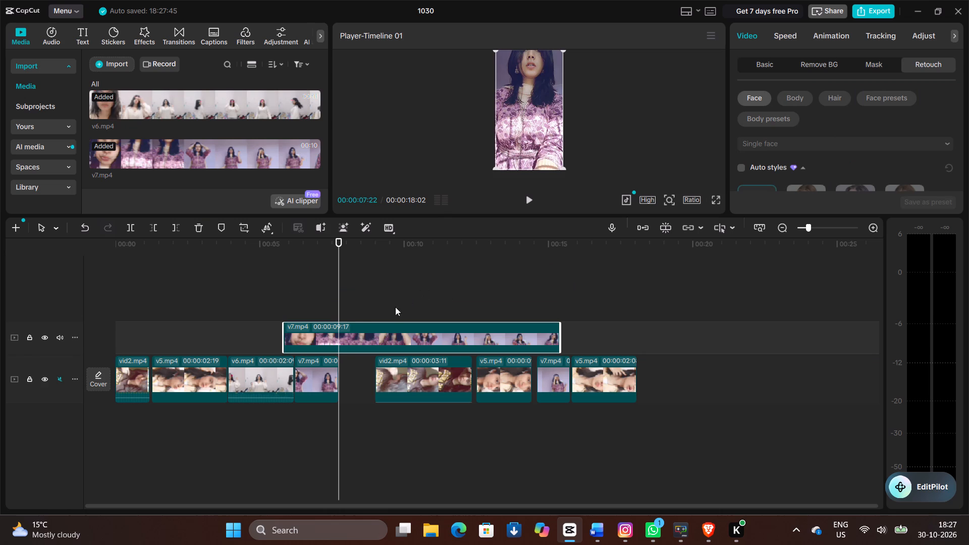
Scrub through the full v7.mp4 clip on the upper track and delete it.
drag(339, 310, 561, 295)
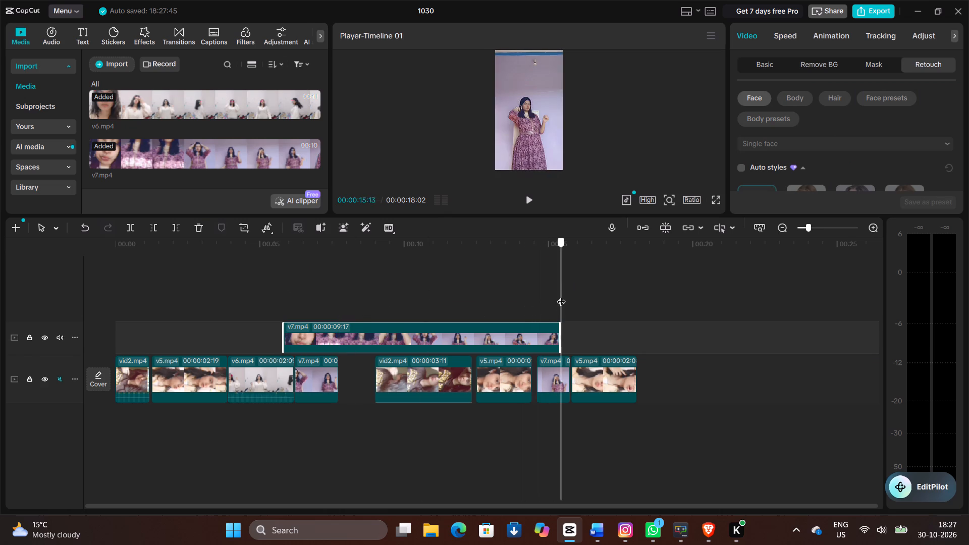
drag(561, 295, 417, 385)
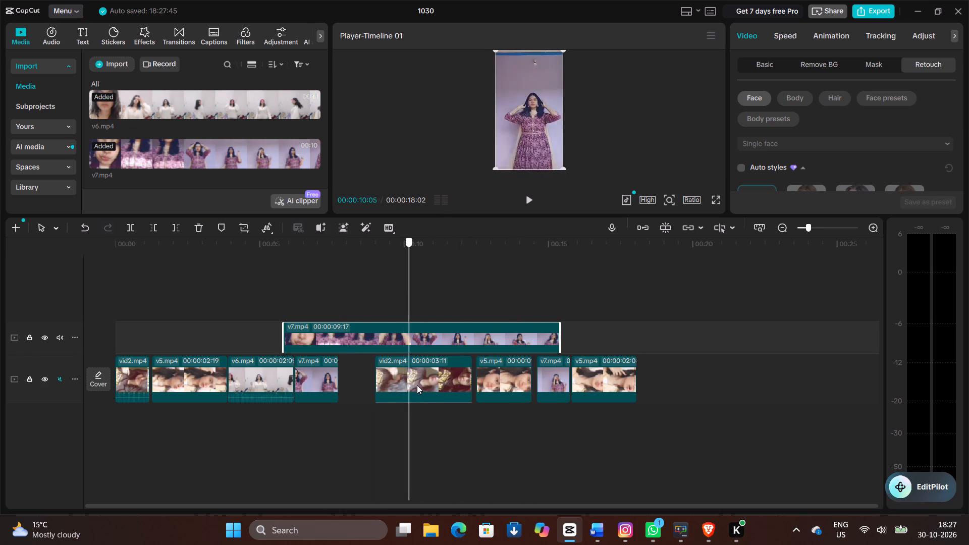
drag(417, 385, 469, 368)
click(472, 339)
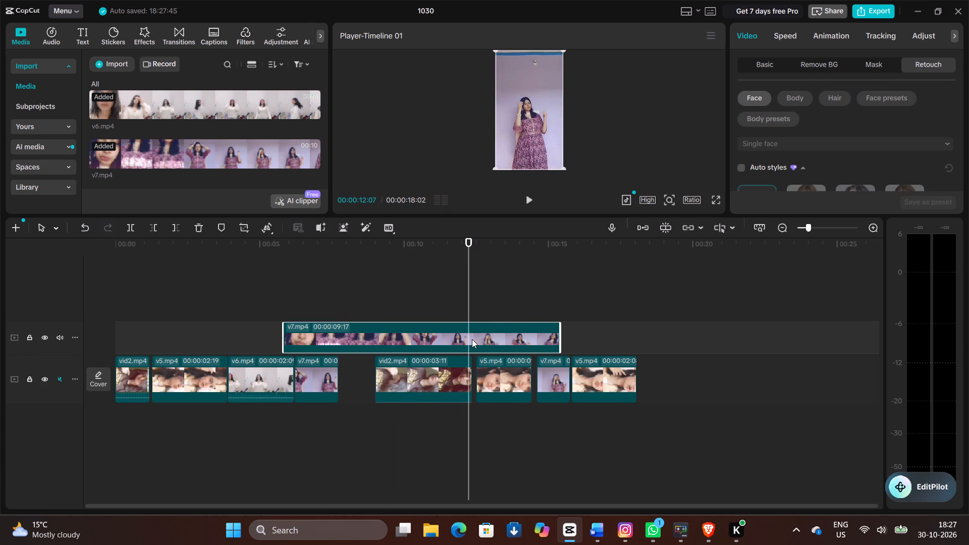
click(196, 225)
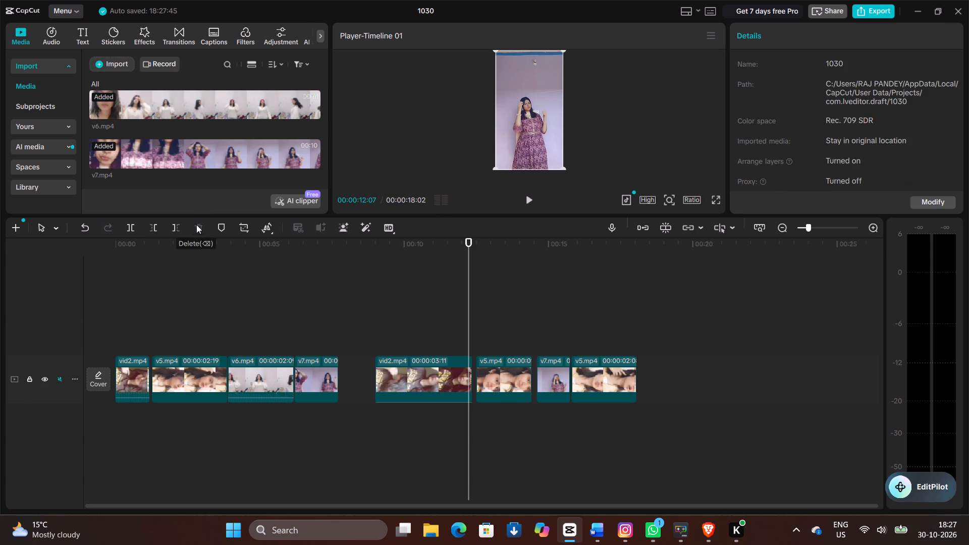
Move the second vid2.mp4 clip and the v5.mp4, v7.mp4 and v5.mp4 clips after it earlier to close the main-track gaps.
drag(385, 369, 349, 372)
drag(500, 374, 449, 382)
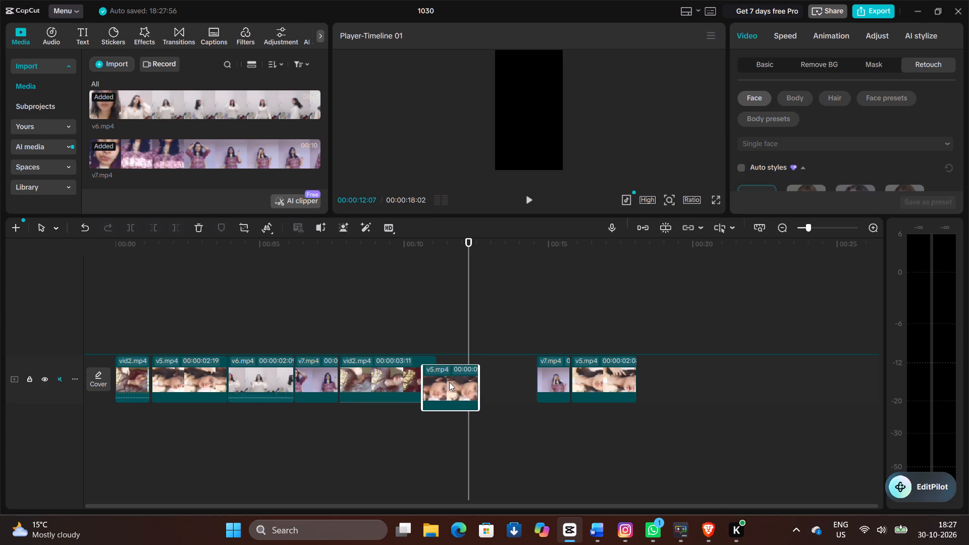
drag(449, 382, 454, 380)
drag(466, 343, 475, 395)
drag(567, 385, 563, 385)
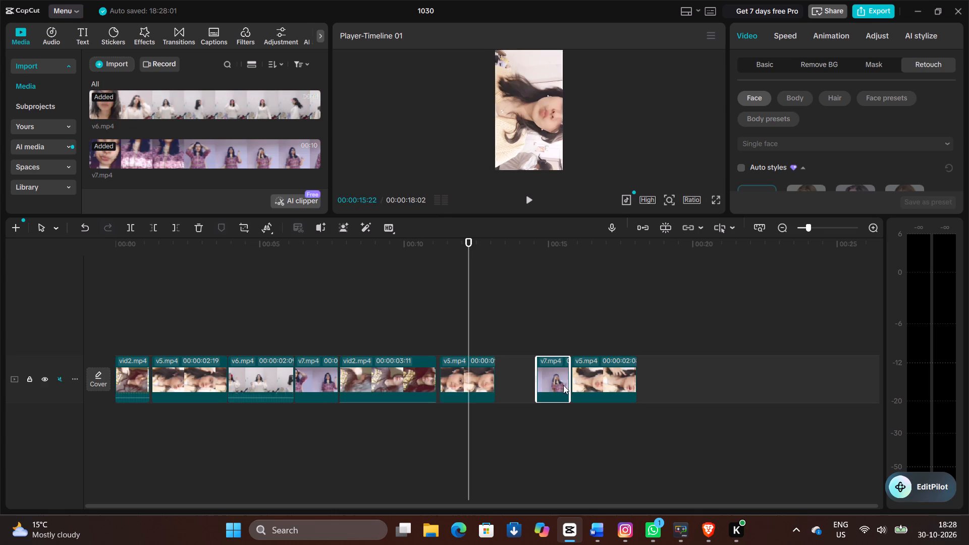
drag(563, 385, 573, 380)
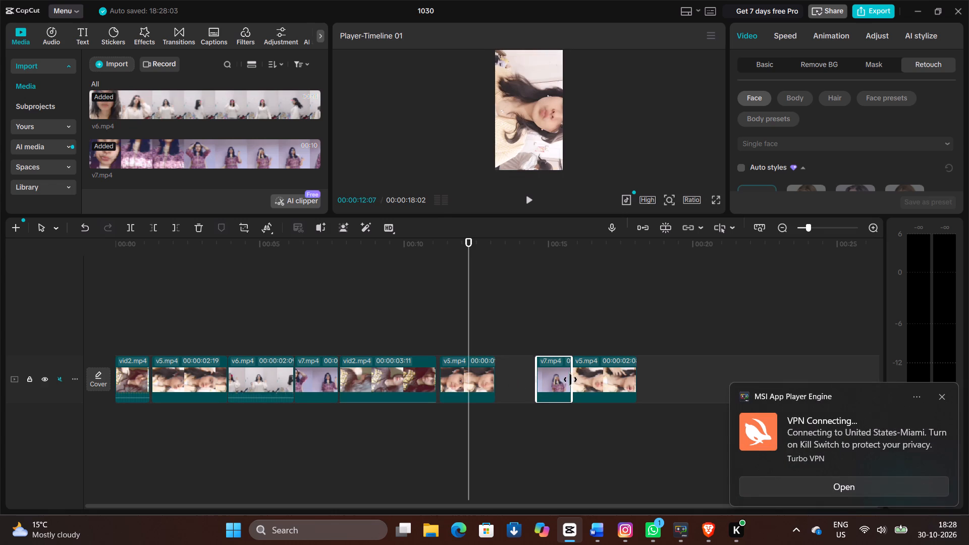
drag(549, 380, 508, 387)
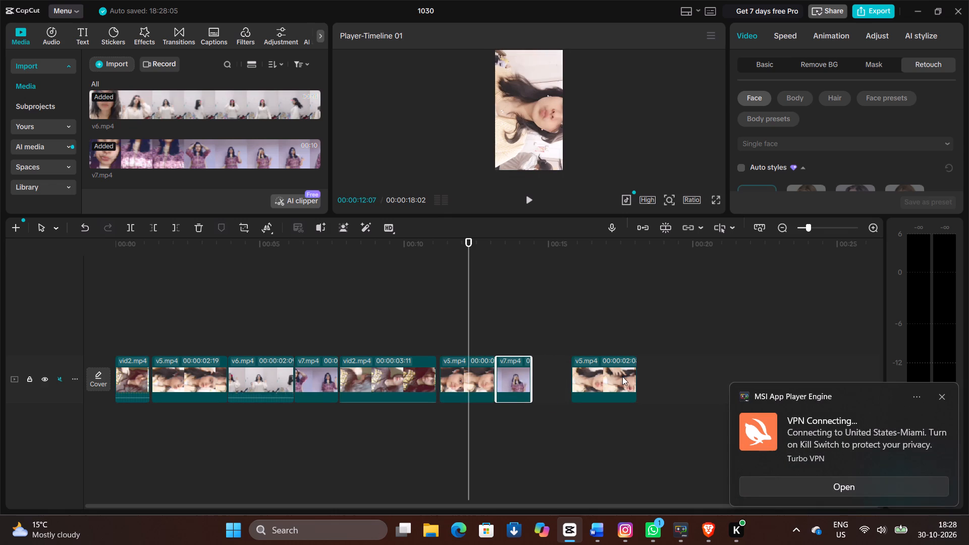
drag(622, 376, 585, 379)
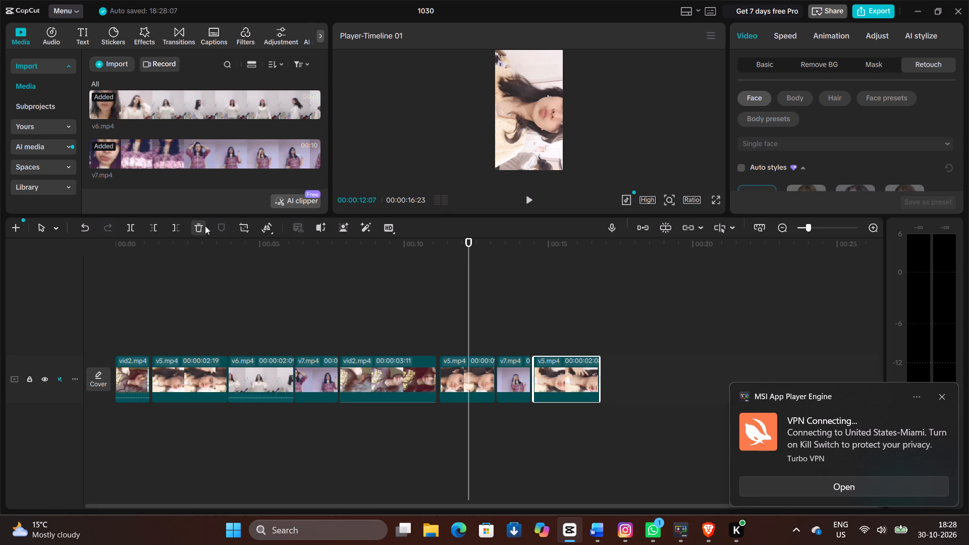
Play back the assembled sequence through to its end and dismiss the VPN notification.
click(530, 195)
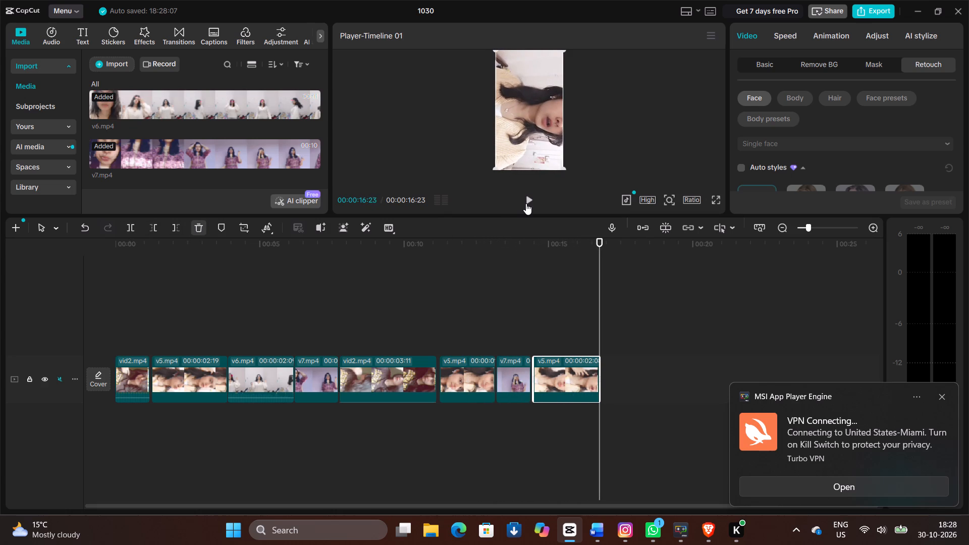
click(526, 203)
click(940, 401)
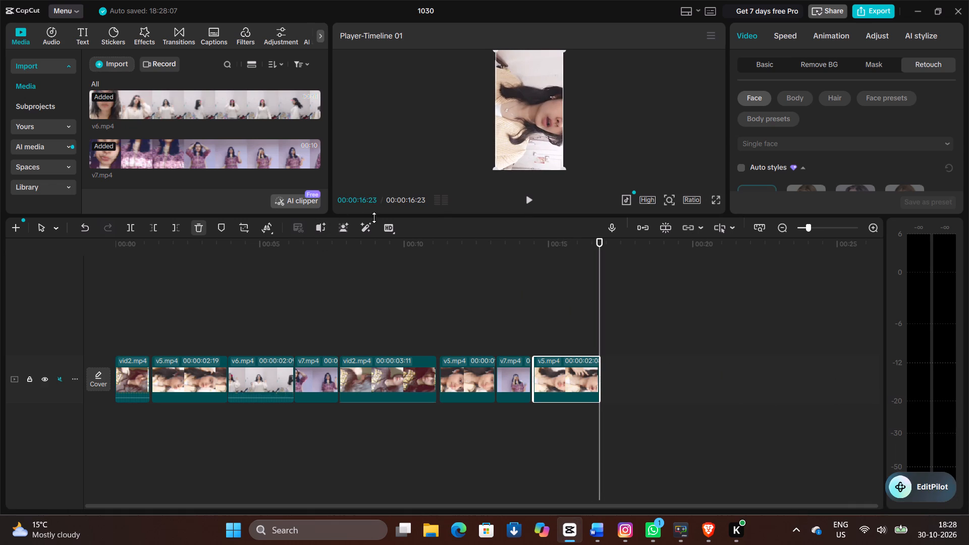
Add the Diamond Zoom video effect above the first clips, starting at the beginning of the timeline.
click(150, 35)
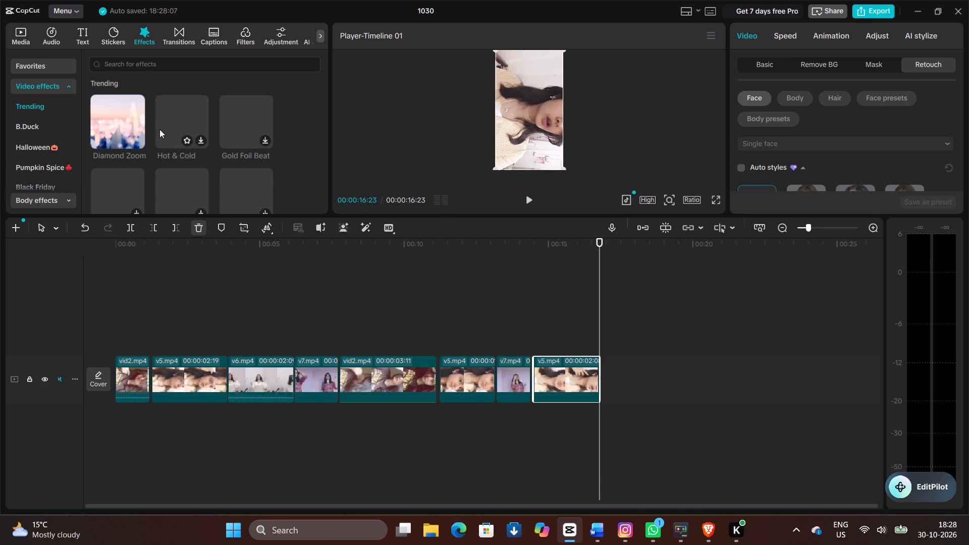
click(134, 126)
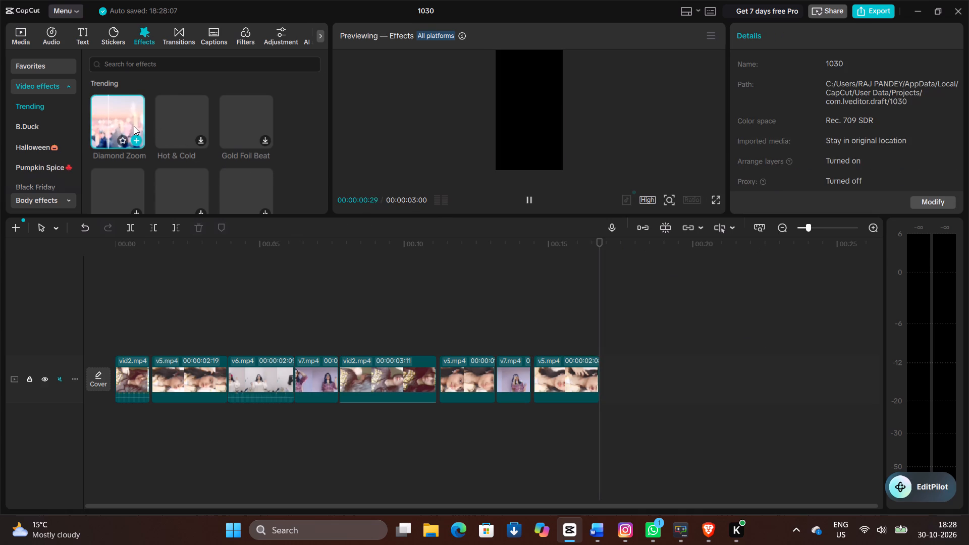
drag(134, 126, 118, 213)
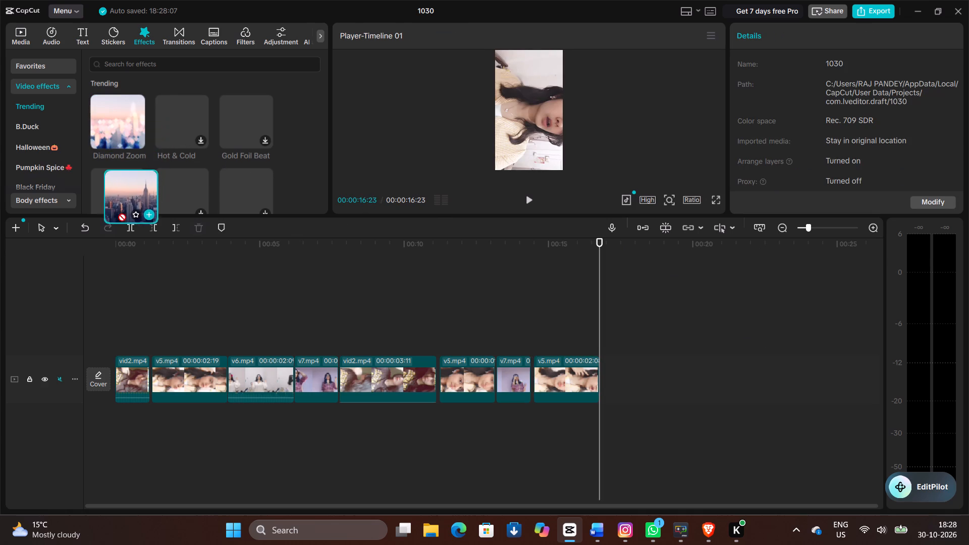
drag(118, 213, 113, 346)
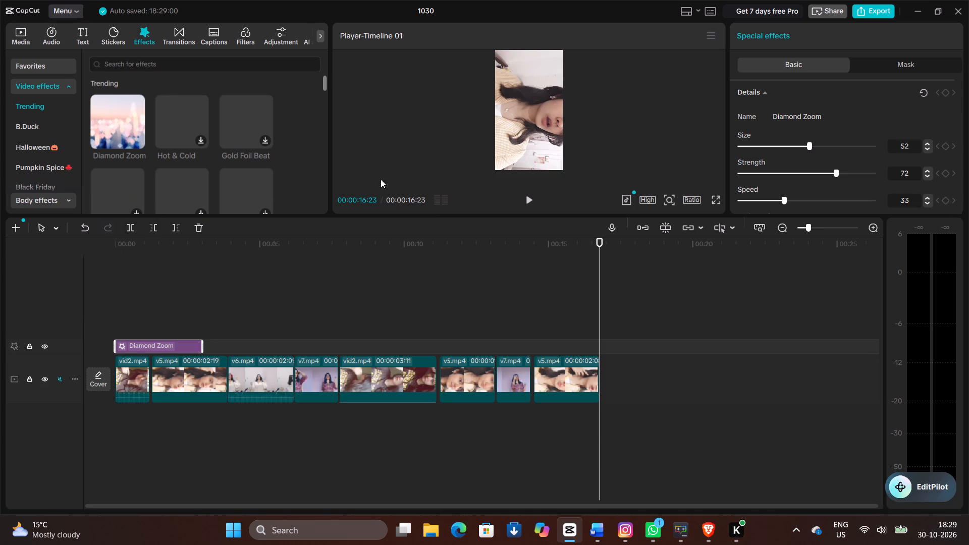
Preview the opening of the sequence with the Diamond Zoom effect.
click(522, 194)
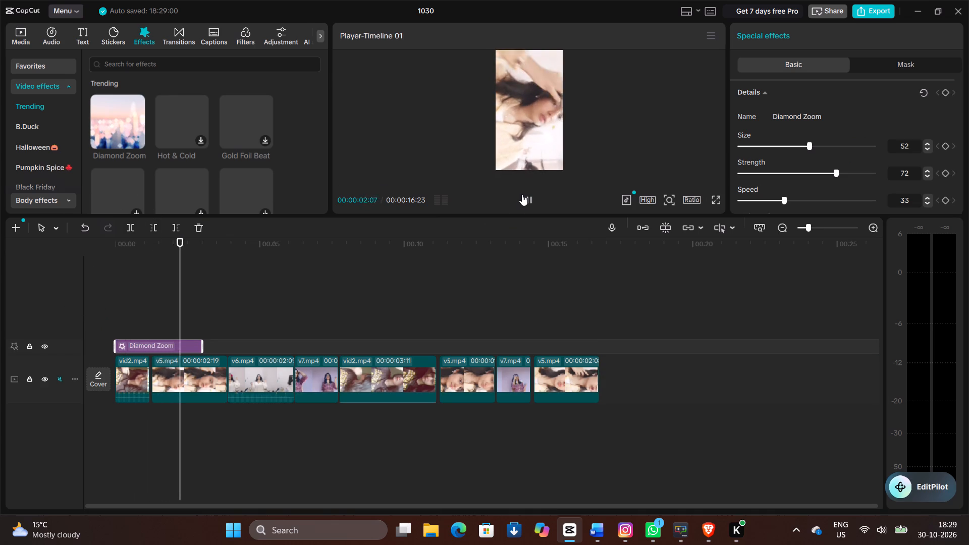
click(178, 338)
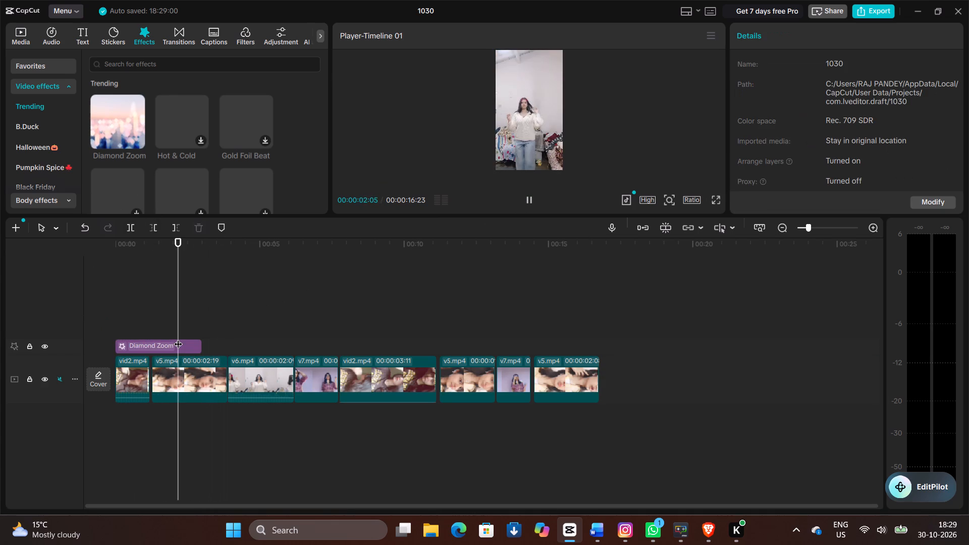
click(178, 338)
Shorten the Diamond Zoom effect from its end to about 1 second, so it covers only the first vid2.mp4 clip.
click(191, 341)
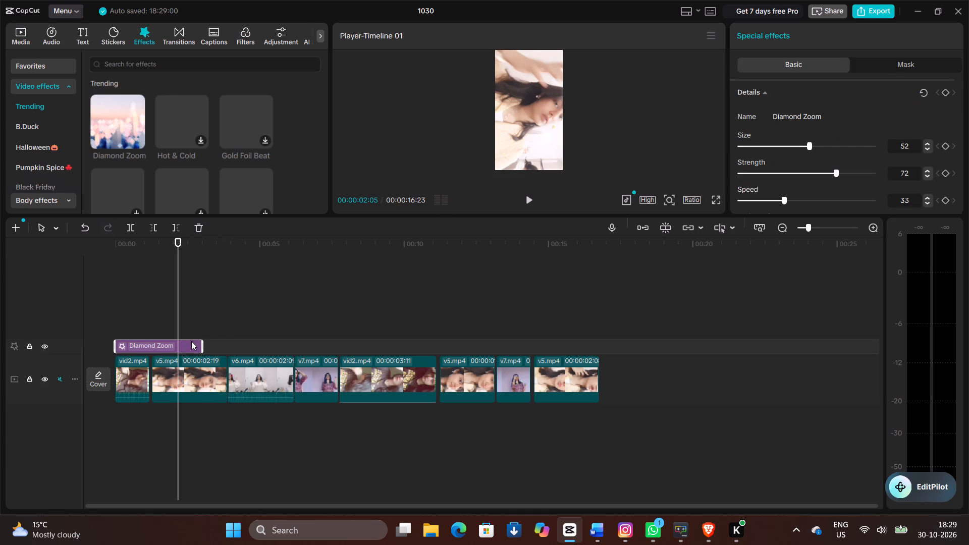
drag(198, 343, 192, 345)
double_click(192, 345)
drag(204, 345, 179, 344)
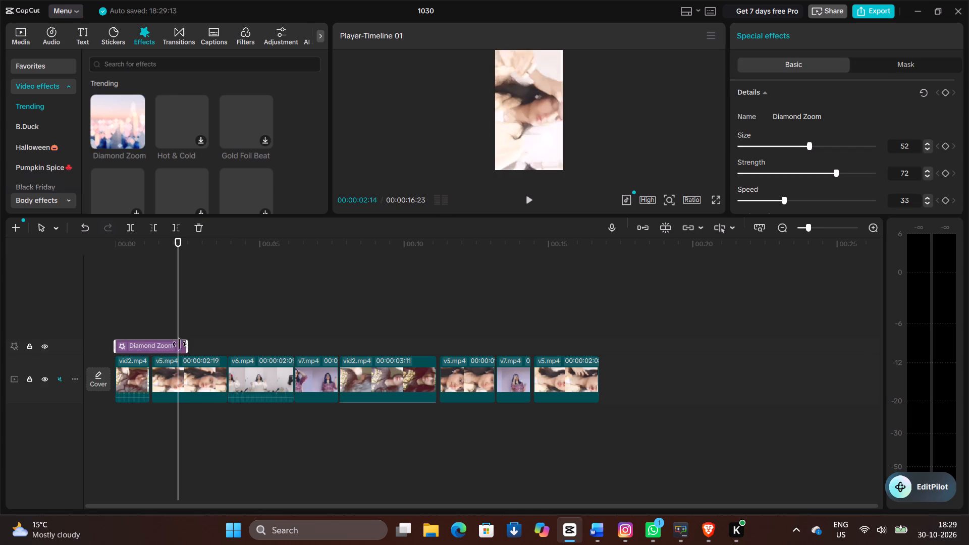
drag(179, 344, 175, 339)
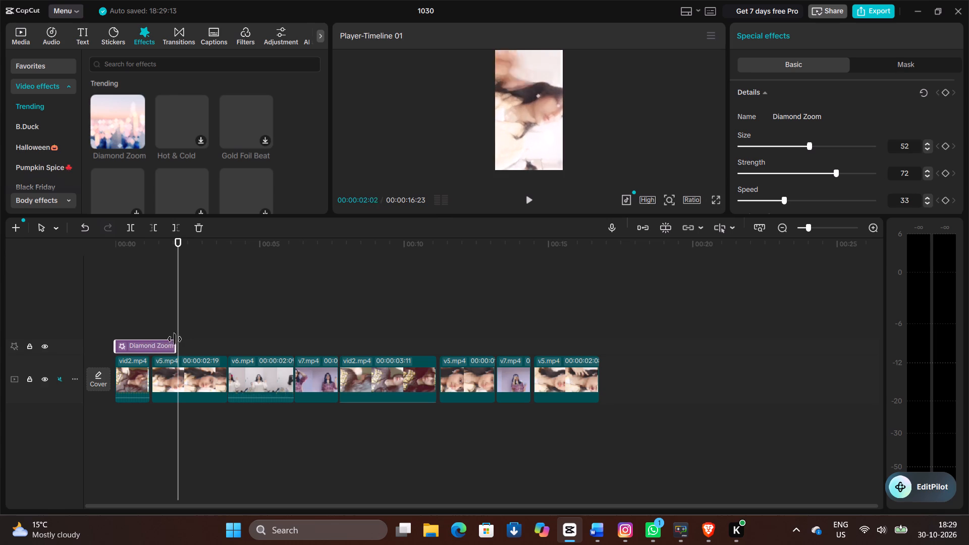
drag(175, 339, 155, 353)
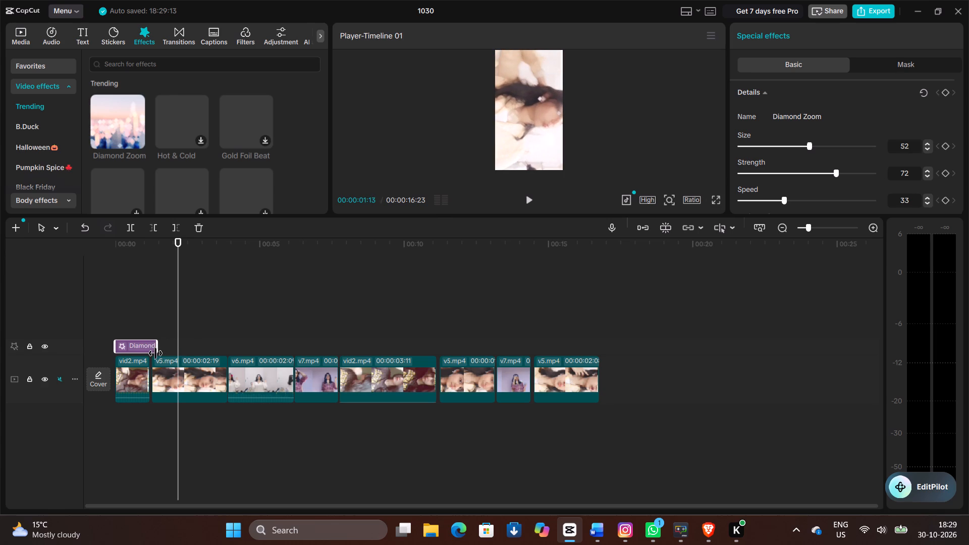
drag(155, 353, 143, 360)
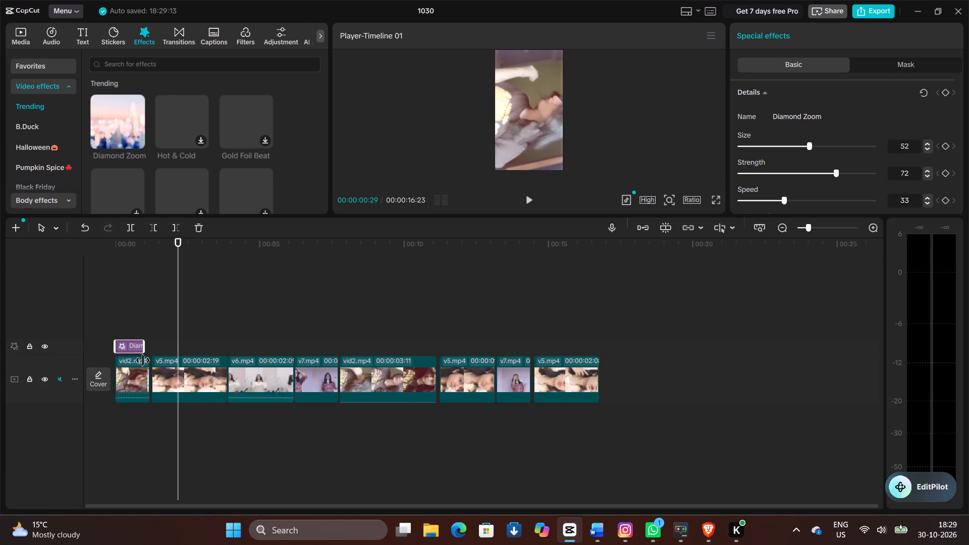
drag(143, 360, 144, 361)
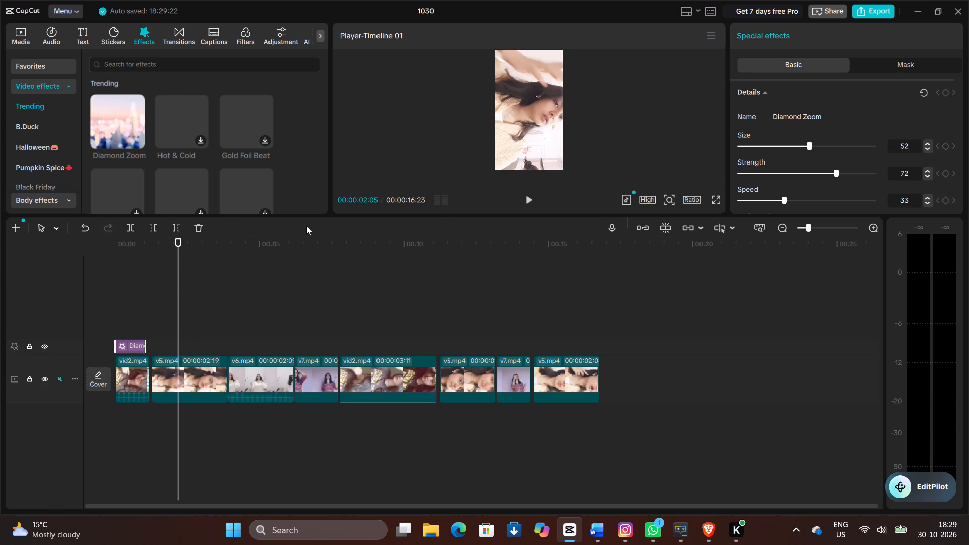
Play back the sequence from the start to check the shortened Diamond Zoom effect.
drag(176, 280, 42, 286)
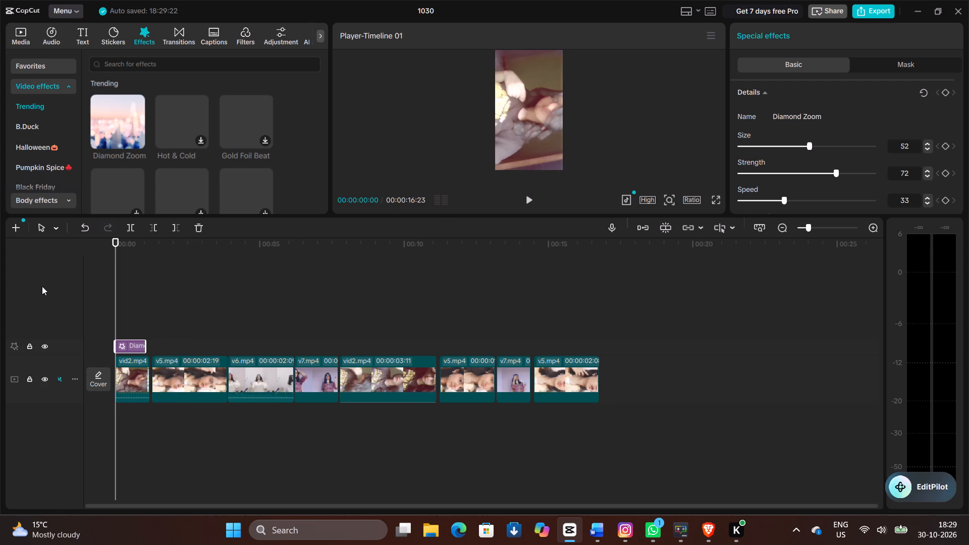
click(528, 196)
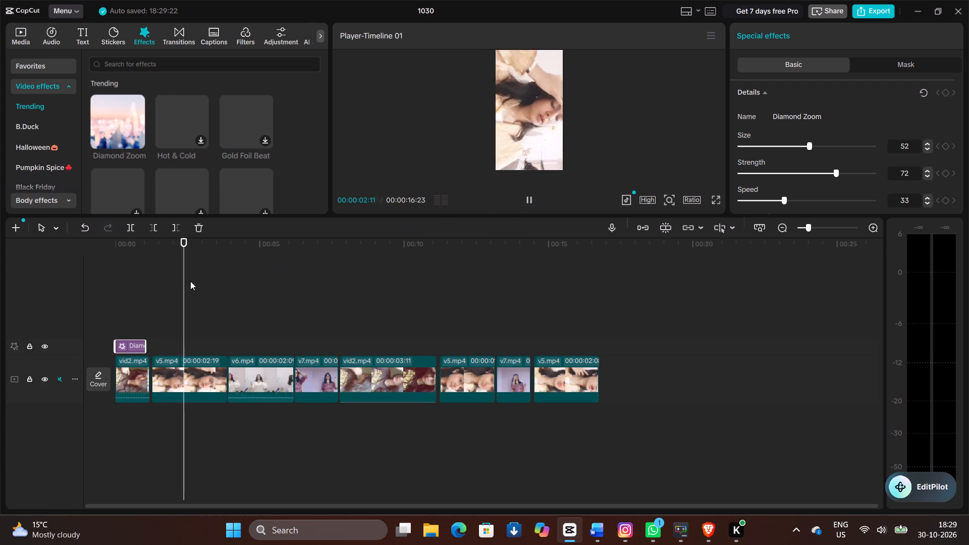
Extend the end of the first vid2.mp4 clip to close the small gap before the first v5.mp4 clip.
click(134, 383)
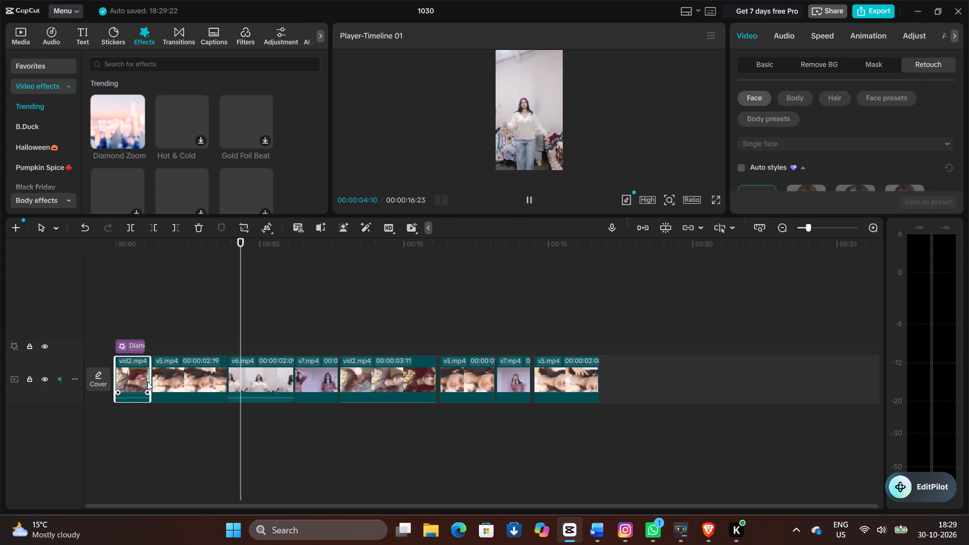
drag(152, 377, 167, 372)
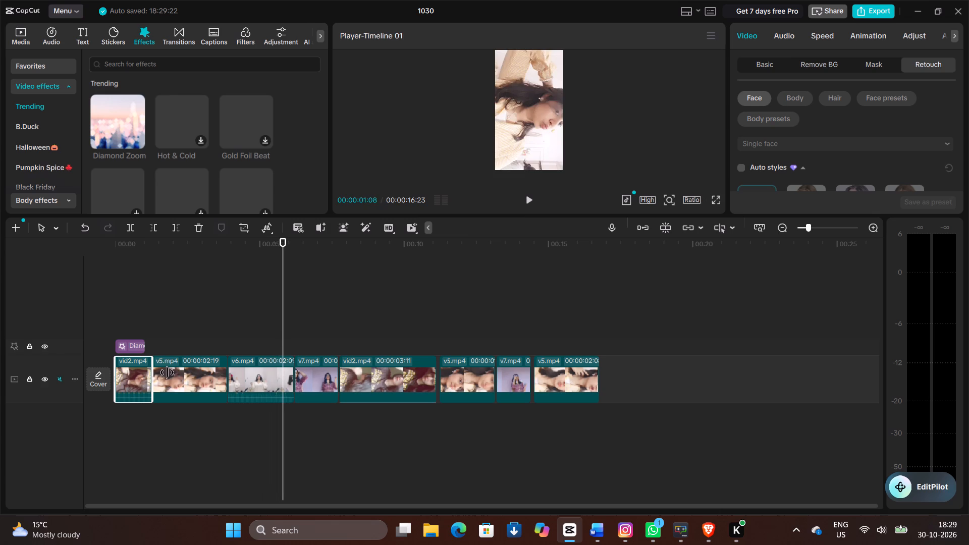
drag(167, 372, 178, 368)
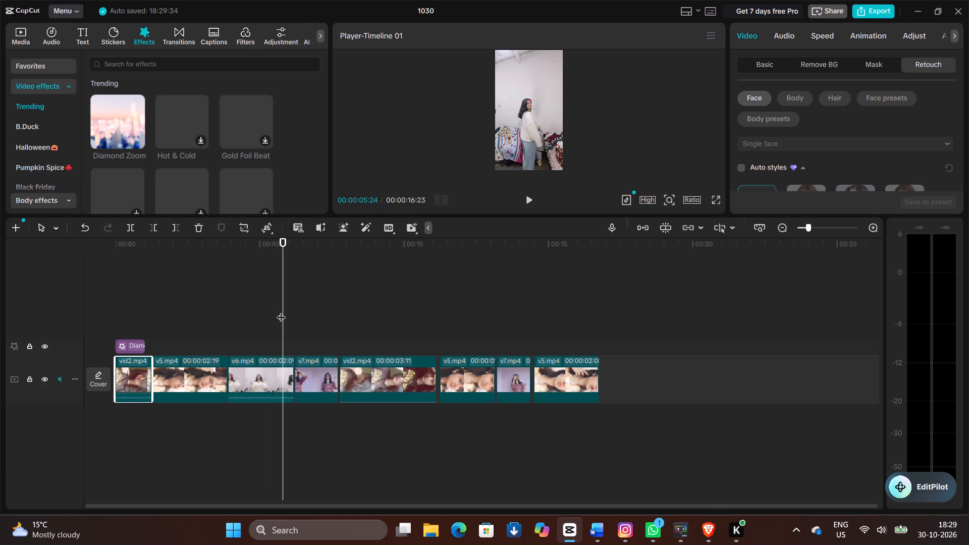
Return the playhead to the start of the timeline and download the Hot & Cold and Gold Foil Beat trending video effects.
click(281, 311)
drag(281, 311, 35, 299)
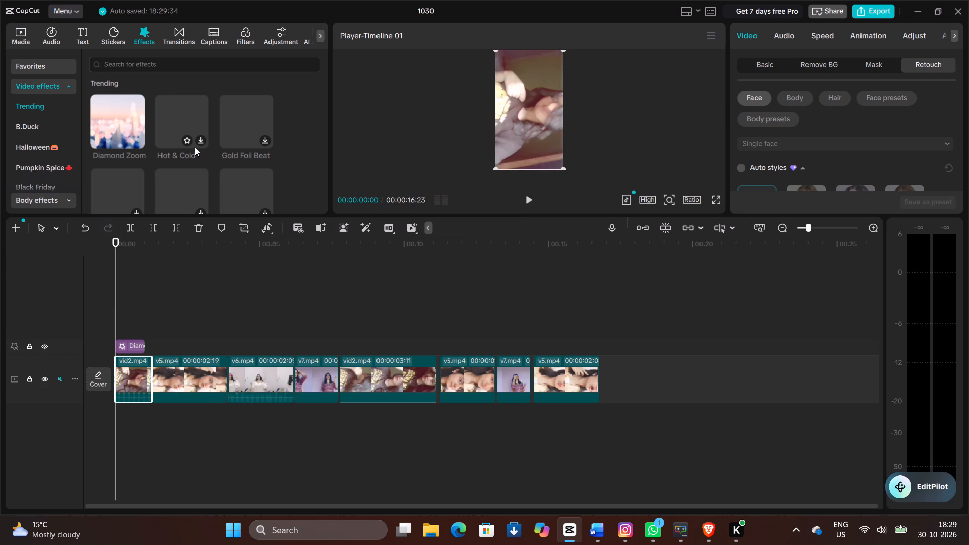
click(199, 137)
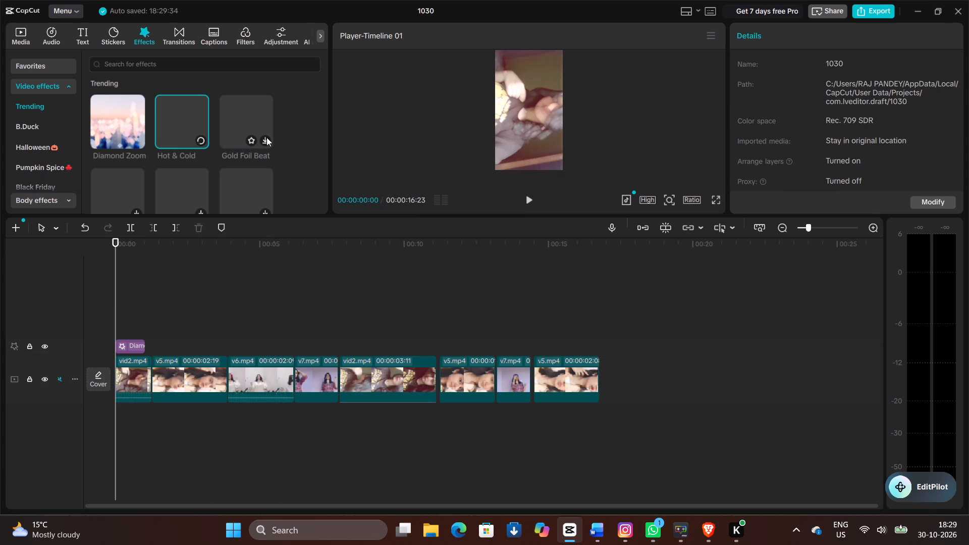
click(266, 137)
scroll(246, 183, up, 1)
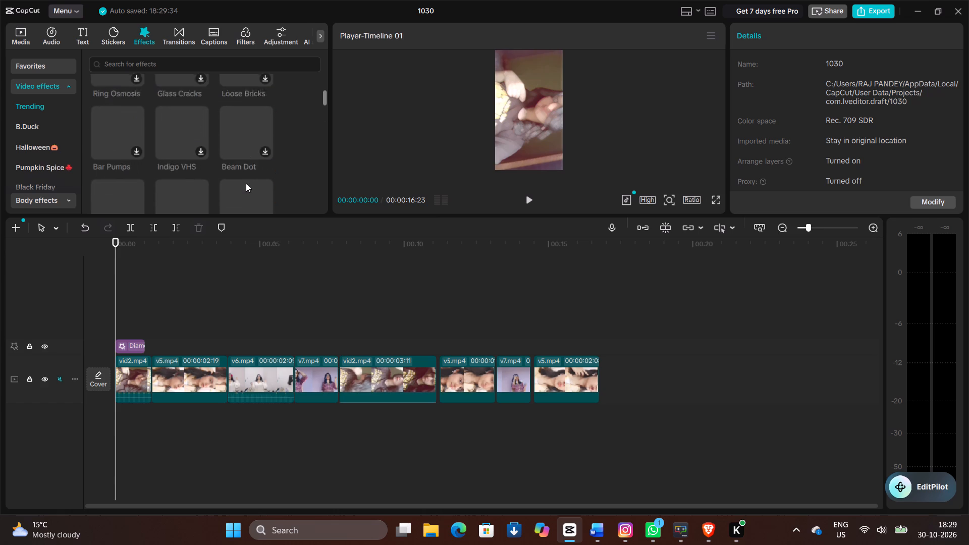
scroll(246, 183, up, 1)
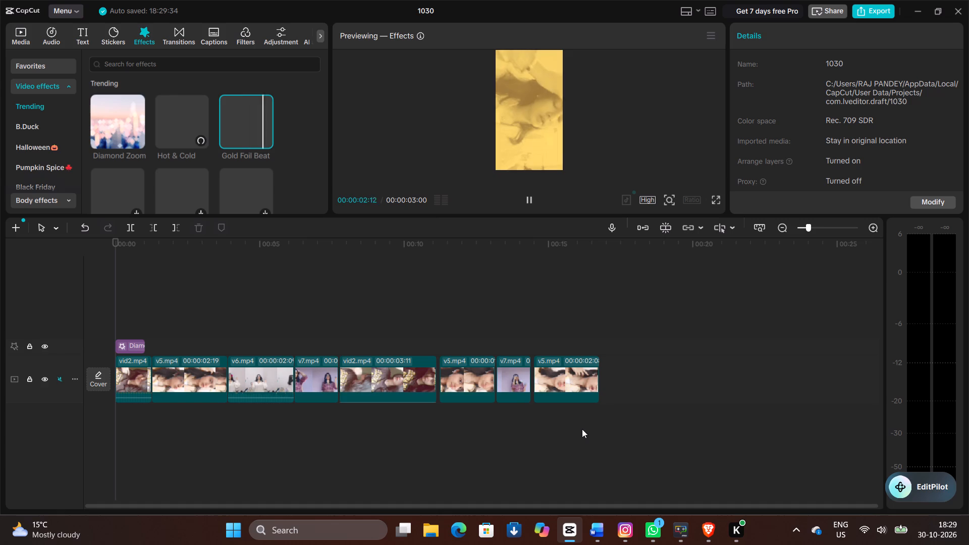
Download the Butterfly Beam effect from the trending video effects.
scroll(290, 221, down, 1)
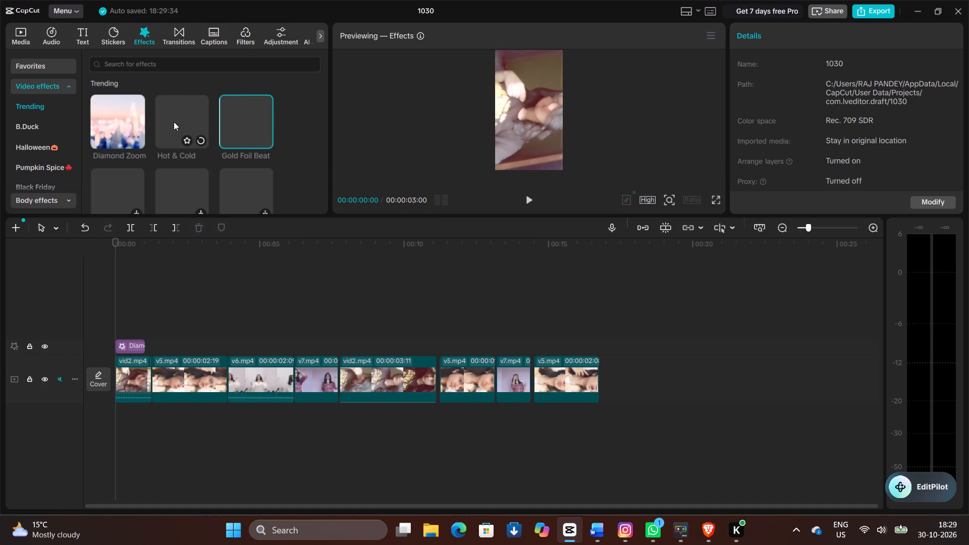
scroll(174, 122, down, 4)
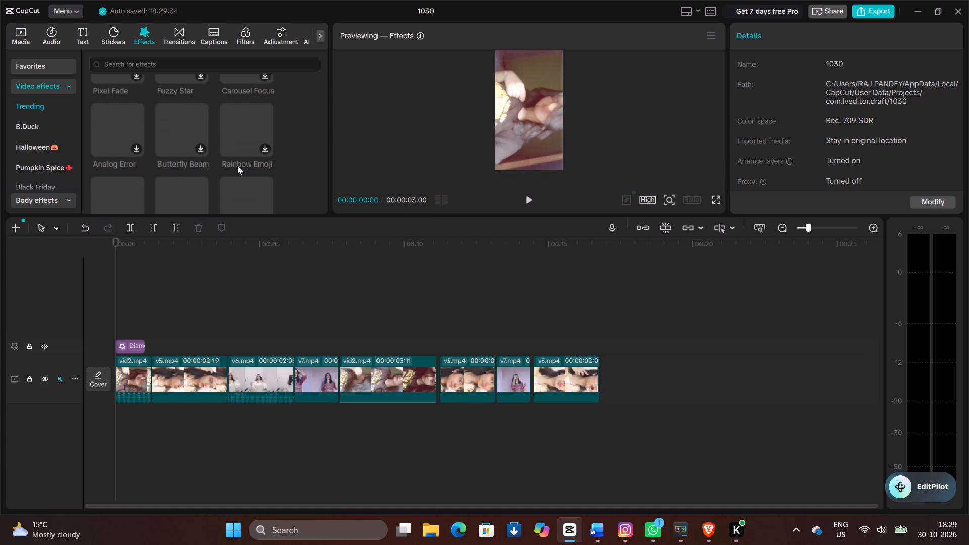
click(199, 148)
Browse the trending video effects for another suitable effect and preview Hot & Cold.
ctrl+scroll(199, 148, up, 1)
ctrl+scroll(199, 148, down, 1)
ctrl+scroll(199, 148, up, 3)
ctrl+scroll(199, 148, down, 1)
ctrl+scroll(199, 148, up, 1)
scroll(199, 148, up, 4)
scroll(199, 148, down, 1)
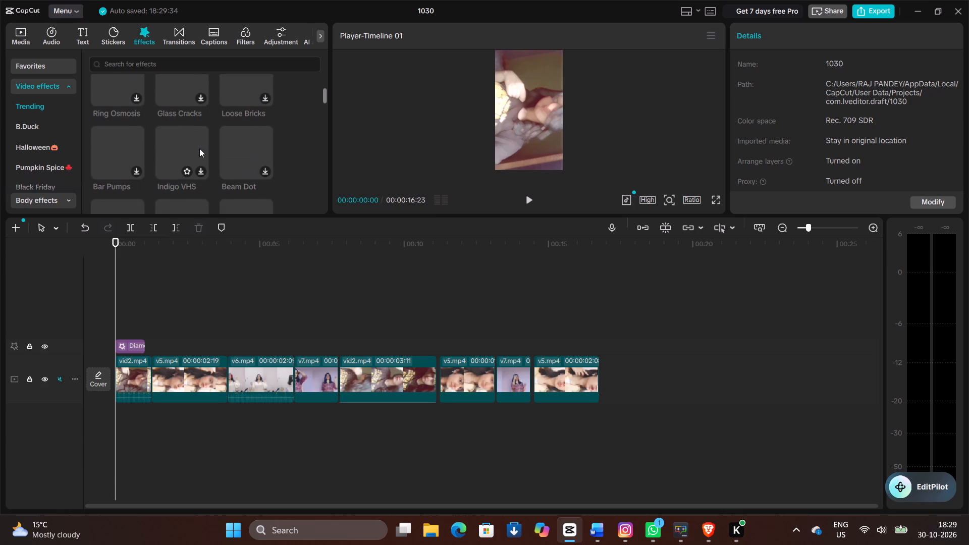
scroll(199, 148, down, 1)
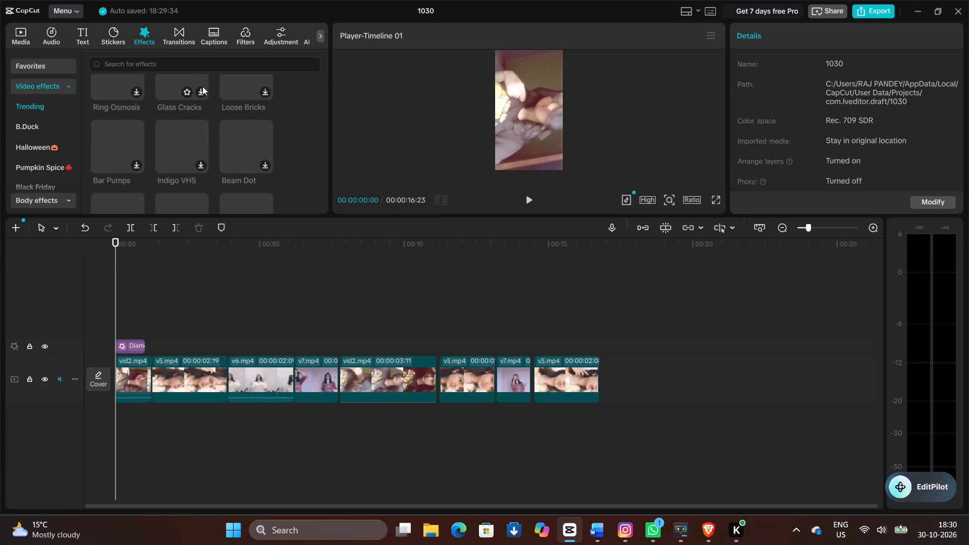
scroll(200, 91, up, 2)
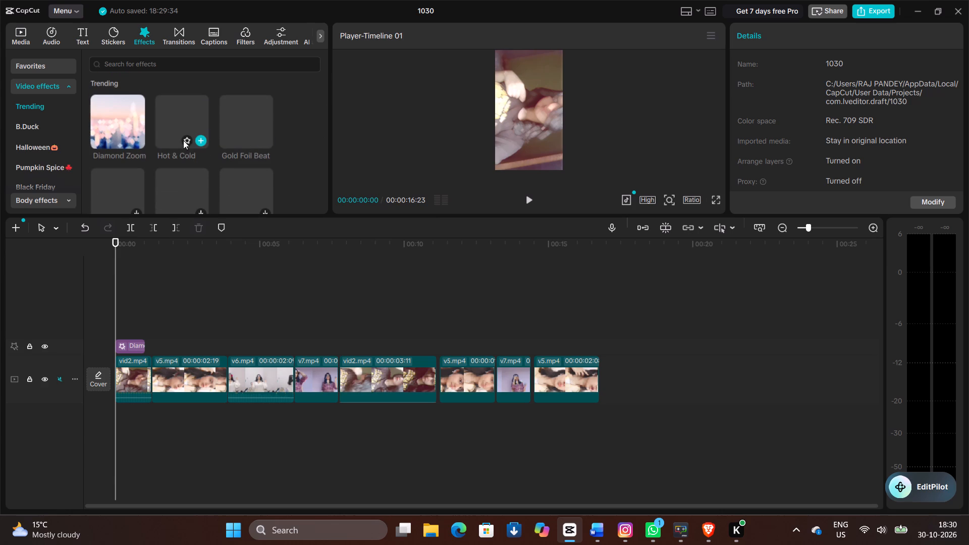
click(192, 110)
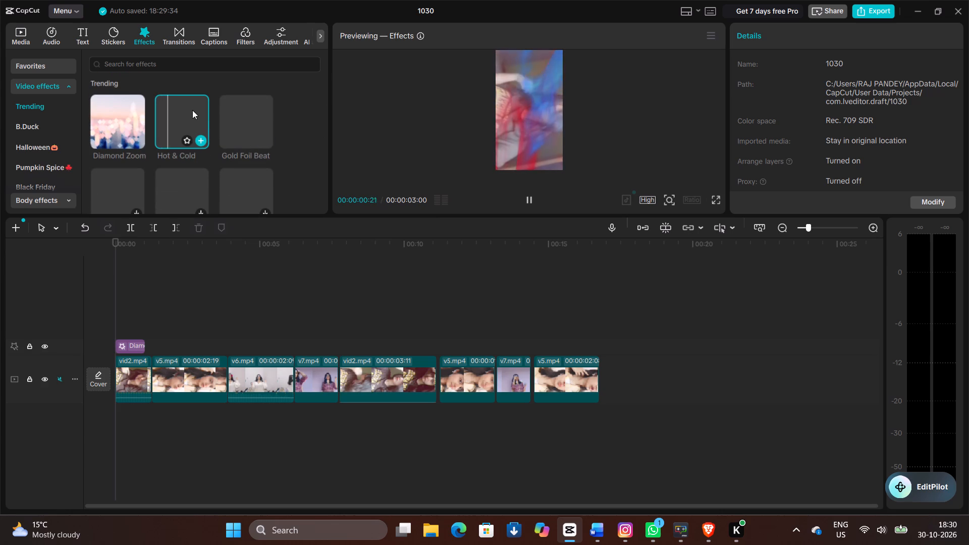
scroll(271, 153, down, 4)
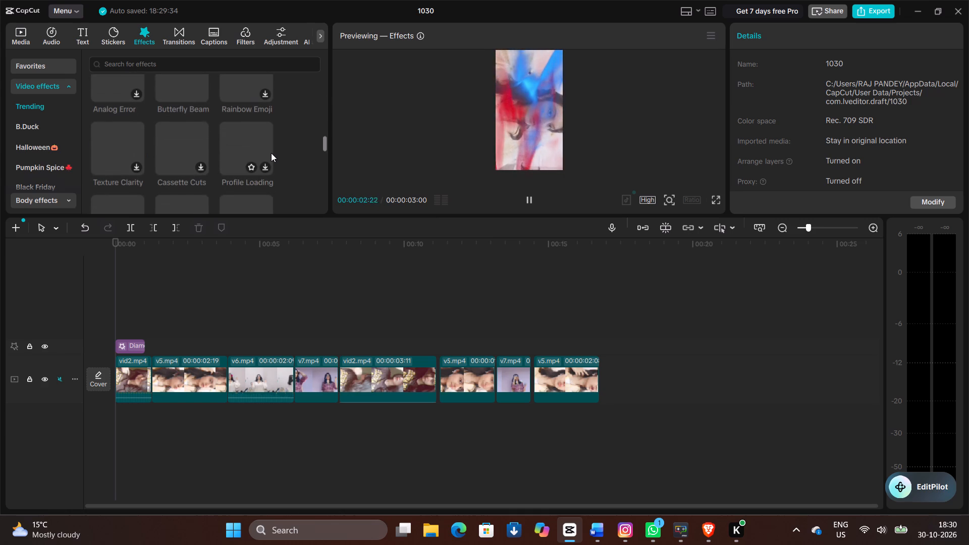
Download the Cassette Cuts effect from the trending video effects and preview it.
click(201, 169)
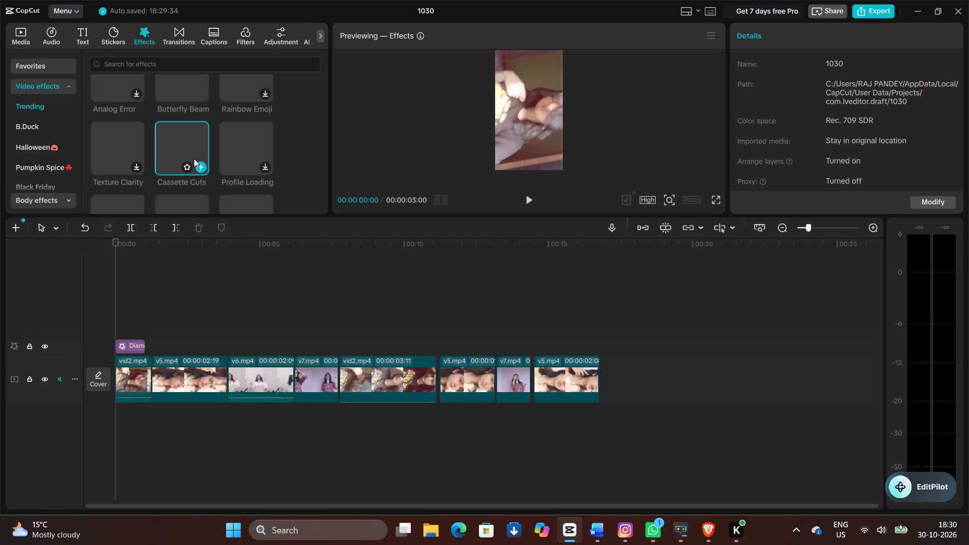
click(190, 138)
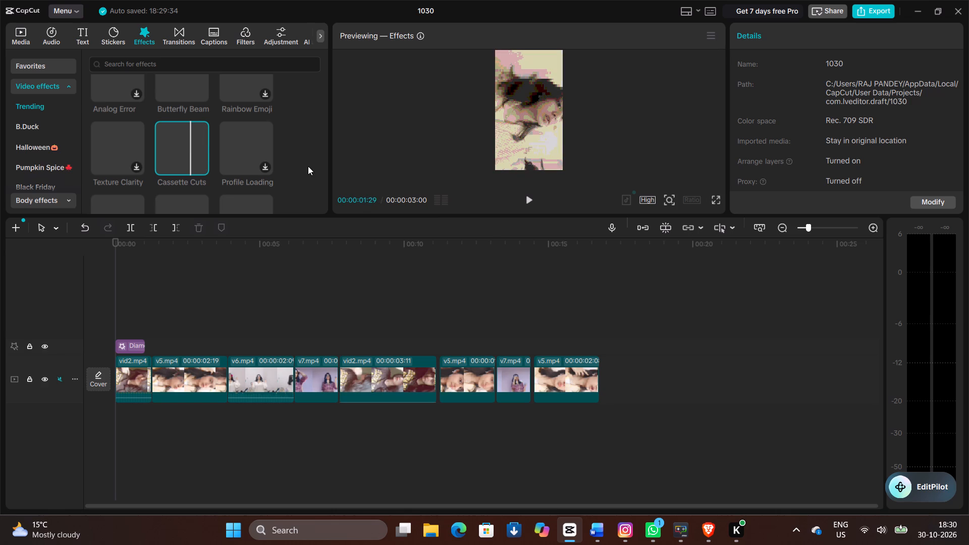
Download the Profile Loading effect from the trending video effects.
click(263, 168)
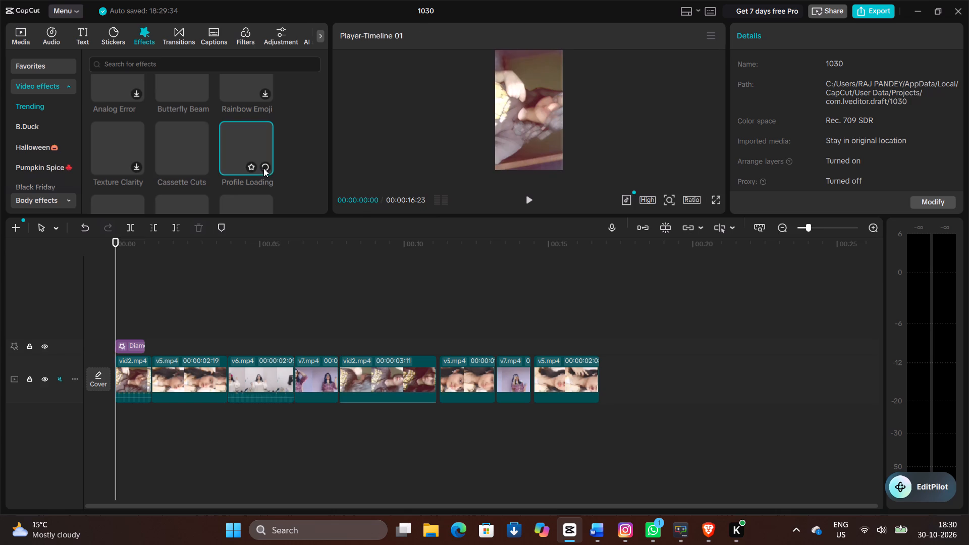
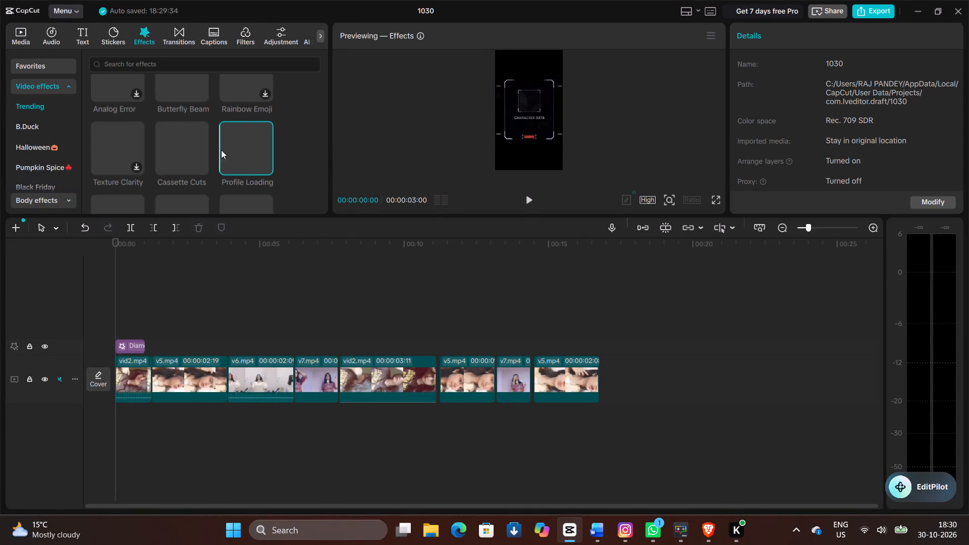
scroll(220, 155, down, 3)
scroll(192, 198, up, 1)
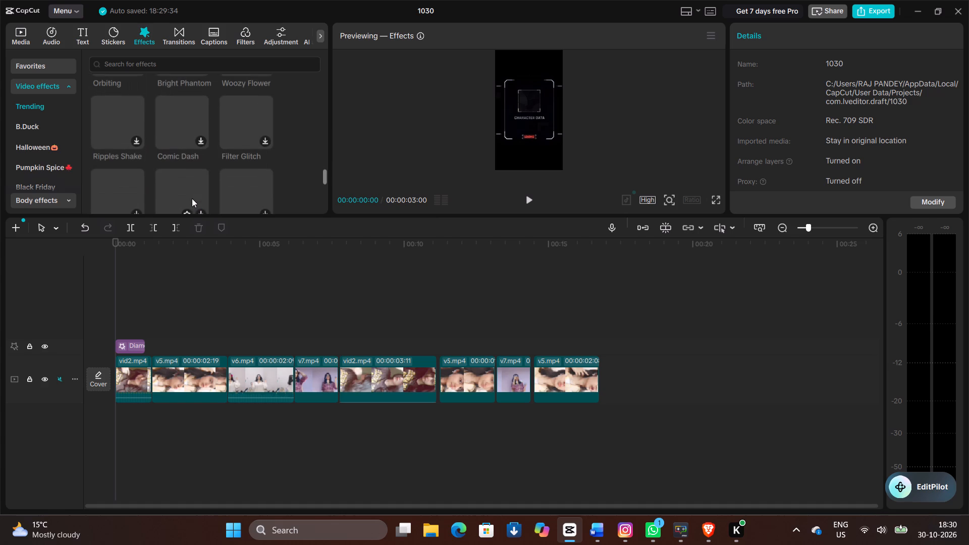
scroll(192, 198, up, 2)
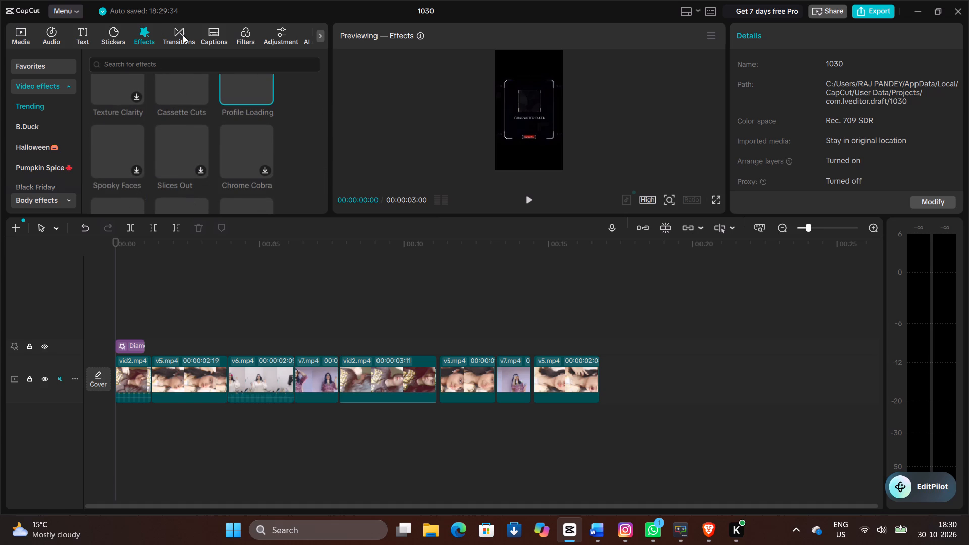
Download the Slight Jitter, Vibrat... Amped and Elastic Rush transitions from the trending transitions.
click(183, 35)
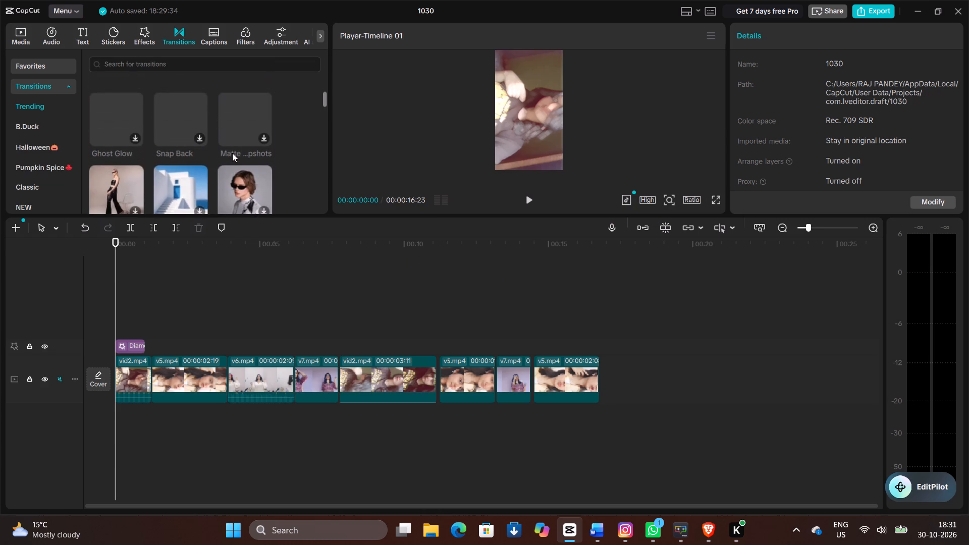
click(136, 209)
click(136, 209)
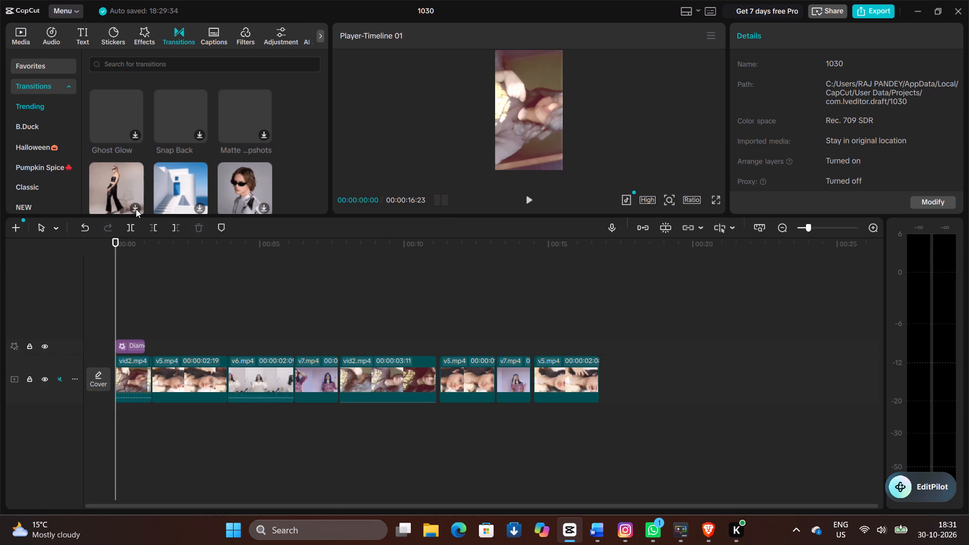
scroll(148, 192, down, 1)
scroll(156, 154, up, 1)
click(136, 140)
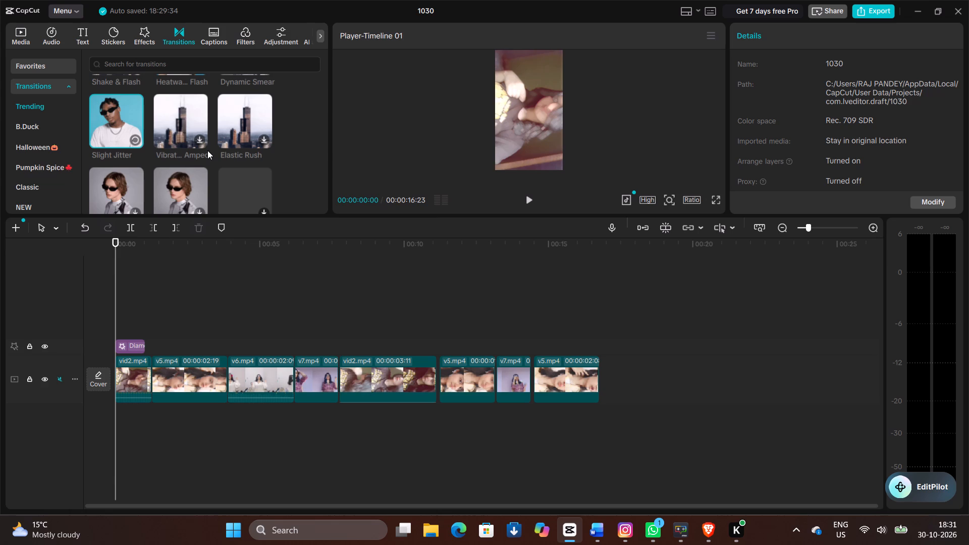
scroll(176, 147, down, 1)
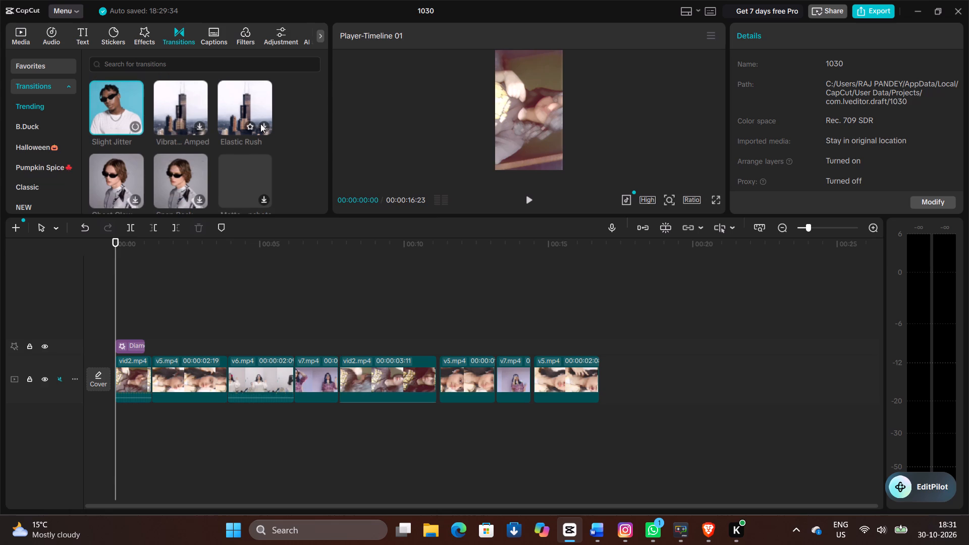
click(203, 126)
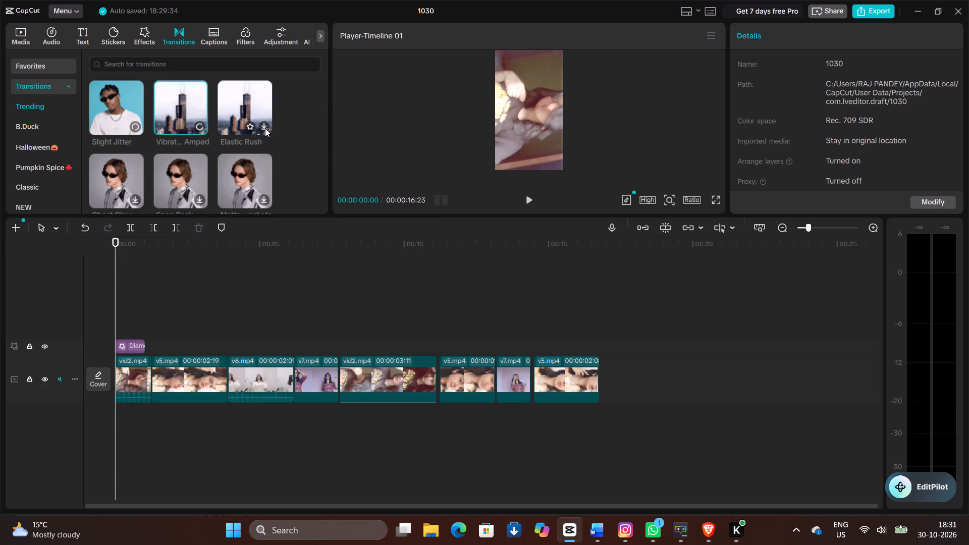
click(265, 128)
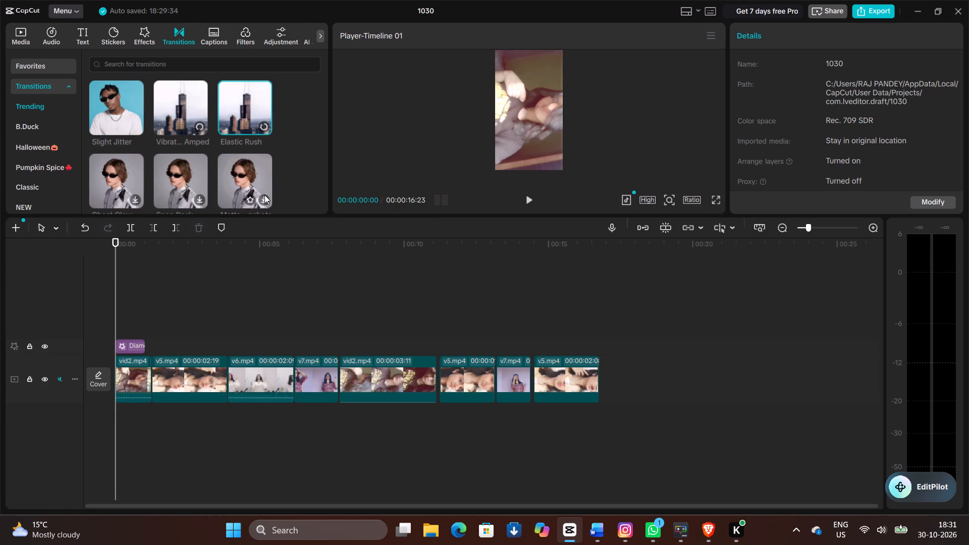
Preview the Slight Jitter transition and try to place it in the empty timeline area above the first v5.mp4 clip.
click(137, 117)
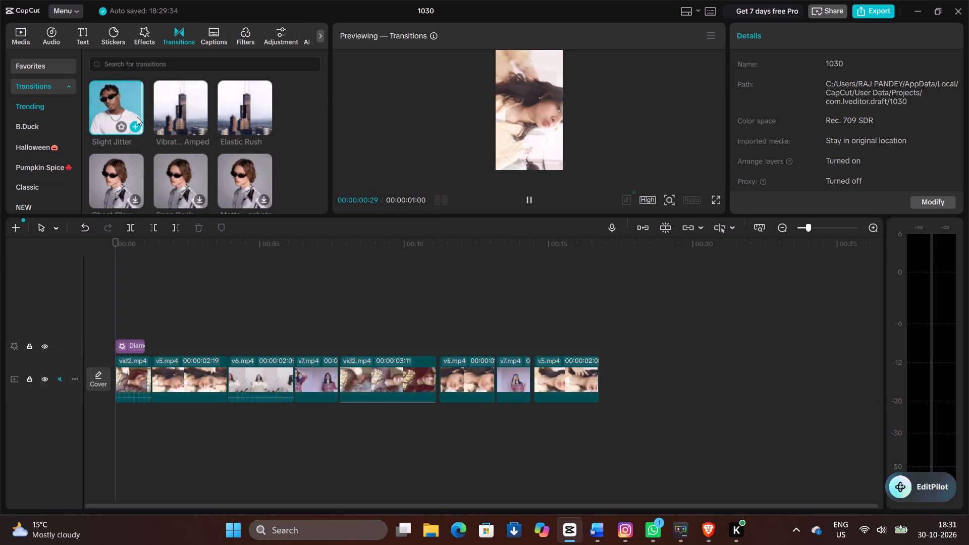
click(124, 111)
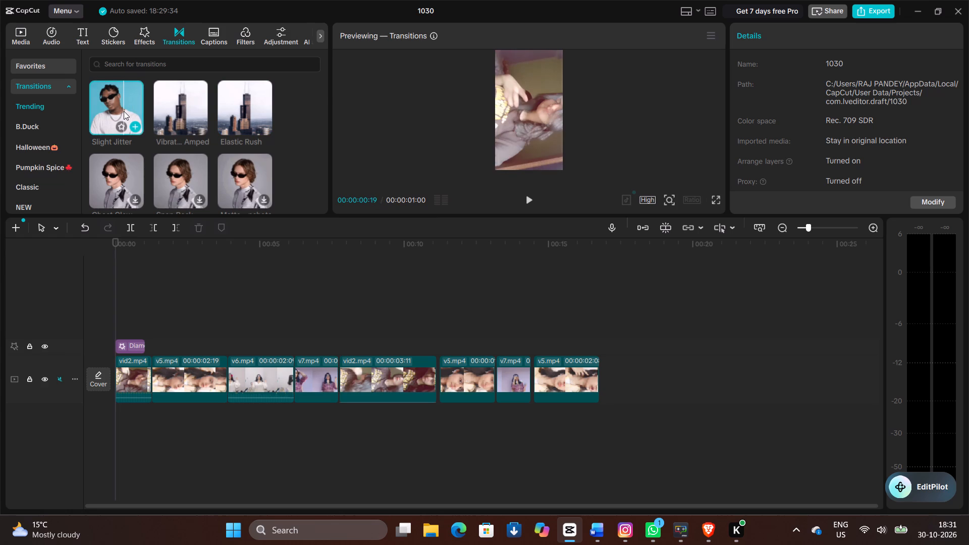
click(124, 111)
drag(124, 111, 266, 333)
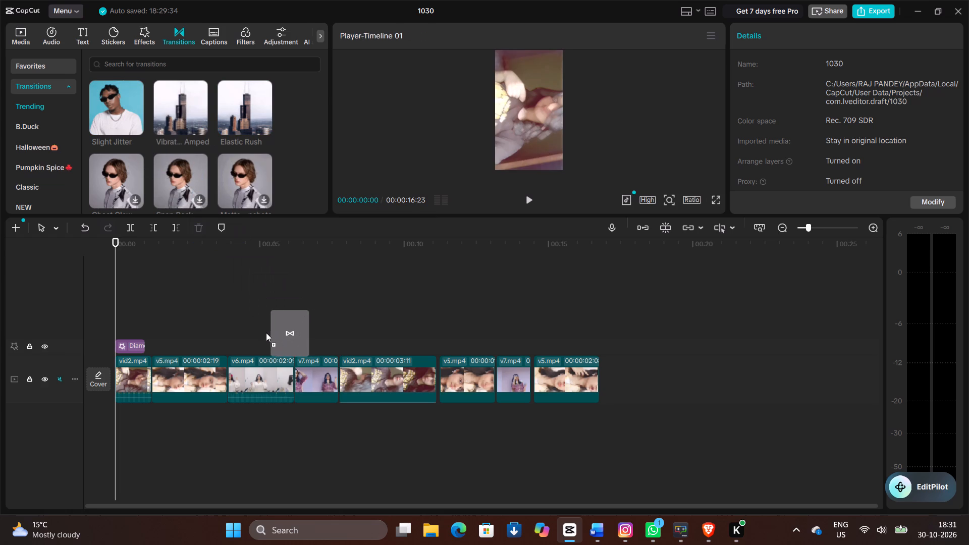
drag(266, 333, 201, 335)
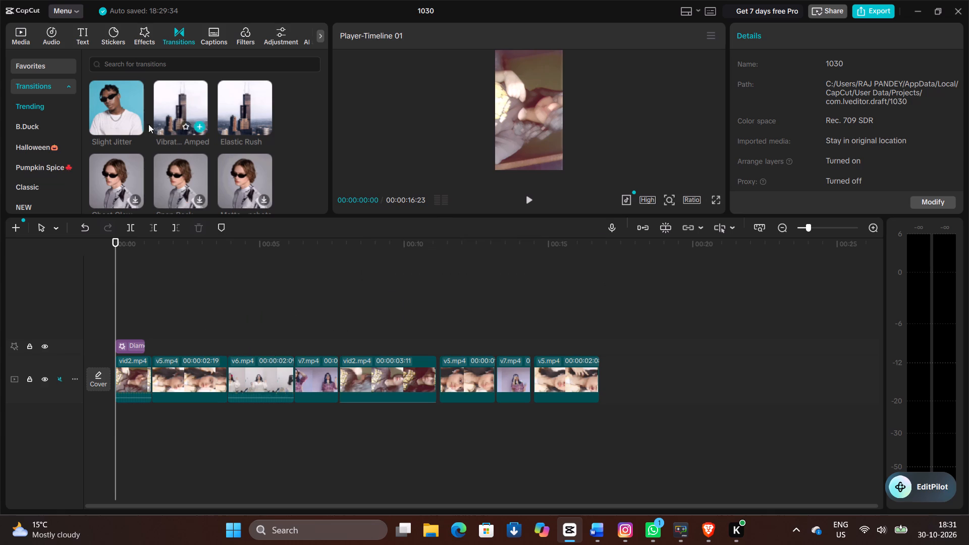
Add the Slight Jitter transition between the first vid2.mp4 and v5.mp4 clips, accepting duplicate frames.
click(134, 122)
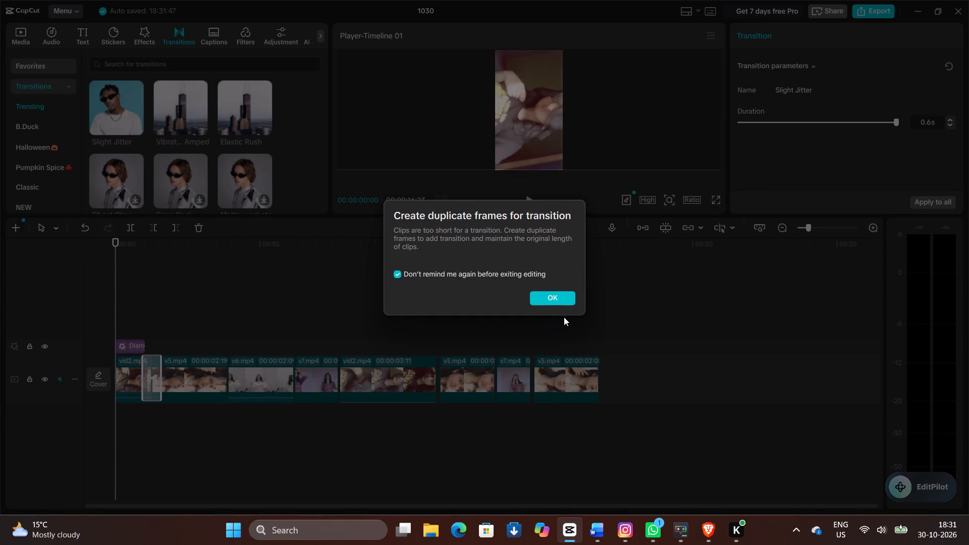
click(591, 307)
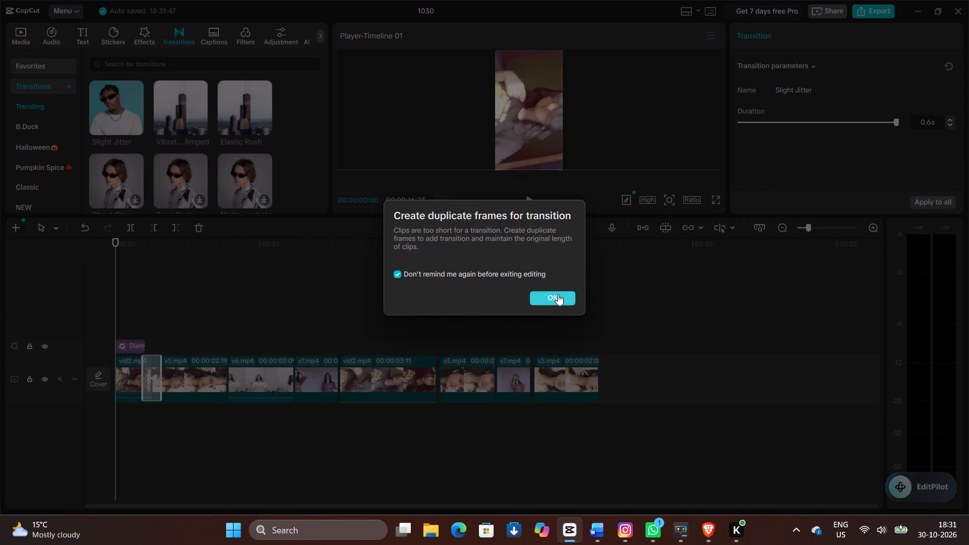
click(558, 294)
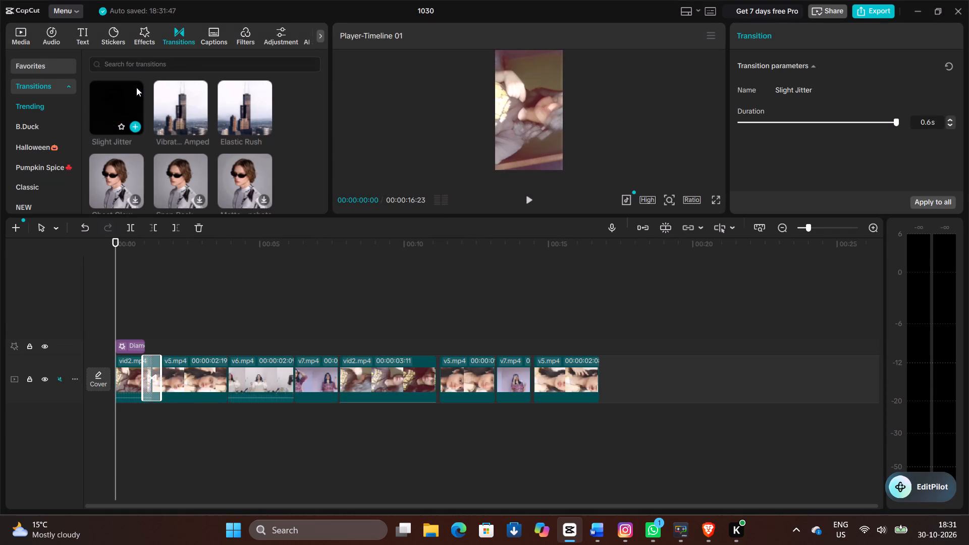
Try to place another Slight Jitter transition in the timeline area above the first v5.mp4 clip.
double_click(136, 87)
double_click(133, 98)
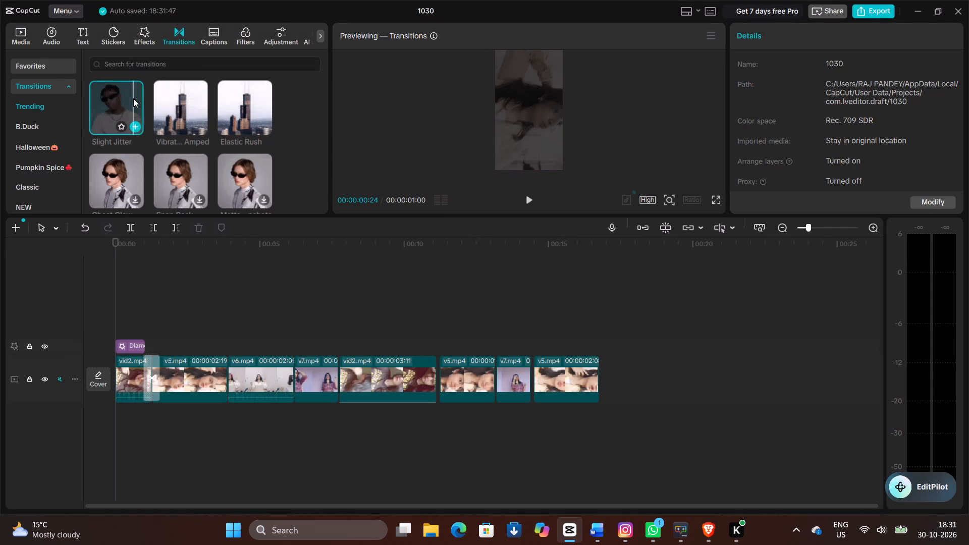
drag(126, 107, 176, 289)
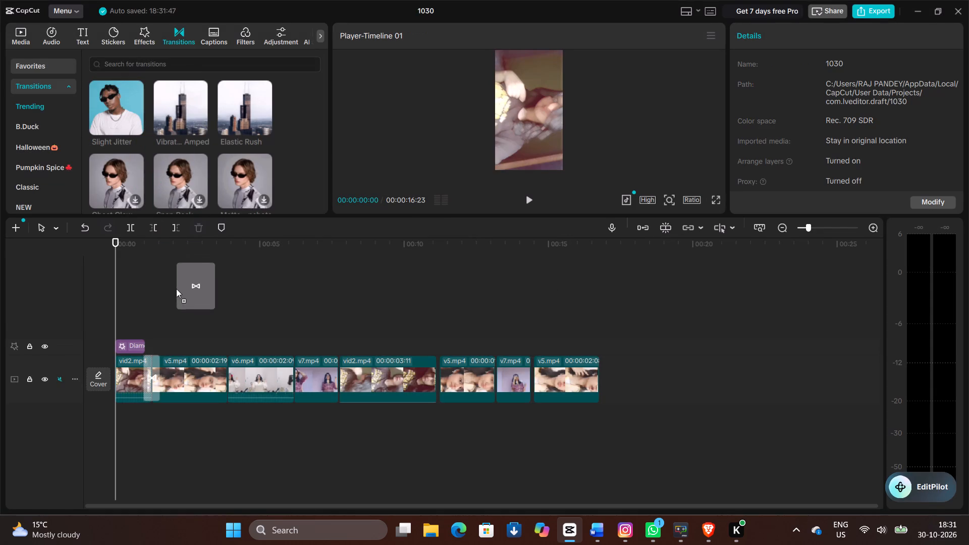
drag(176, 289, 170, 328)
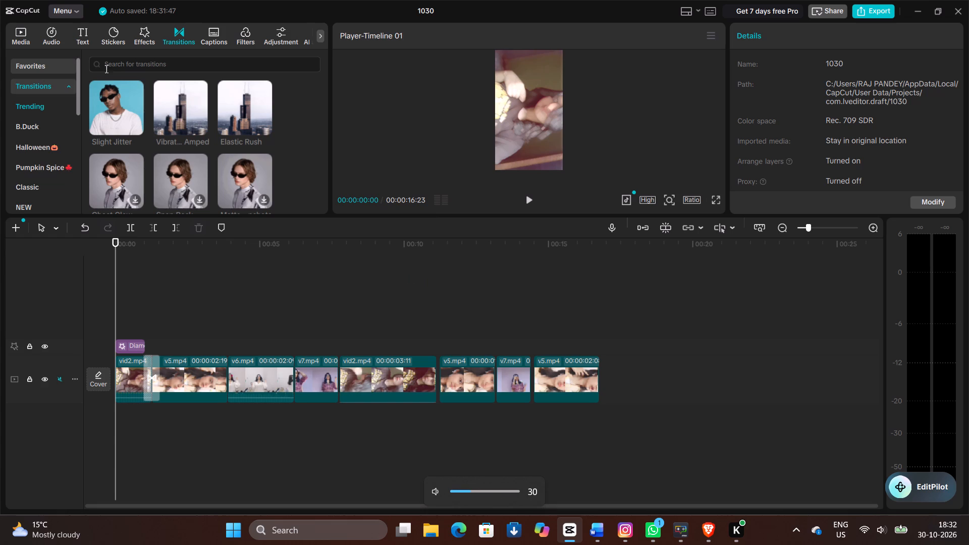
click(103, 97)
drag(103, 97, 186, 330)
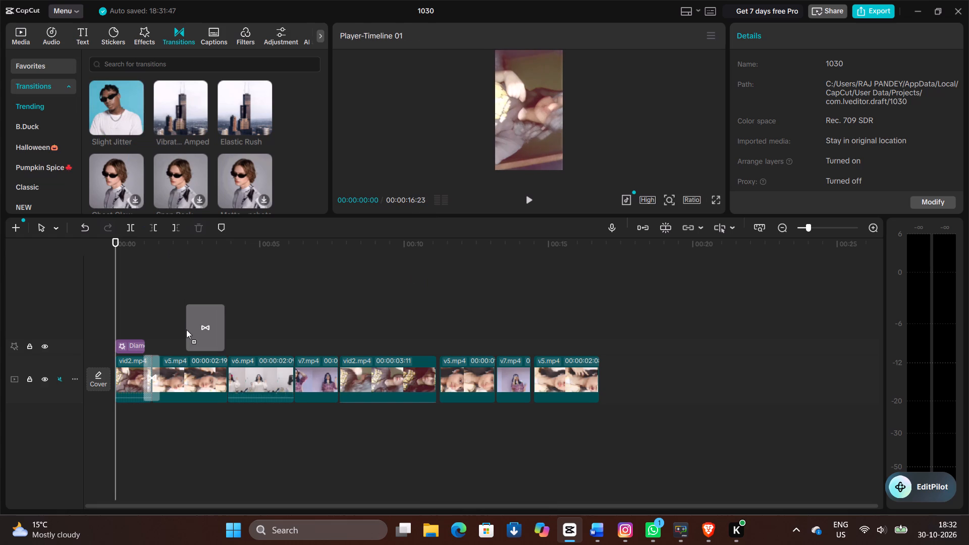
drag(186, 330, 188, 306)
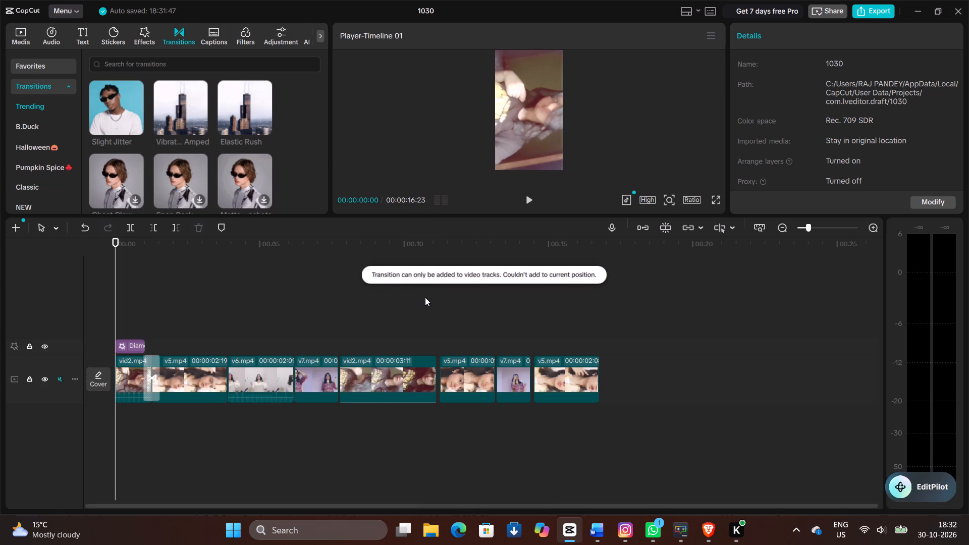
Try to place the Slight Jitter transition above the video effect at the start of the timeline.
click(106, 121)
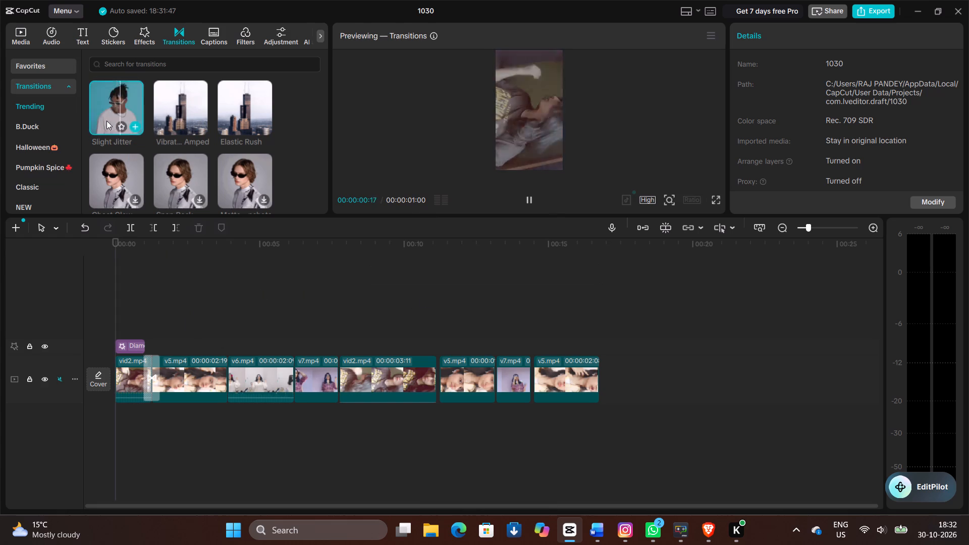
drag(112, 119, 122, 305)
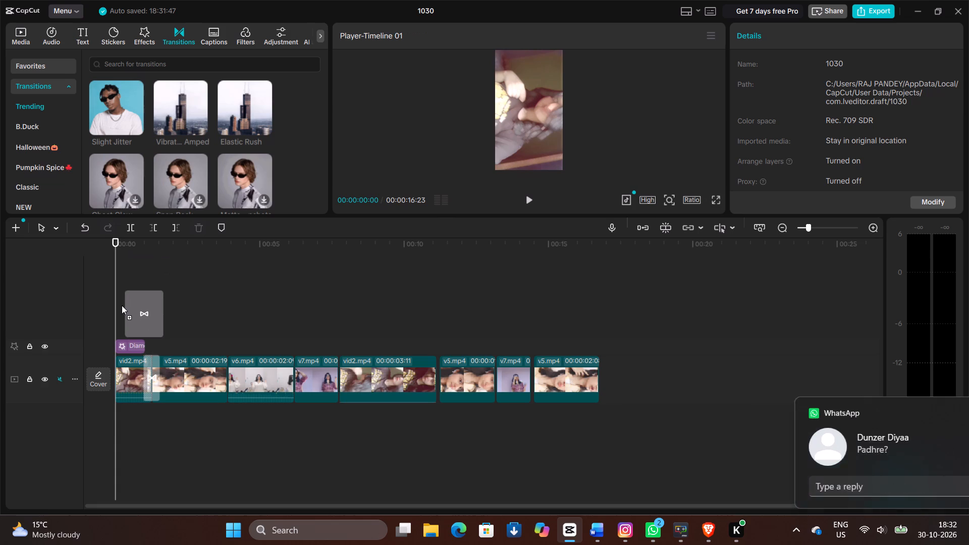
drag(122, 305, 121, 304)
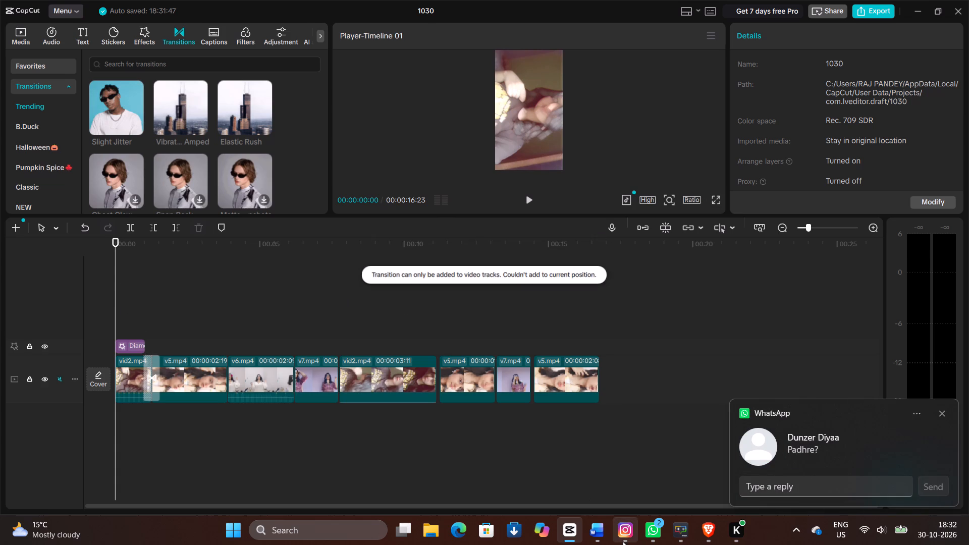
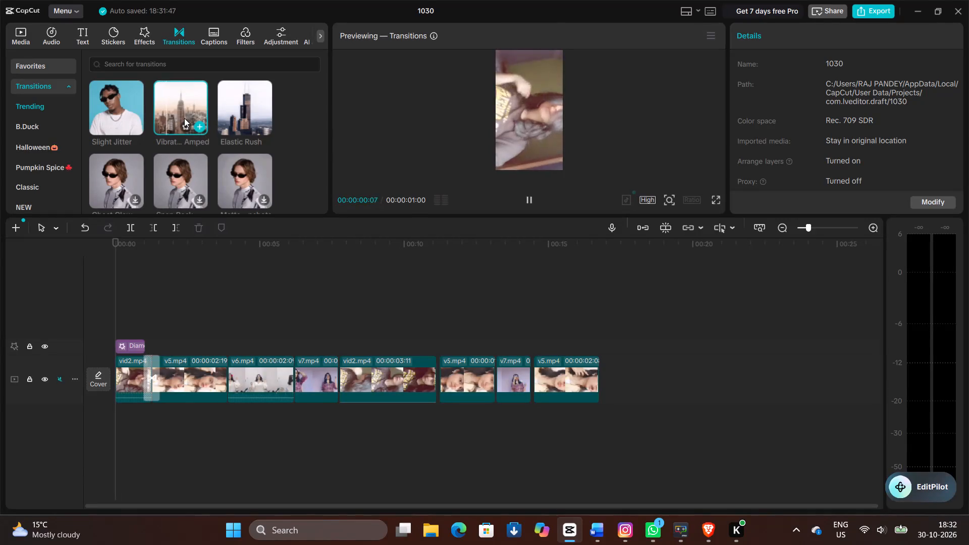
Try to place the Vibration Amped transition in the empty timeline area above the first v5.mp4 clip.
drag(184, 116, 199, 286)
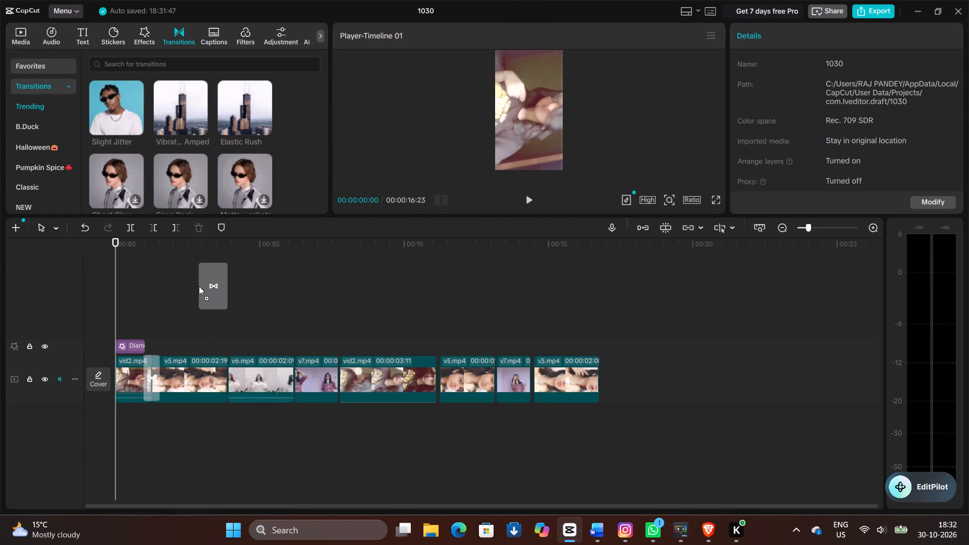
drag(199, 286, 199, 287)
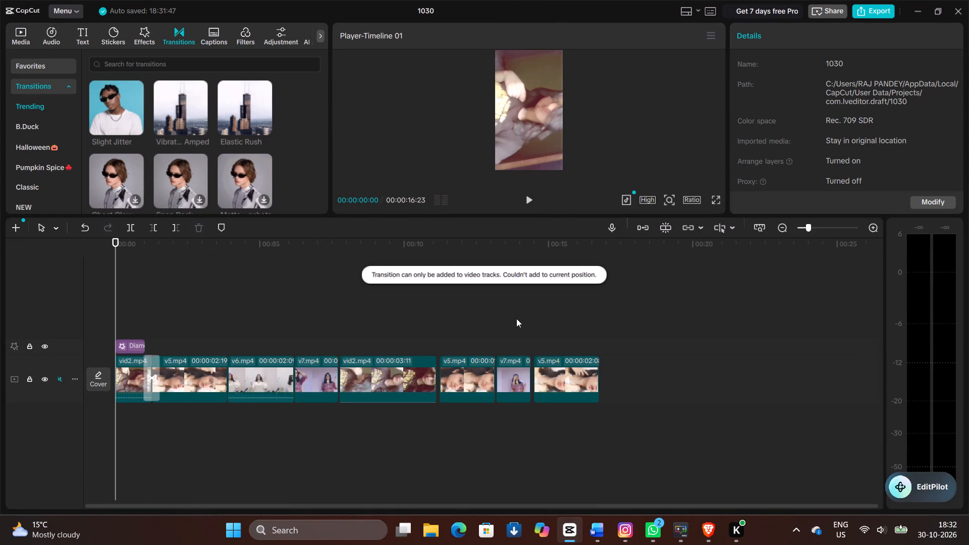
Preview the Vibration Amped transition and apply it between the first vid2.mp4 and v5.mp4 clips, replacing Slight Jitter.
click(169, 102)
double_click(169, 102)
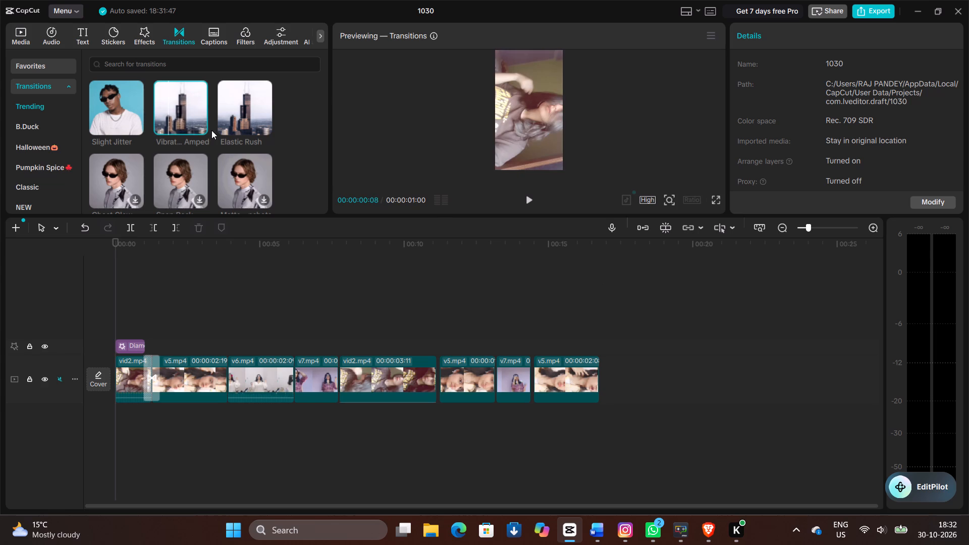
click(200, 128)
click(200, 128)
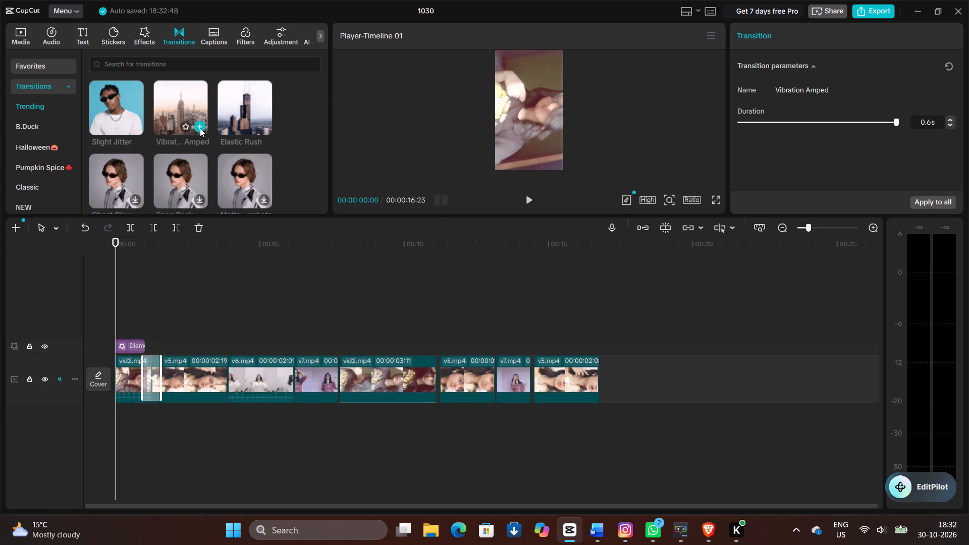
triple_click(200, 128)
drag(200, 128, 227, 239)
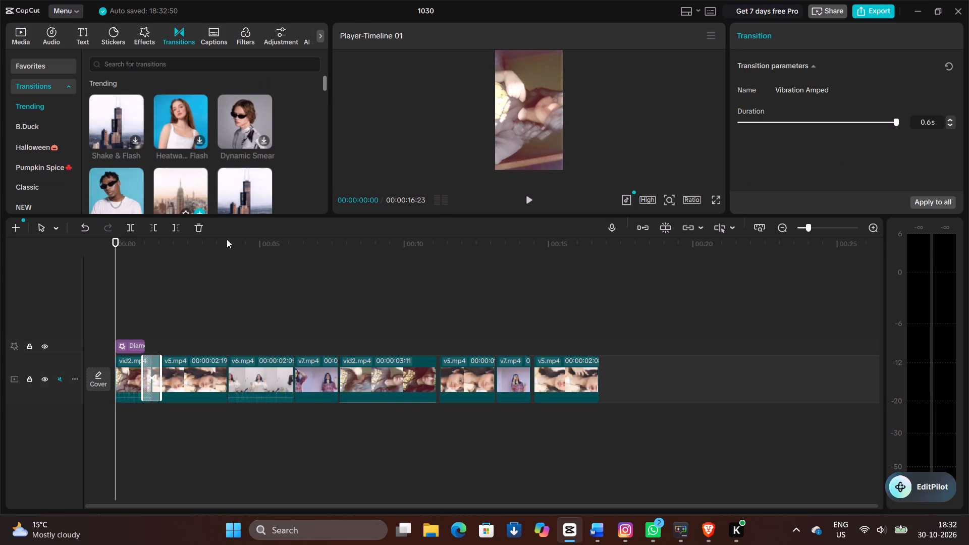
drag(227, 239, 192, 64)
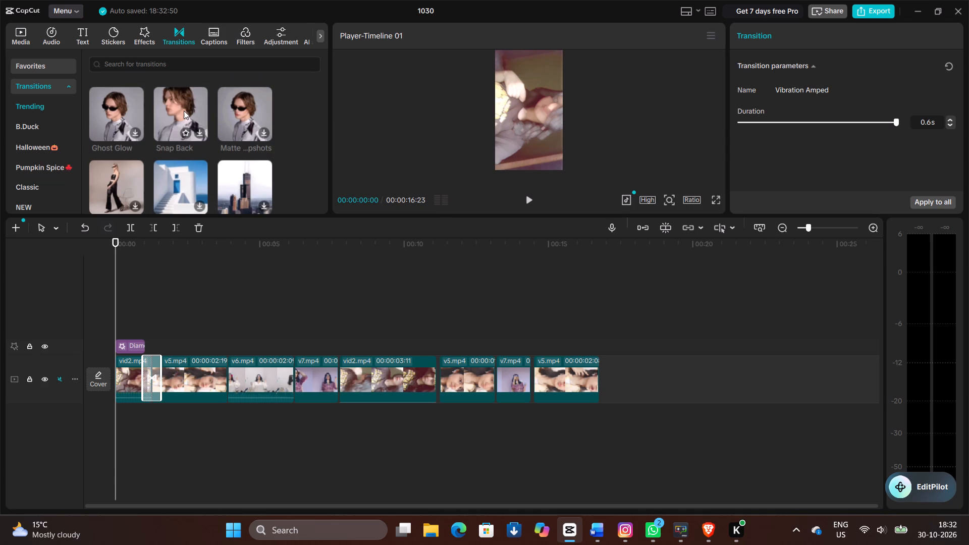
Download and preview the trending "Heatwa... Flash" transition and try to place it in the empty timeline area below the v6.mp4 clip.
click(184, 111)
scroll(185, 125, up, 1)
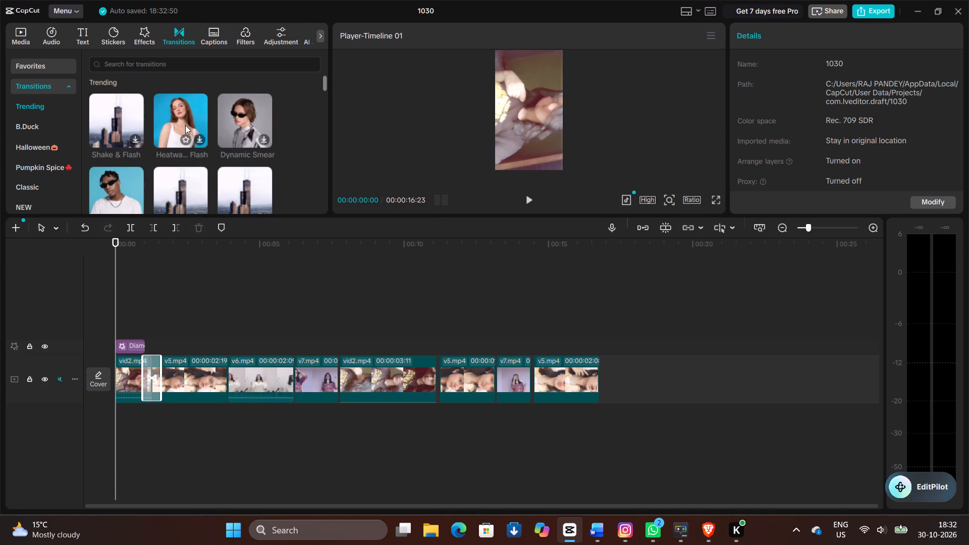
click(185, 125)
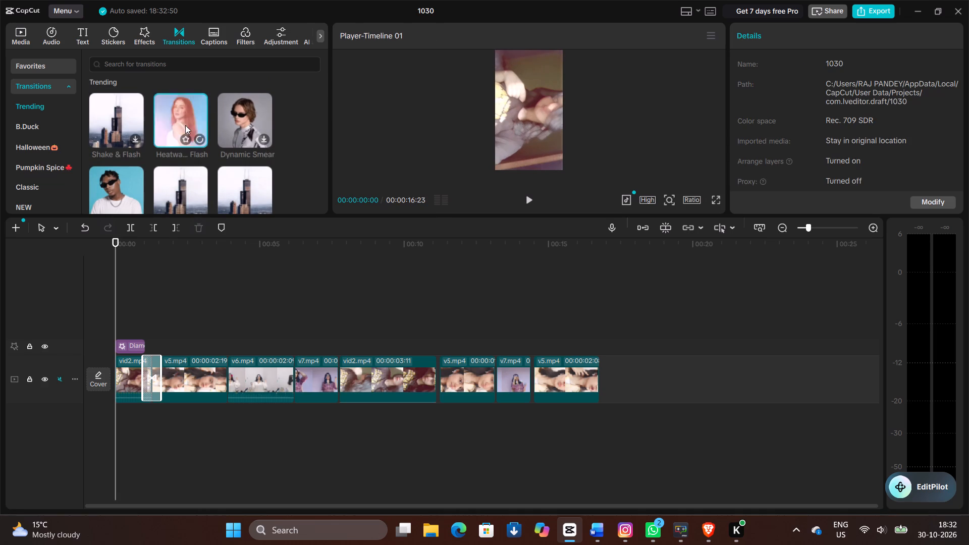
click(185, 125)
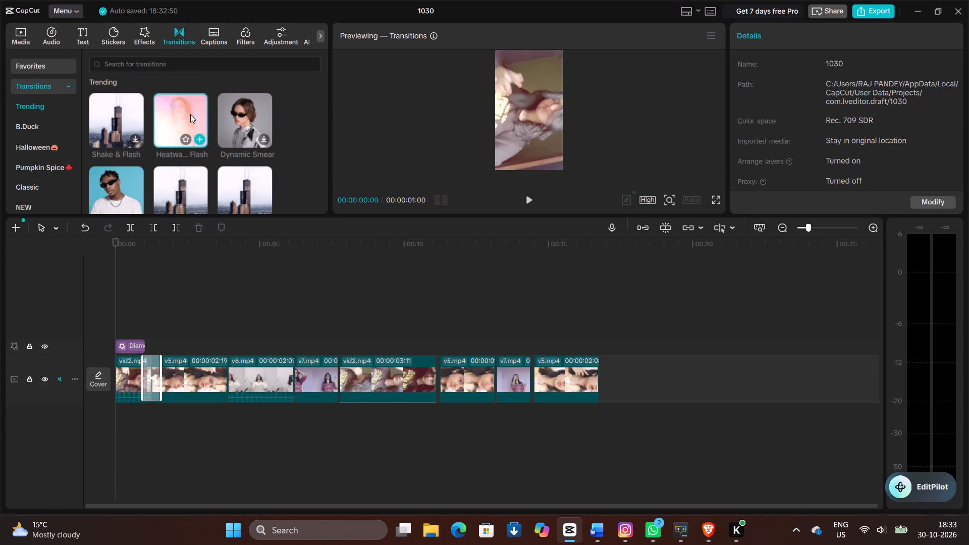
drag(179, 140, 175, 162)
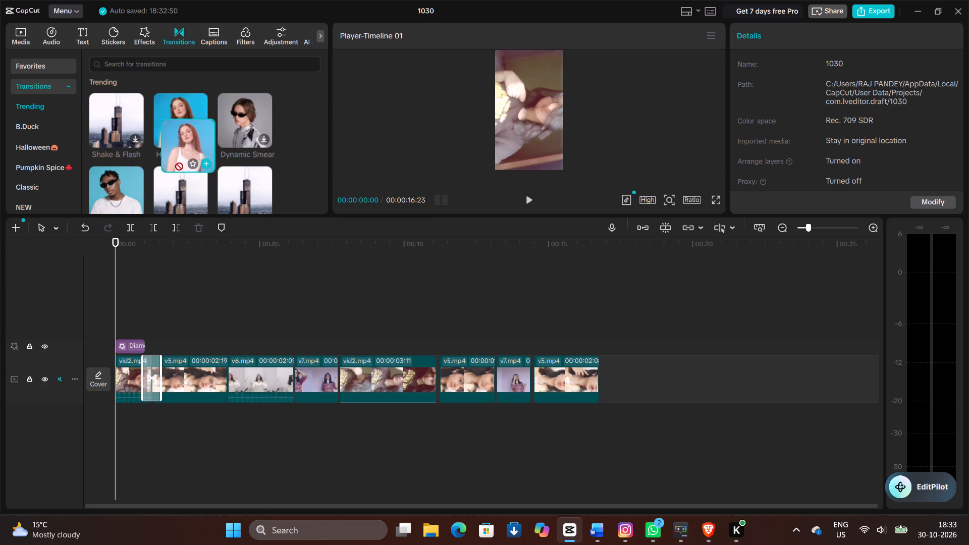
drag(175, 162, 249, 455)
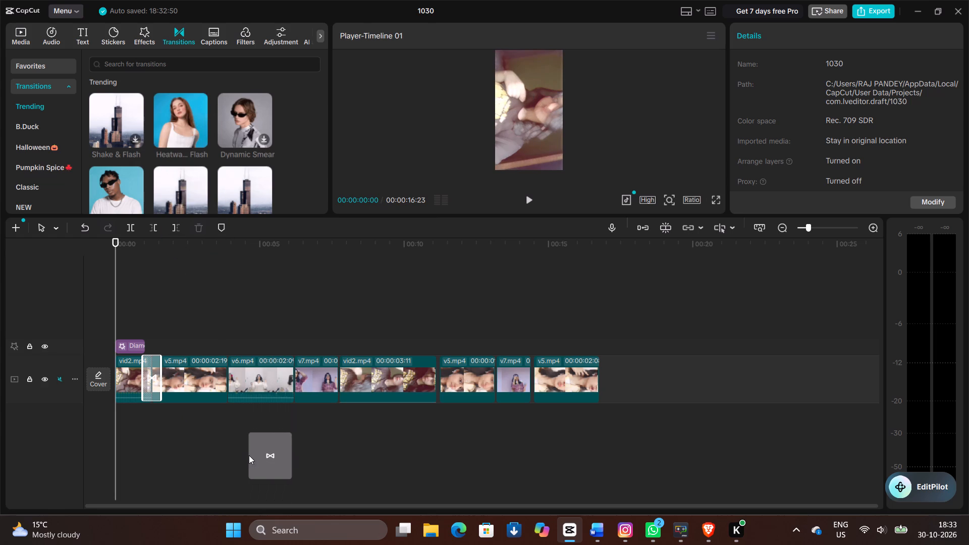
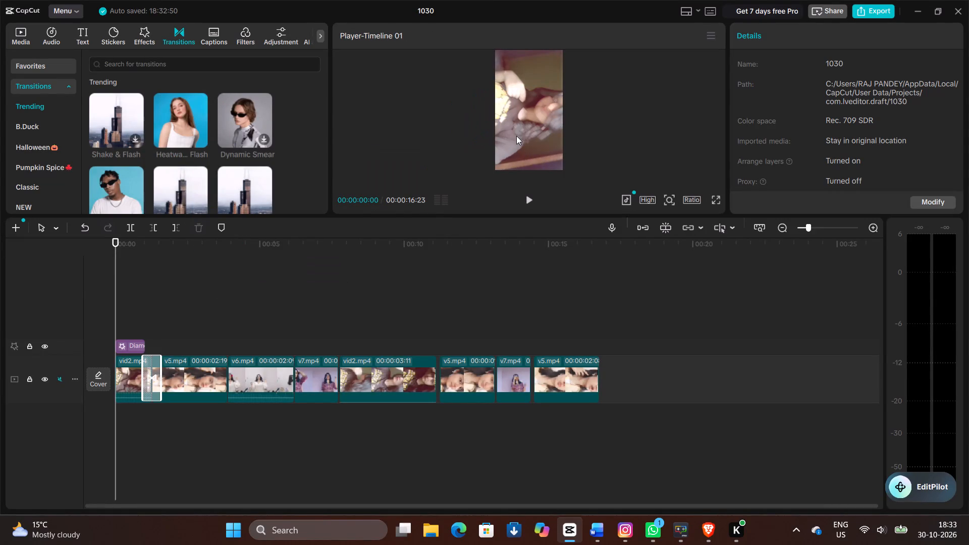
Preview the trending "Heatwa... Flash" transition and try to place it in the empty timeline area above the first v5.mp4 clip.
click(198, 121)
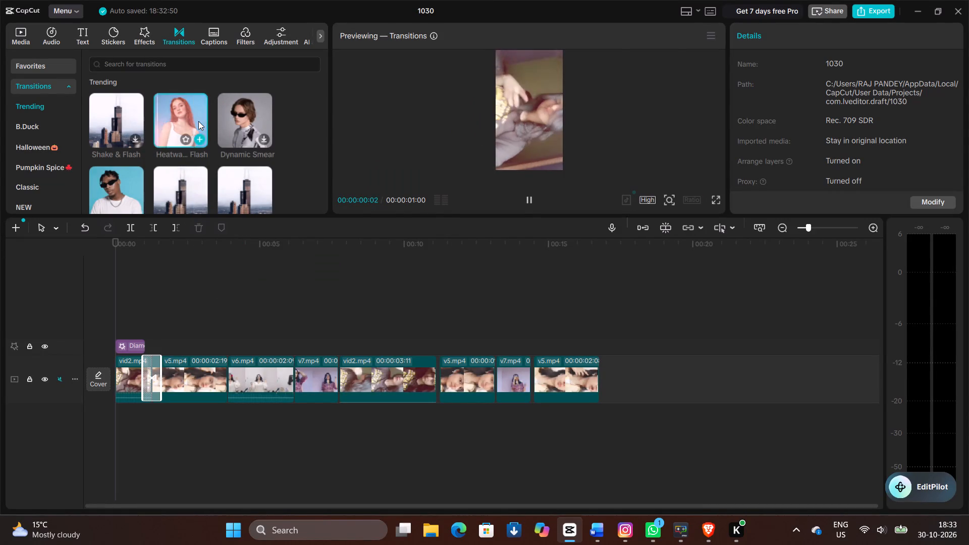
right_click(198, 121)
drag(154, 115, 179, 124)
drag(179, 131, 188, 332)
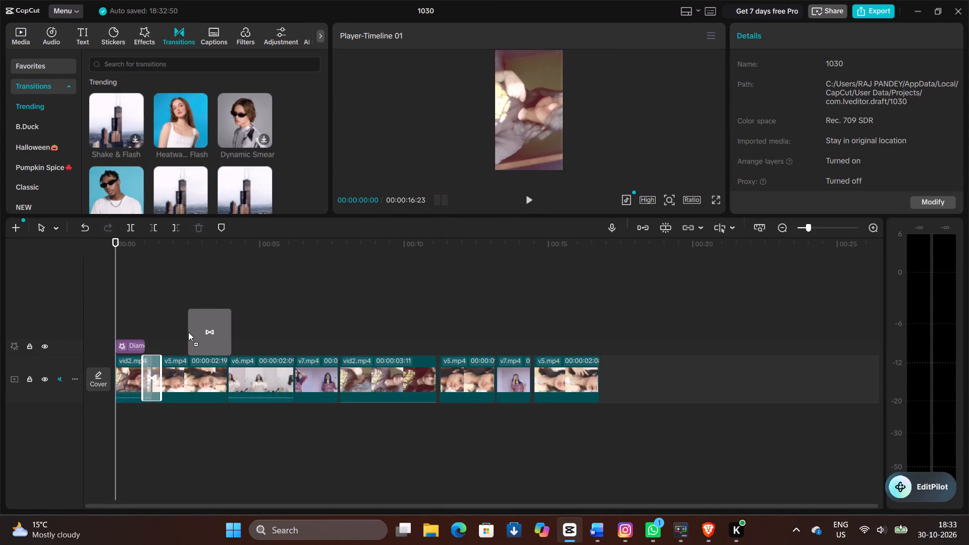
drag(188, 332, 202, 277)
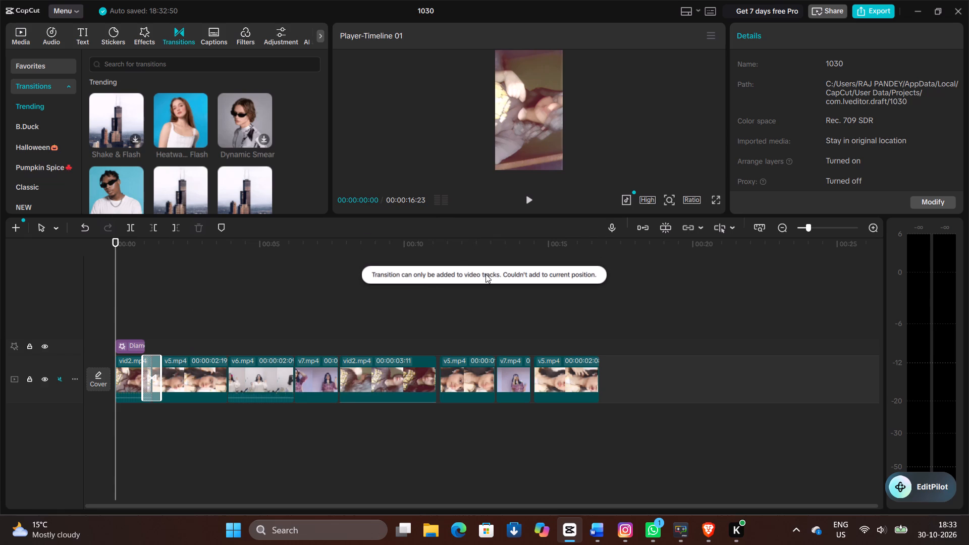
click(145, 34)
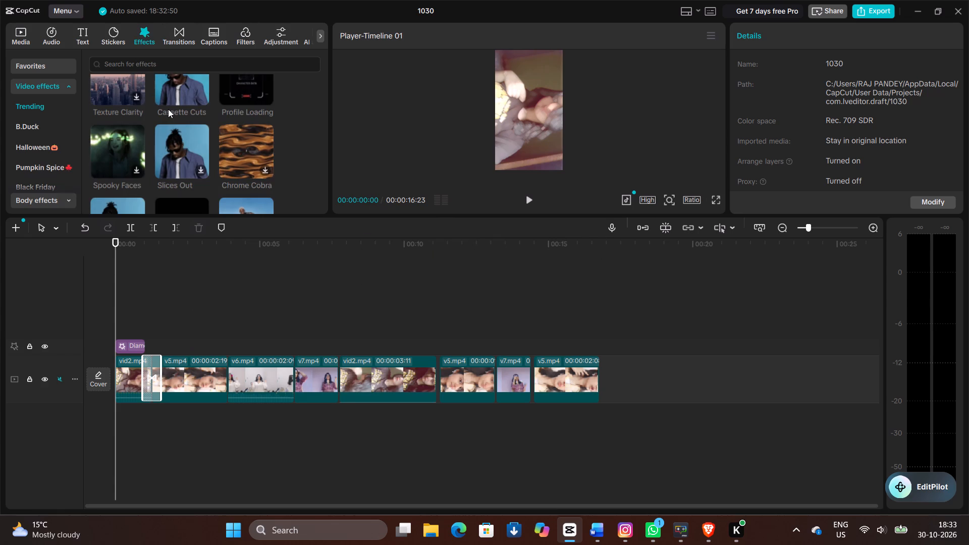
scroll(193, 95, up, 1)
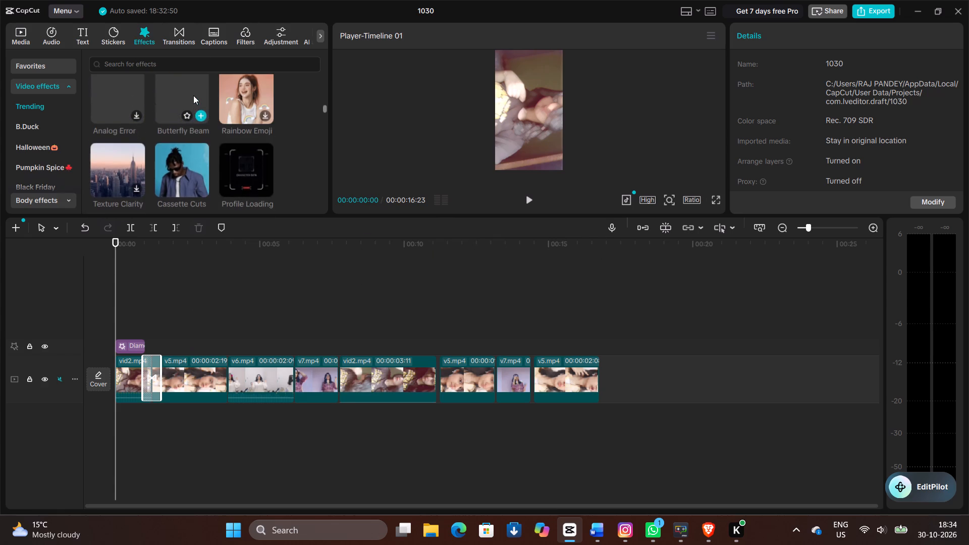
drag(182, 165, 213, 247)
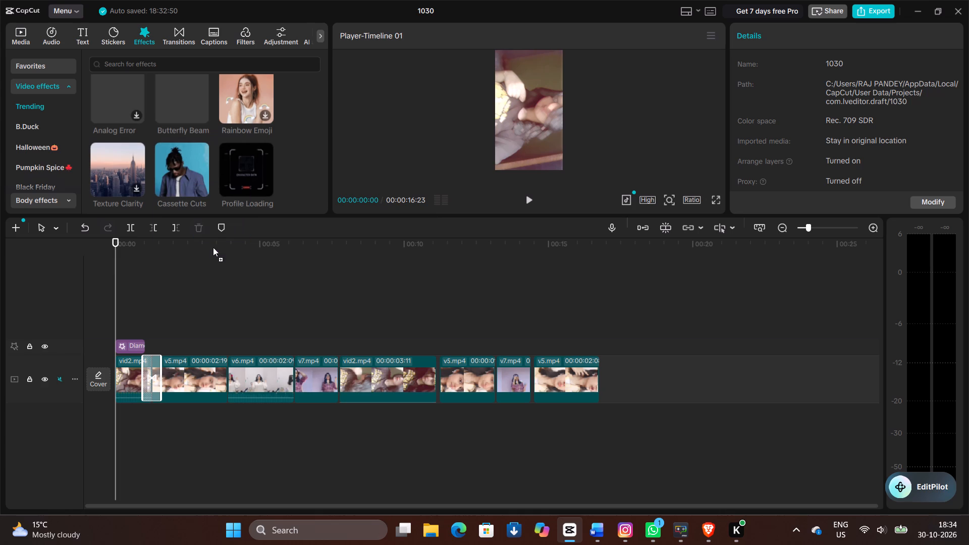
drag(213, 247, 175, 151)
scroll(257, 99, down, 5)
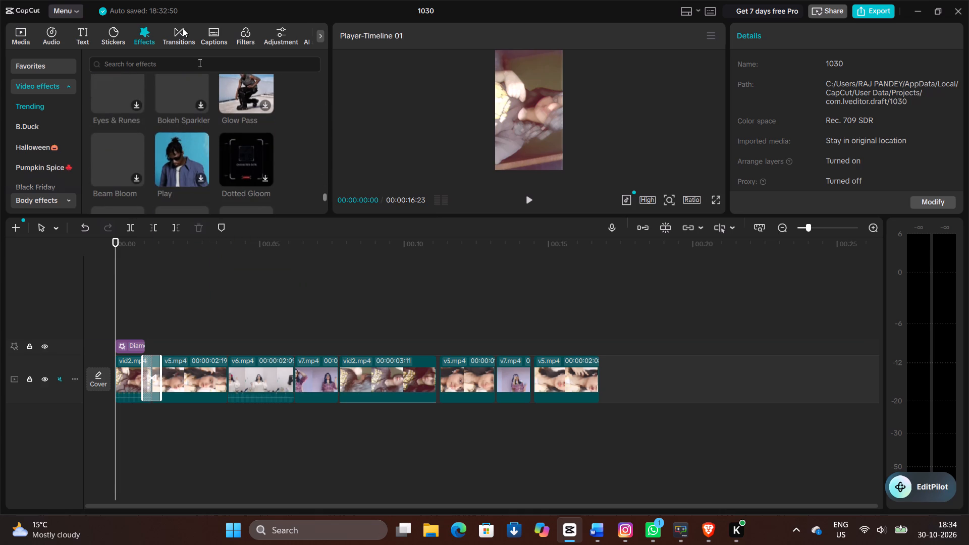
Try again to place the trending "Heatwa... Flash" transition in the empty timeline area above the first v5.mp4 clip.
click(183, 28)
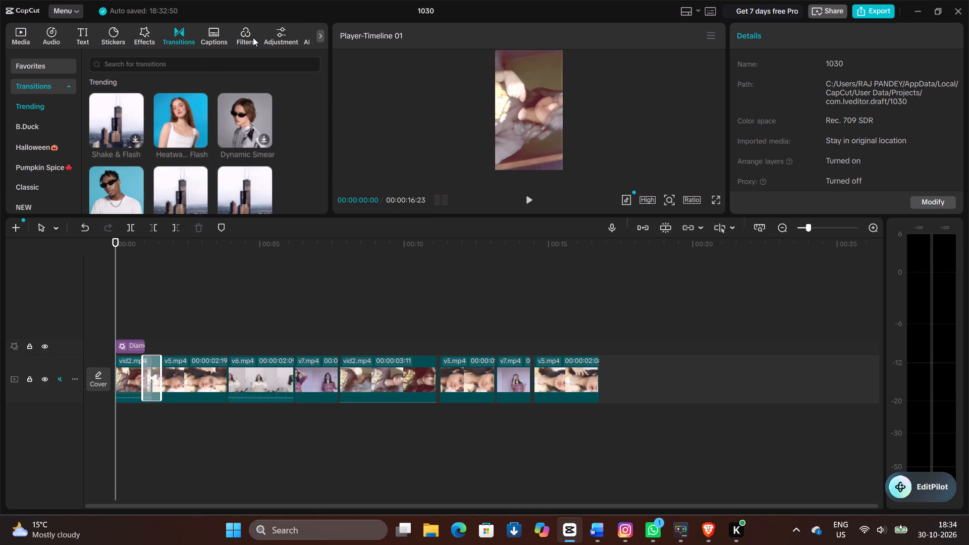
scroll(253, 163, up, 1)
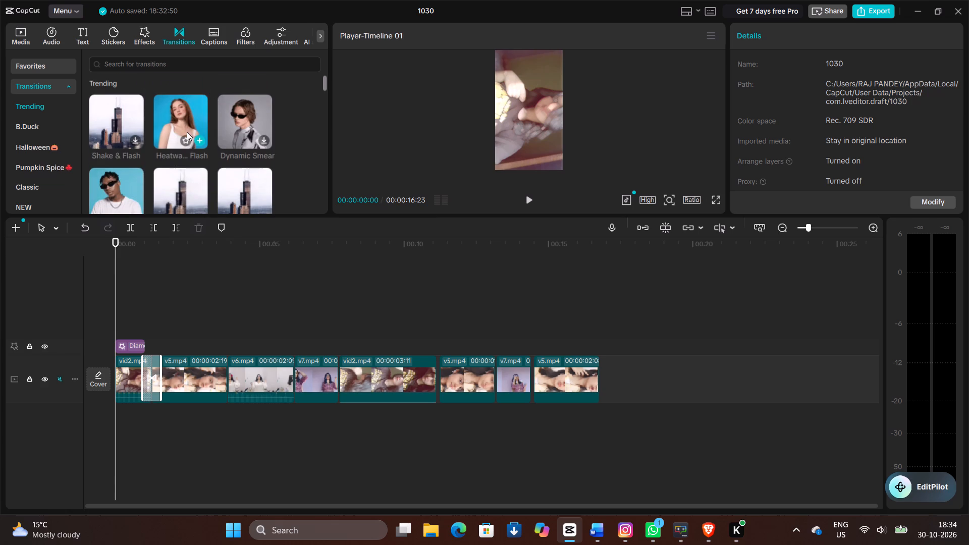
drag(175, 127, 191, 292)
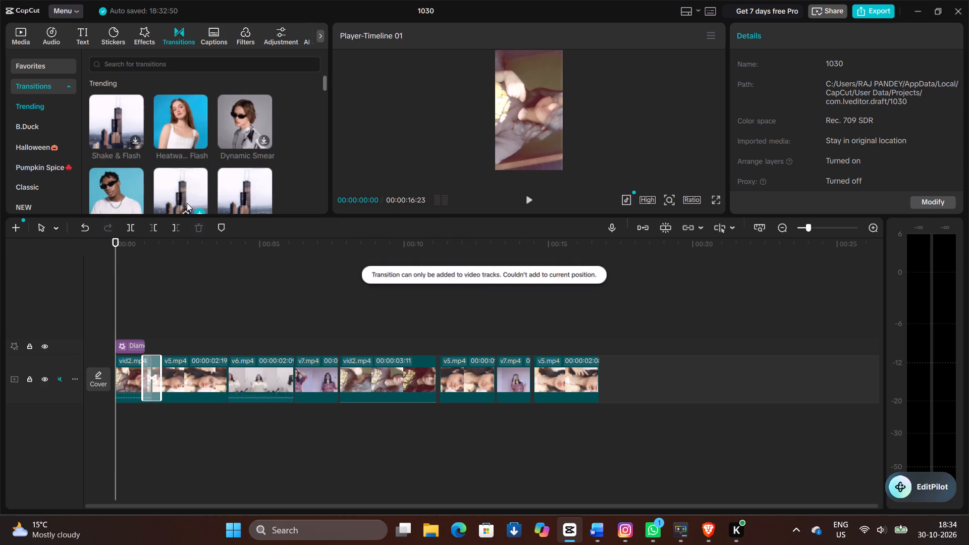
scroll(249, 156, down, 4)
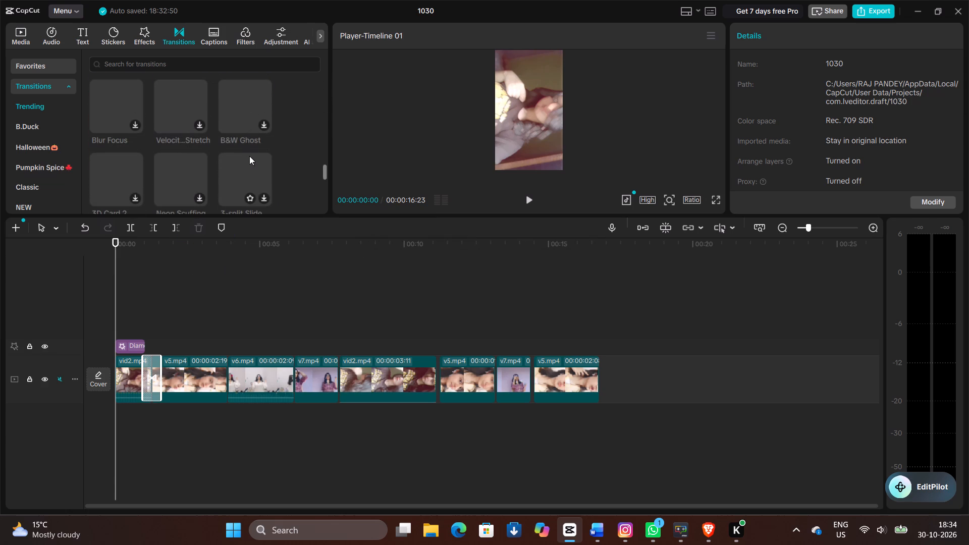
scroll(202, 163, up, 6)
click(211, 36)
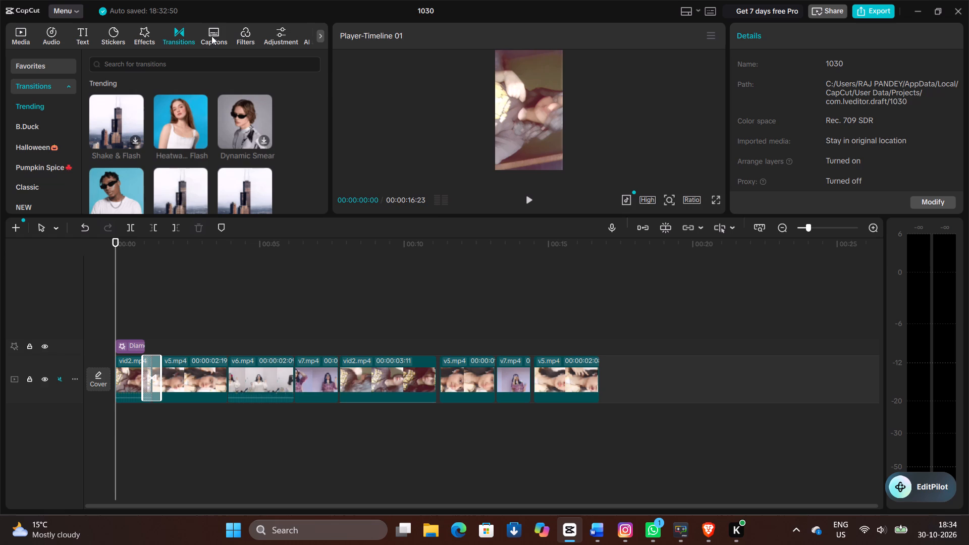
Open the filter library at the Featured filters to look for one for the video.
click(252, 34)
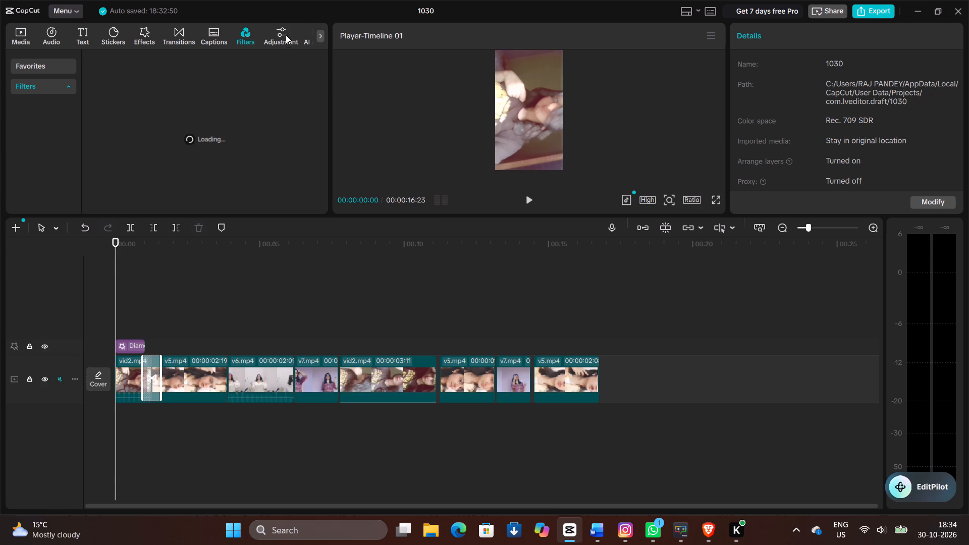
click(281, 37)
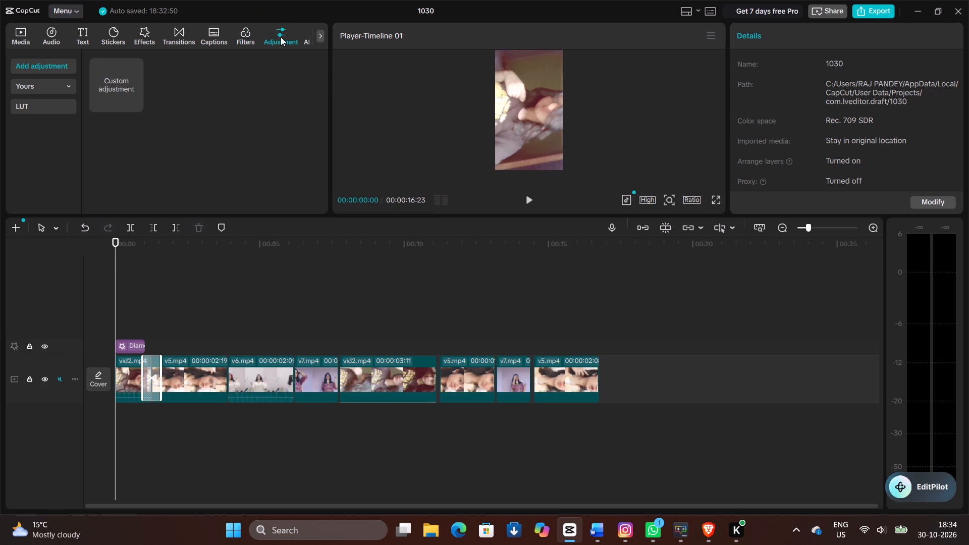
click(258, 40)
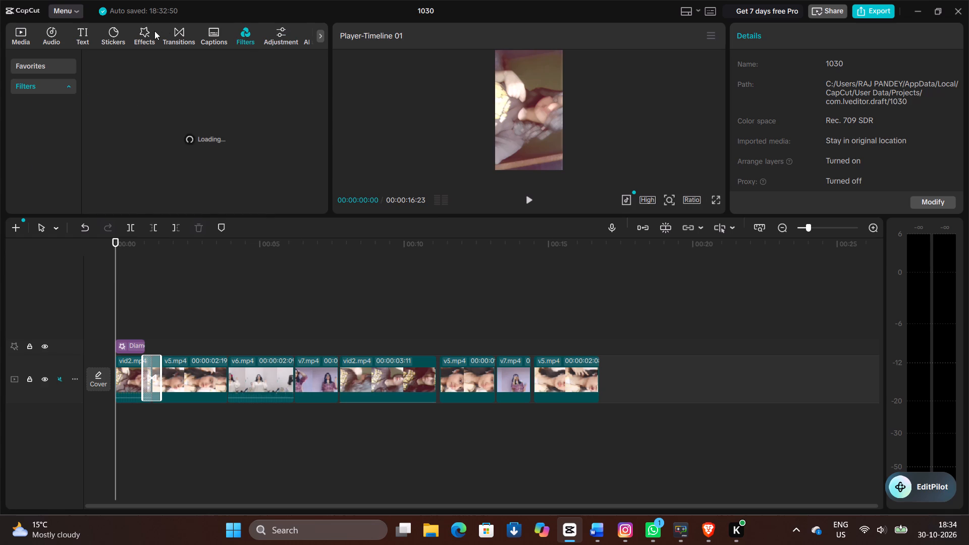
click(203, 138)
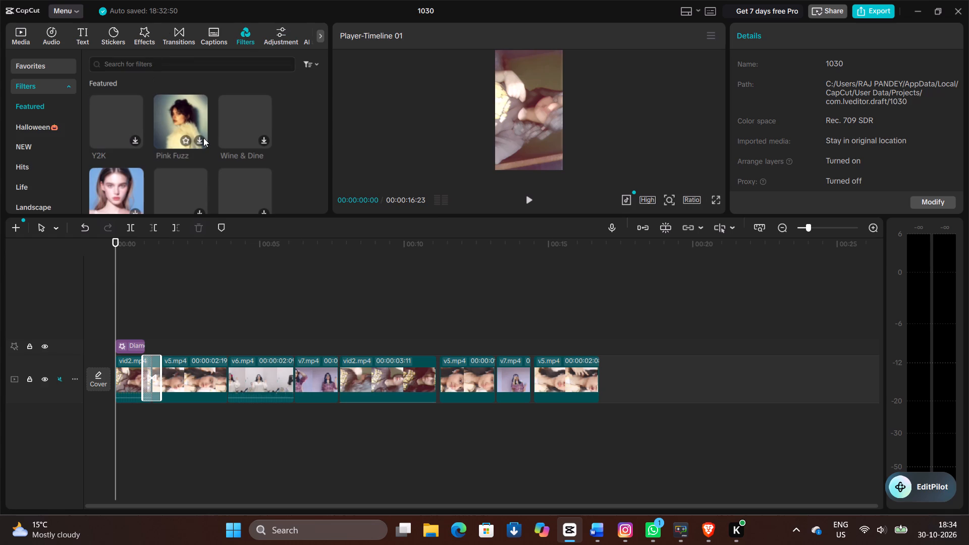
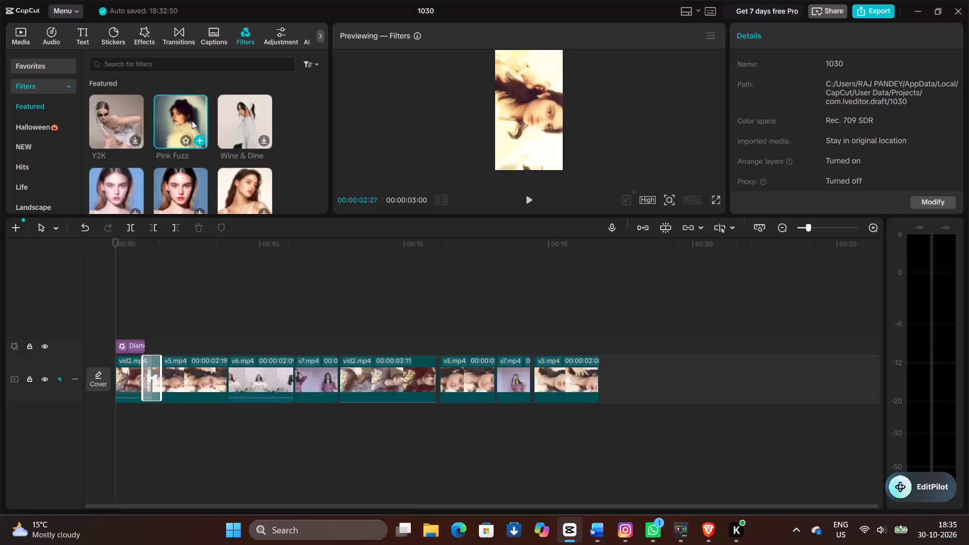
Find the Clear II filter among the featured filters, download it and preview it.
scroll(240, 183, down, 1)
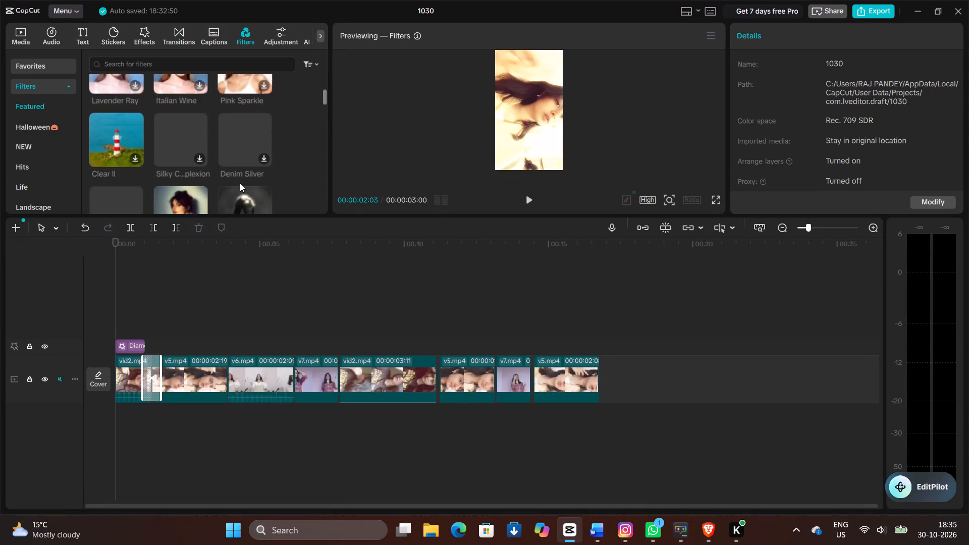
scroll(240, 183, down, 1)
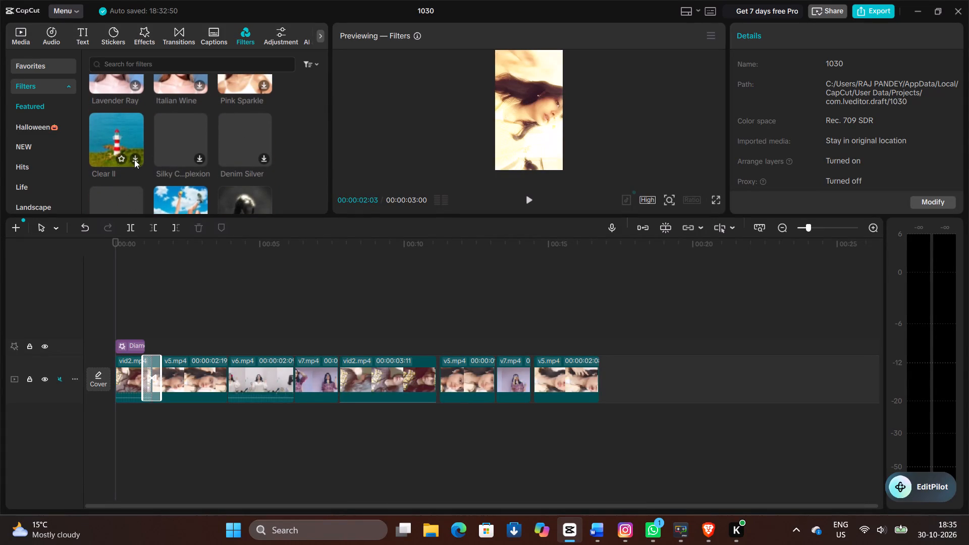
click(134, 159)
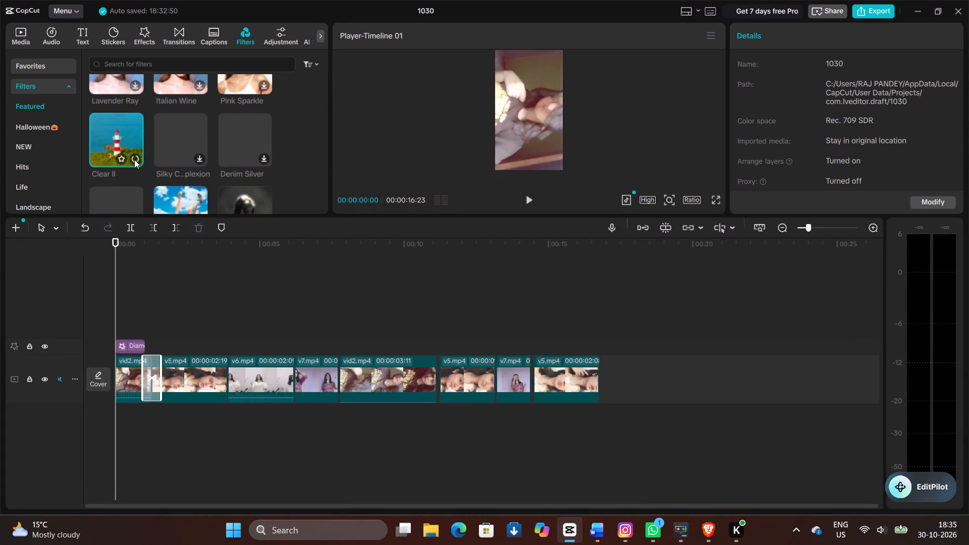
click(130, 134)
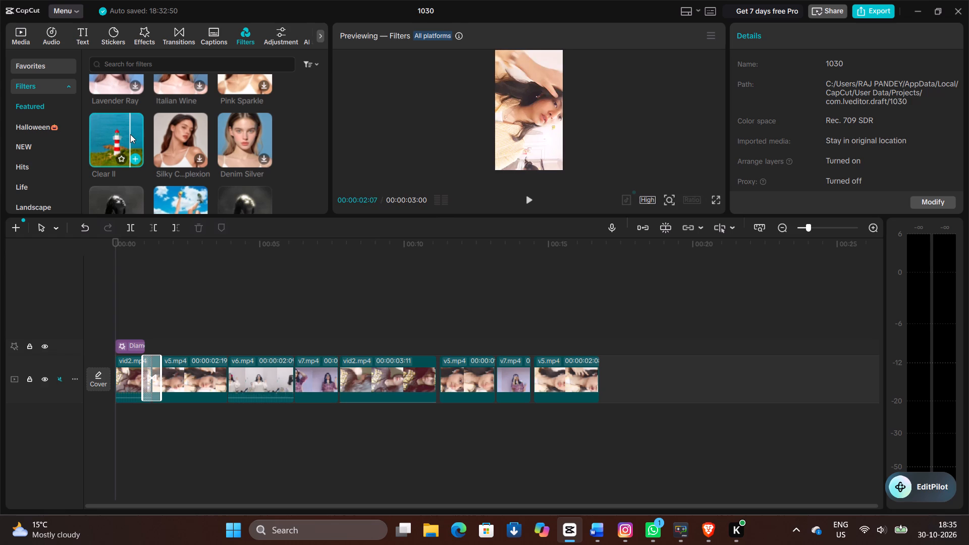
Preview the featured Clear II filter and place it above the main track, starting at the beginning of the timeline.
click(130, 134)
double_click(130, 134)
drag(120, 152, 123, 146)
triple_click(123, 146)
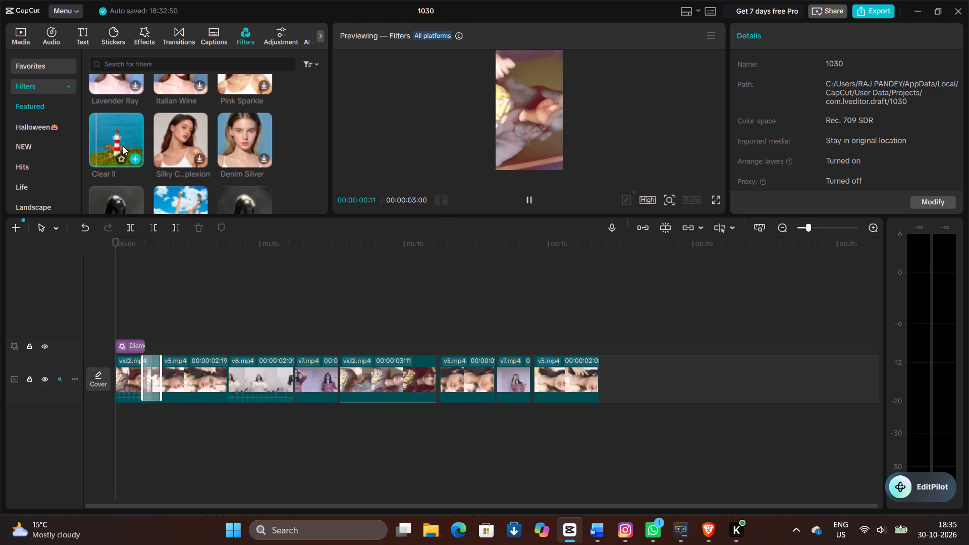
drag(123, 146, 170, 334)
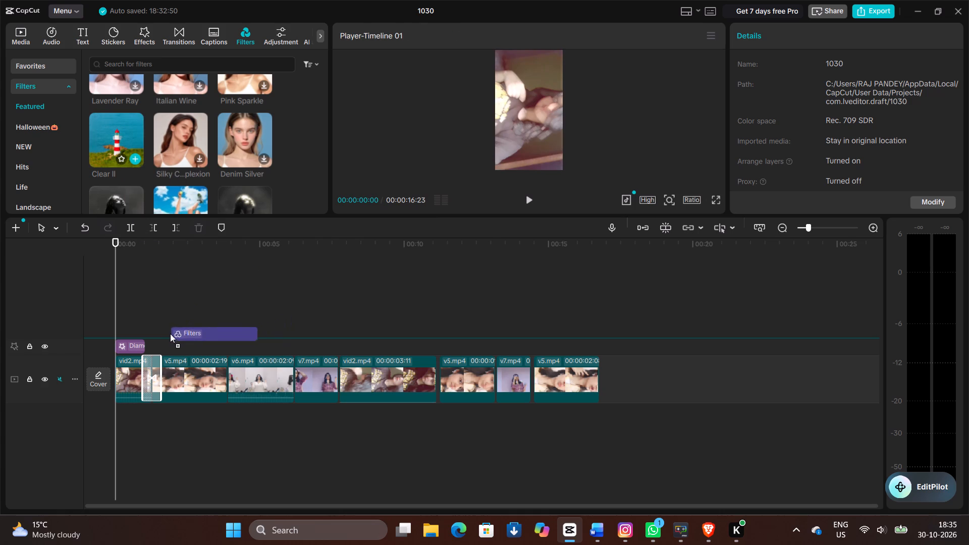
drag(170, 334, 126, 413)
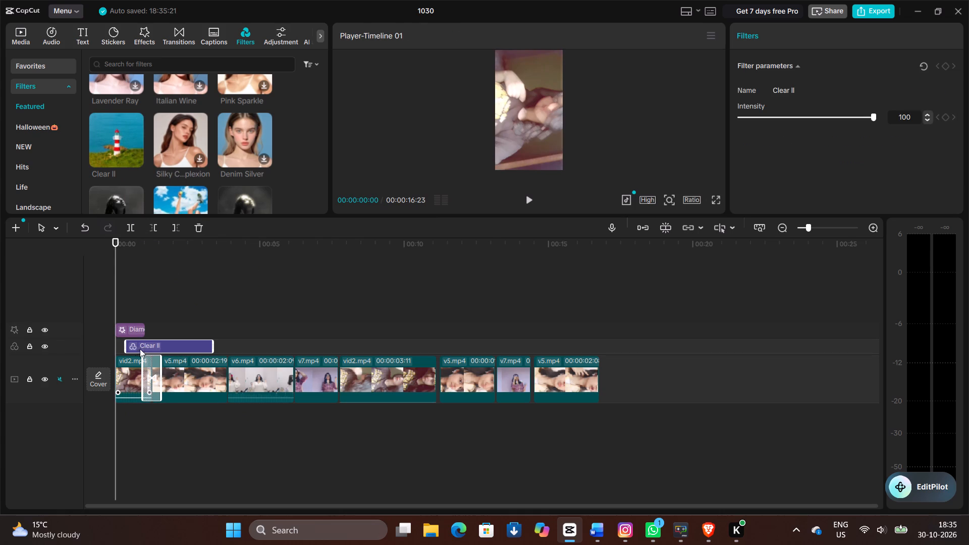
drag(130, 345, 121, 346)
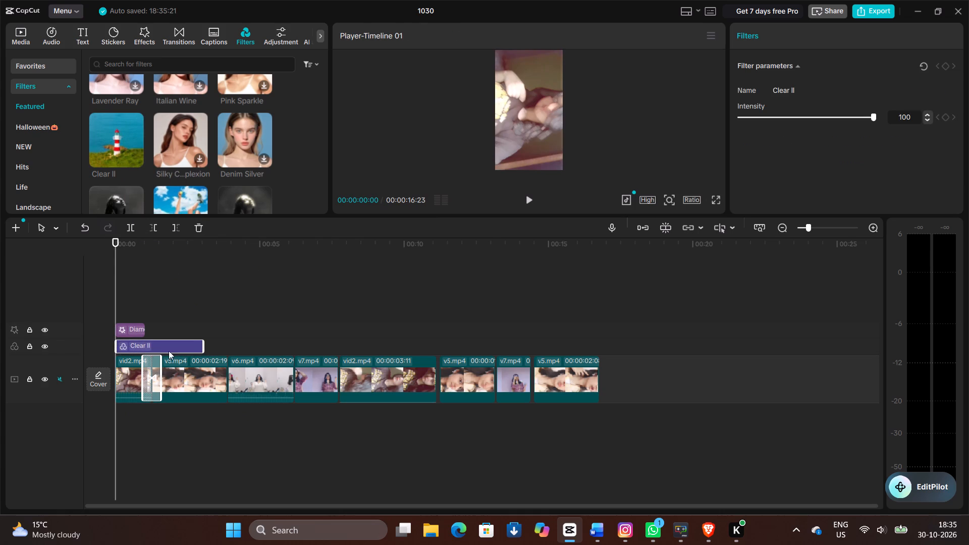
Extend the Clear II filter to the end of the last v5.mp4 clip so it spans the whole sequence.
drag(200, 346, 307, 346)
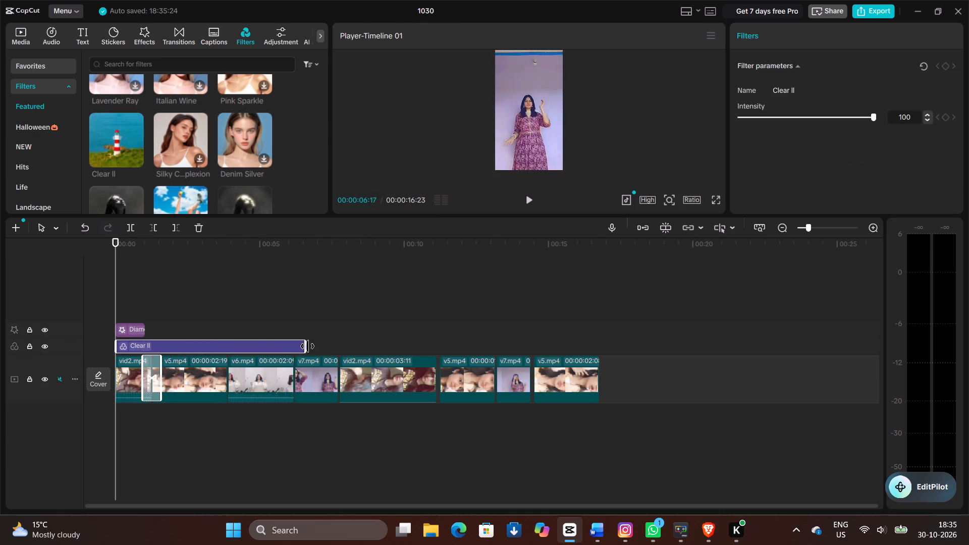
drag(307, 346, 425, 351)
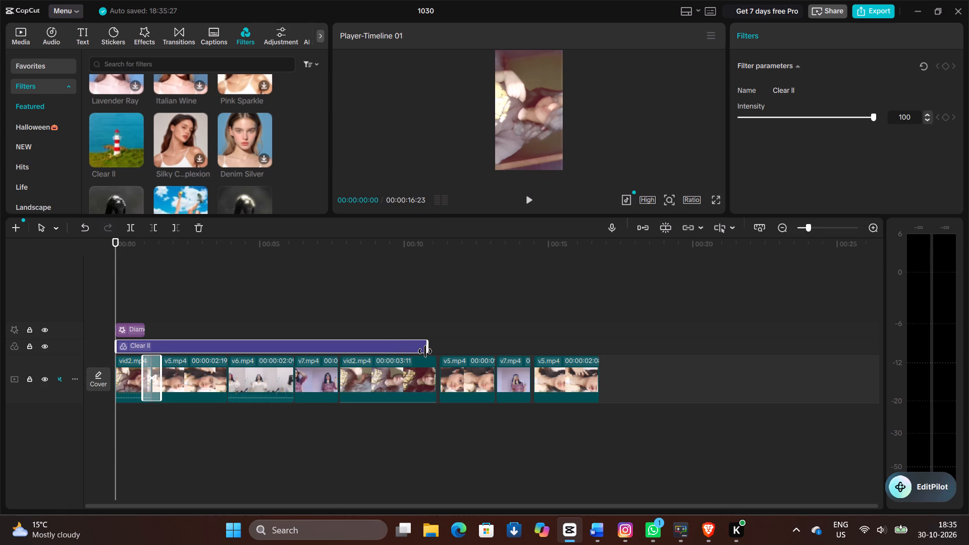
drag(425, 351, 595, 367)
Play the sequence from the start to review the Clear II filter across the clips.
click(528, 200)
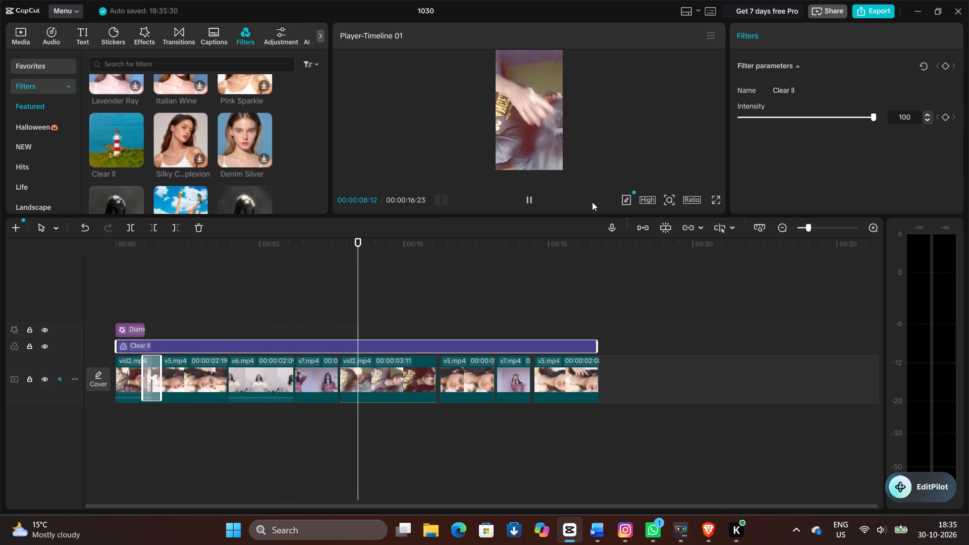
Delete the Clear II filter from the timeline.
click(326, 340)
click(196, 226)
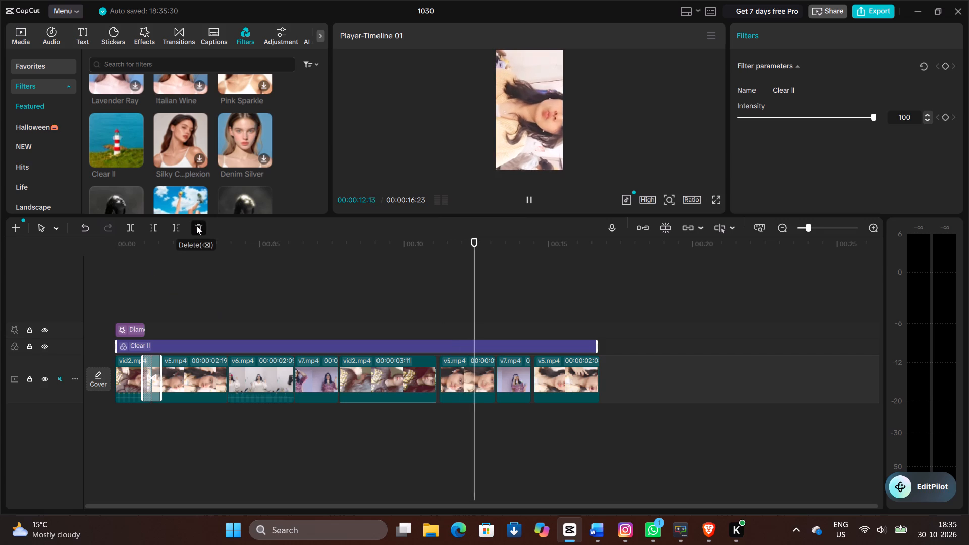
scroll(239, 145, down, 4)
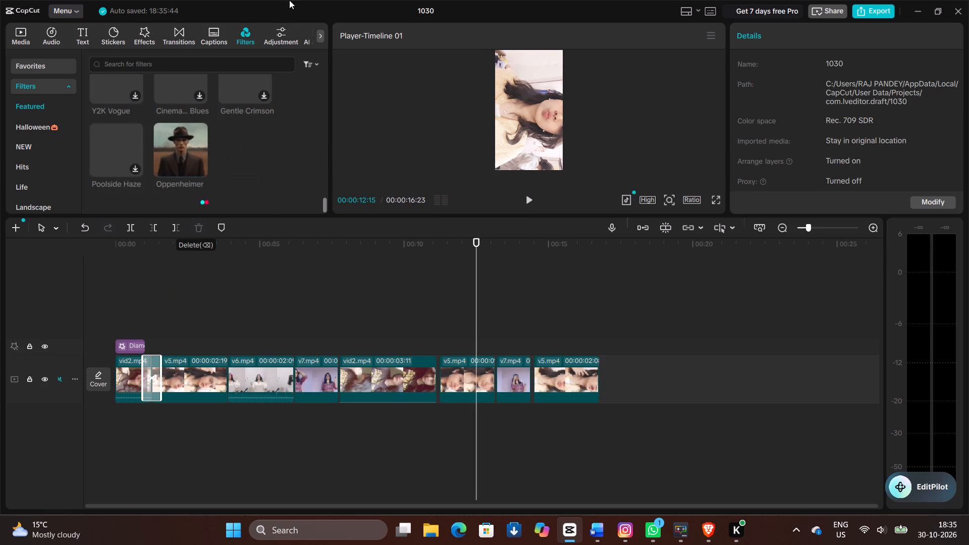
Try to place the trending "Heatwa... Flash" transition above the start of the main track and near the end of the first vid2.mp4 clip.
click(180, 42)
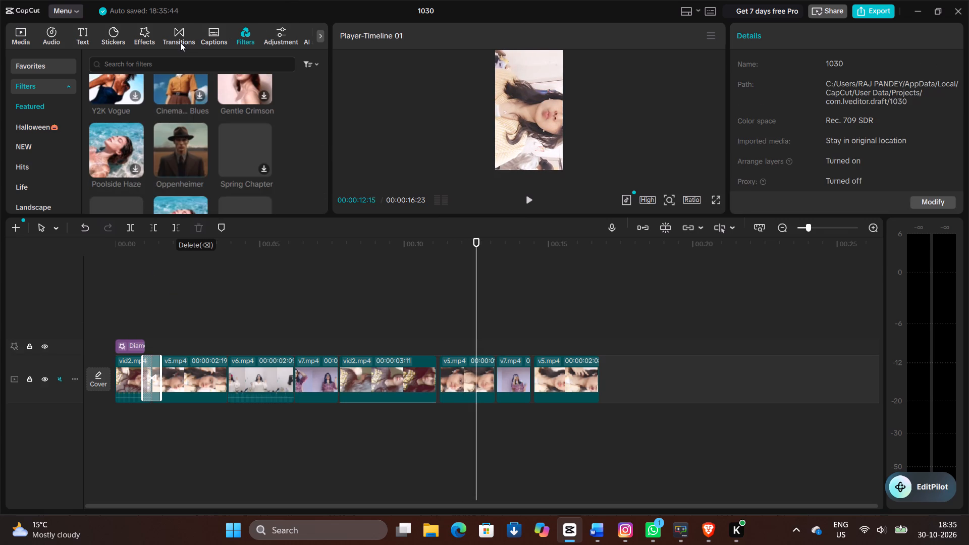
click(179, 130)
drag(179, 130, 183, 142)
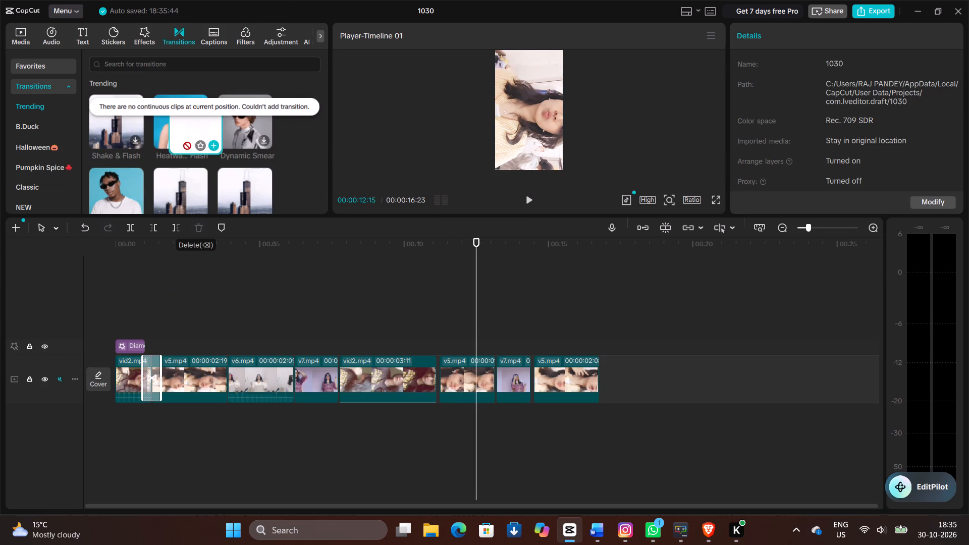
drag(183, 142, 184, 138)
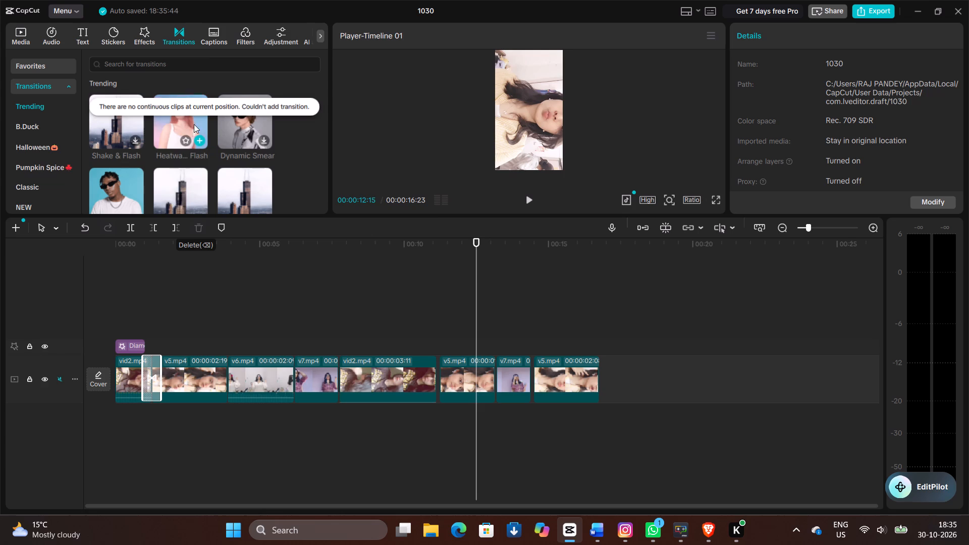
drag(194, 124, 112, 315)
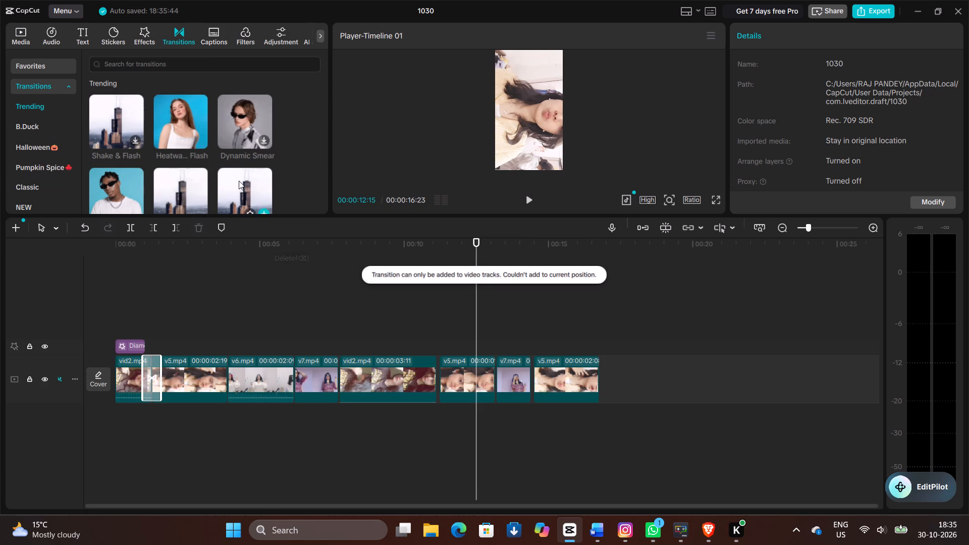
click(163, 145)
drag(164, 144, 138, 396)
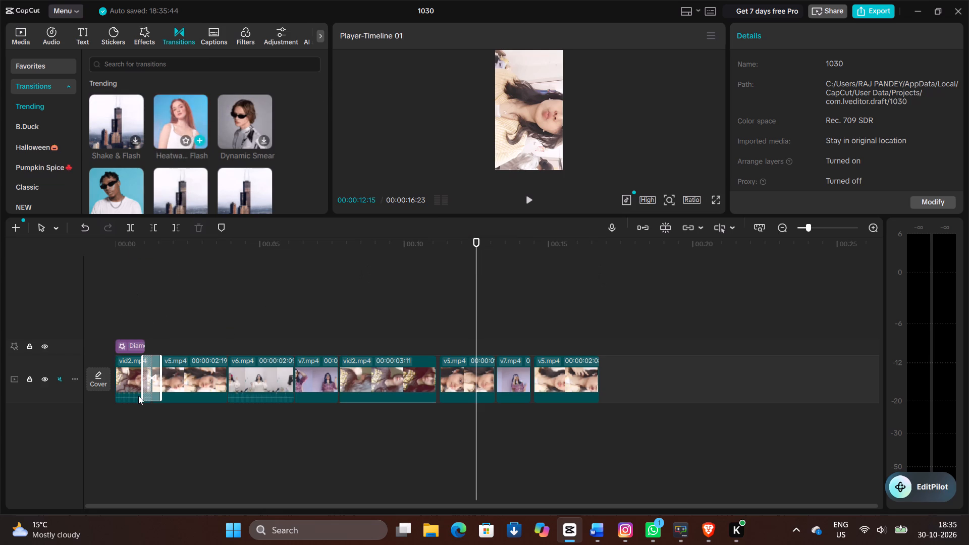
Move the playhead through the first v5.mp4 clip to 00:00:03:23, just before the cut to v6.mp4.
drag(138, 396, 196, 258)
click(196, 258)
drag(196, 316, 184, 329)
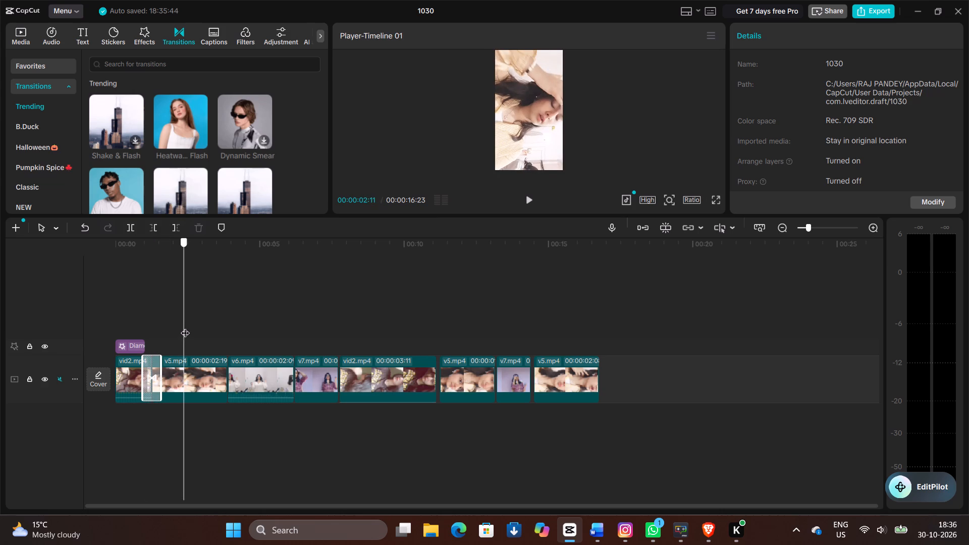
click(185, 326)
click(225, 320)
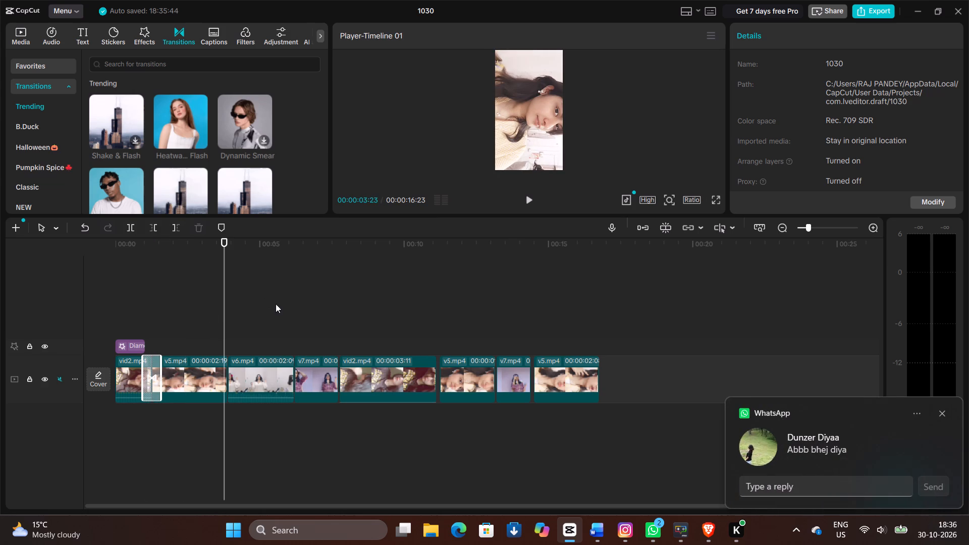
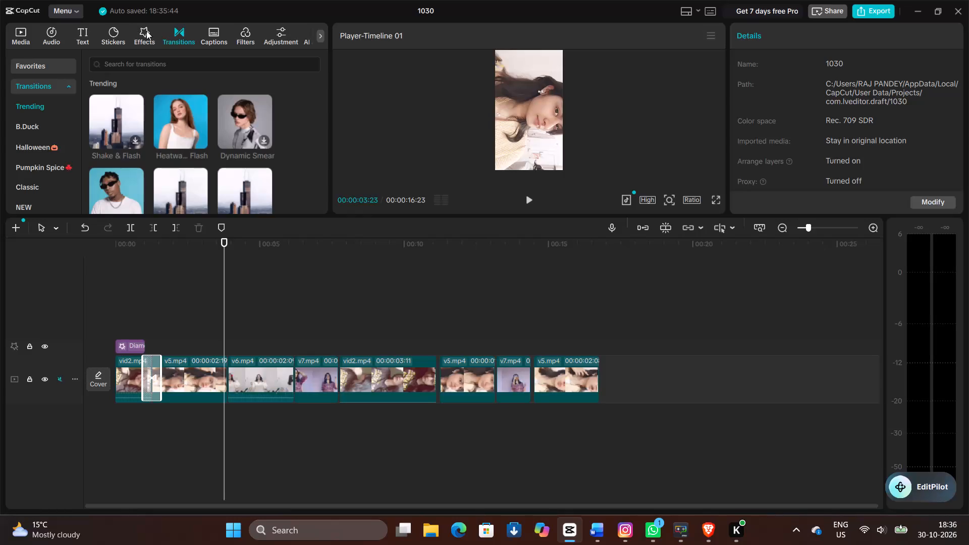
Browse the trending video effects for one to add to the clips, downloading the effect directly below Autumn Ashes to preview it.
click(146, 31)
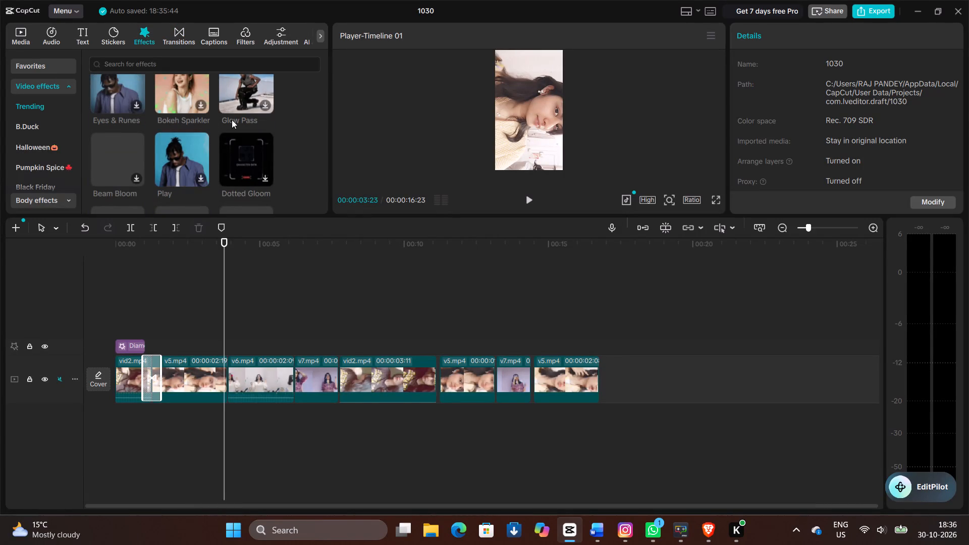
scroll(232, 120, down, 1)
scroll(217, 115, right, 1)
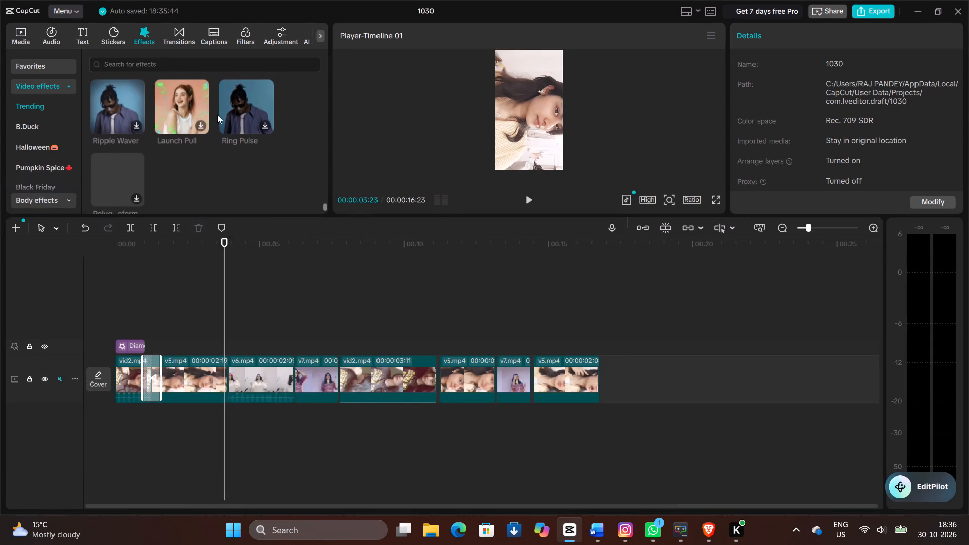
scroll(217, 115, right, 2)
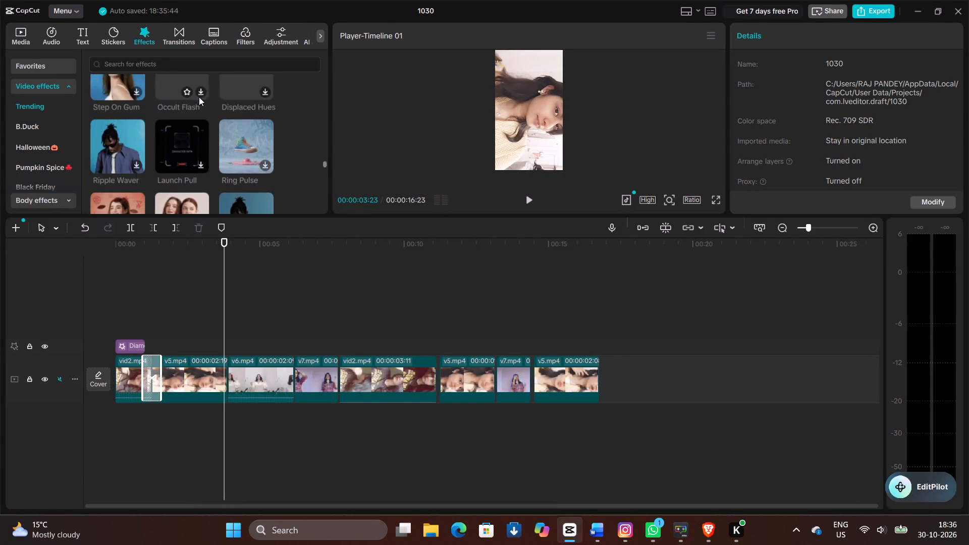
scroll(199, 97, right, 1)
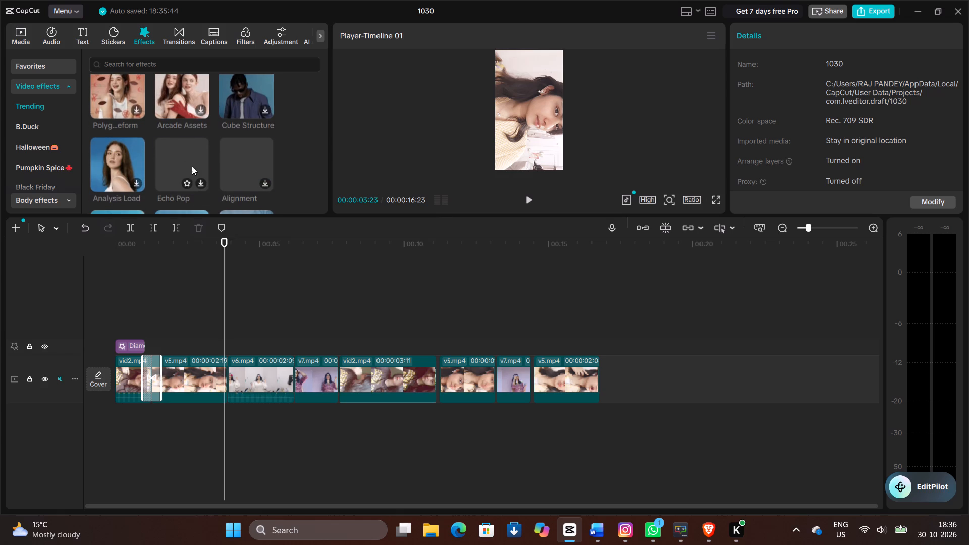
scroll(193, 166, down, 1)
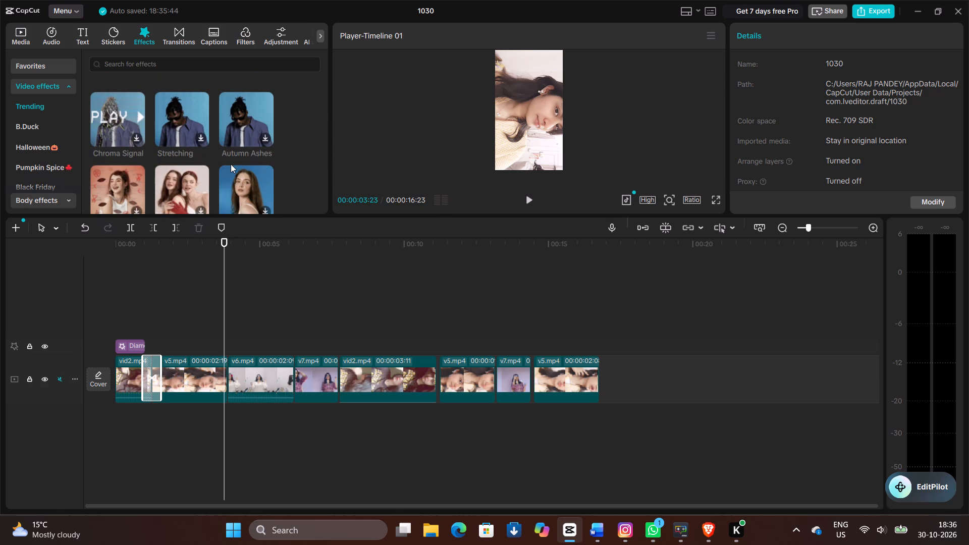
scroll(244, 188, down, 1)
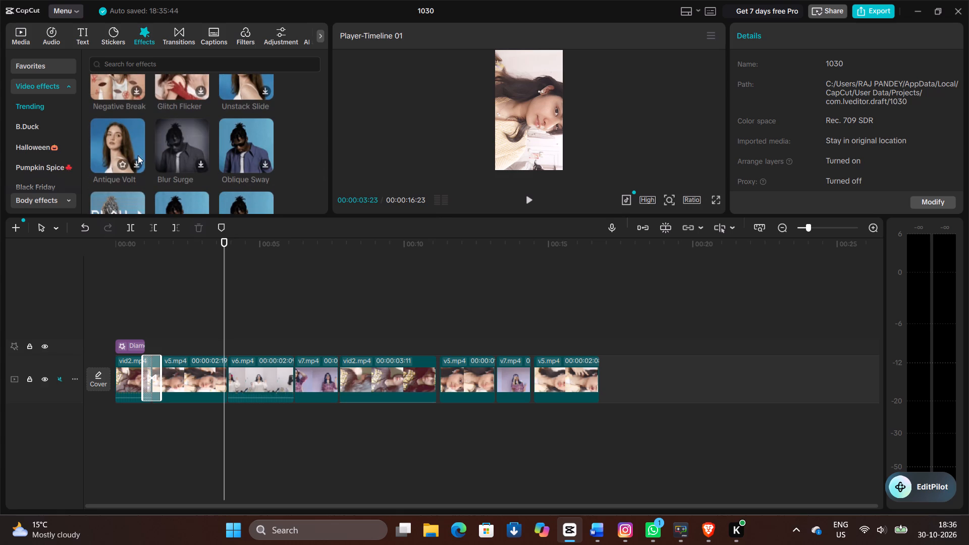
scroll(214, 128, up, 1)
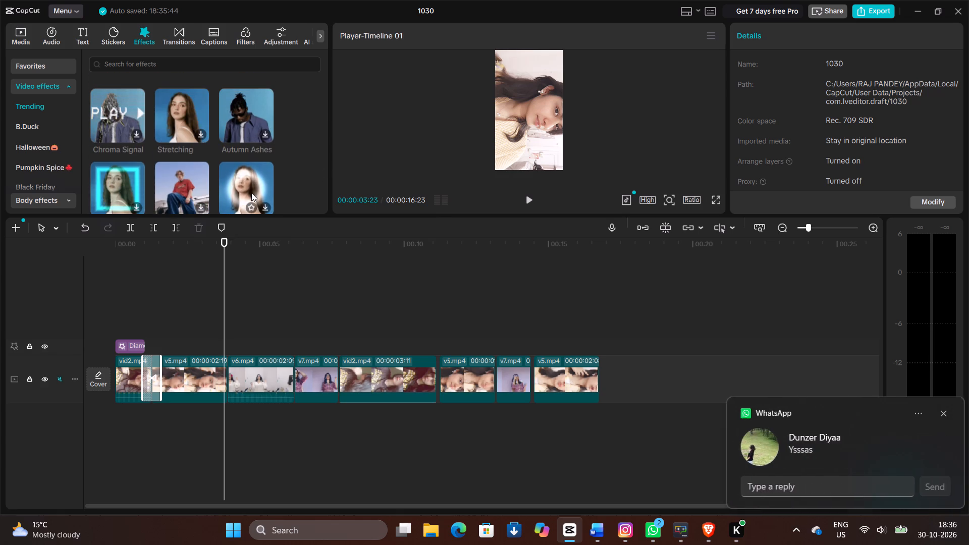
click(266, 205)
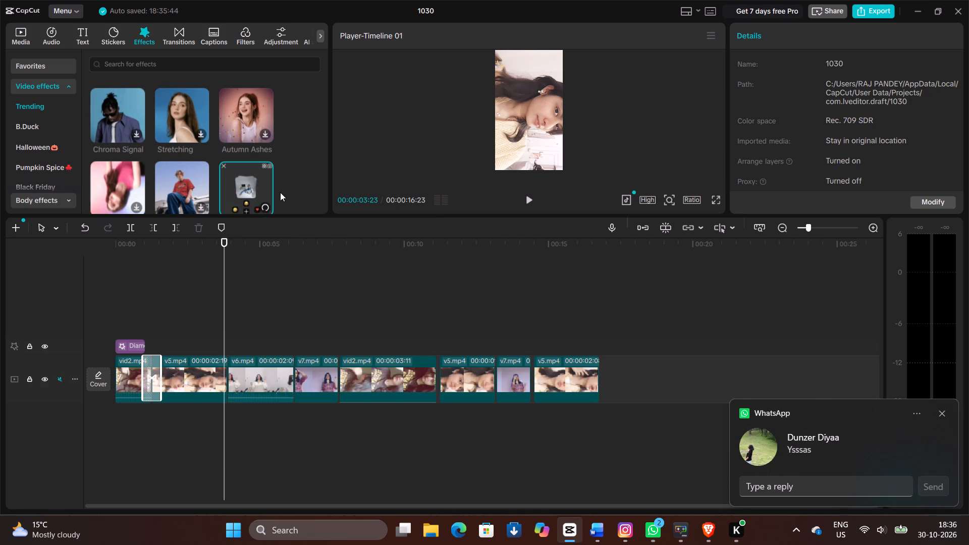
scroll(240, 150, down, 1)
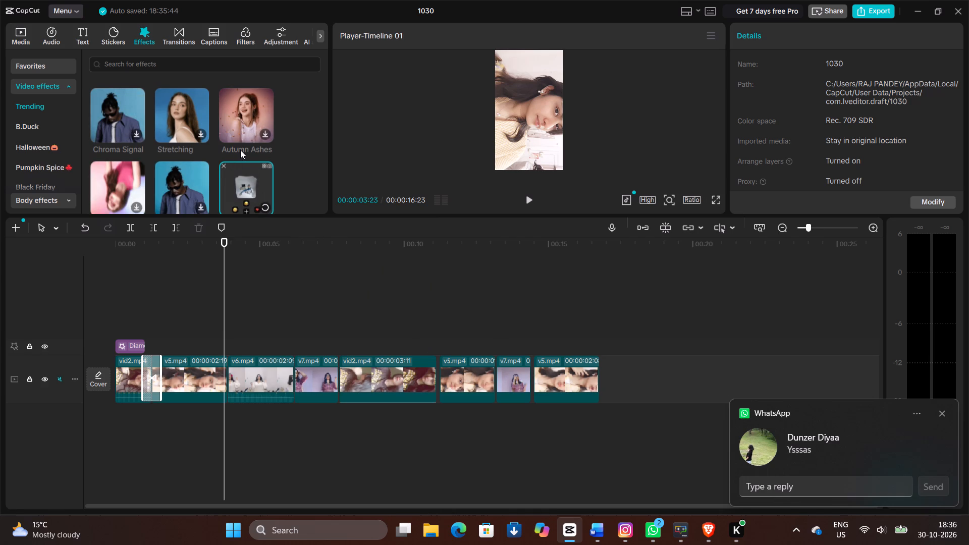
scroll(240, 150, down, 1)
scroll(249, 171, up, 1)
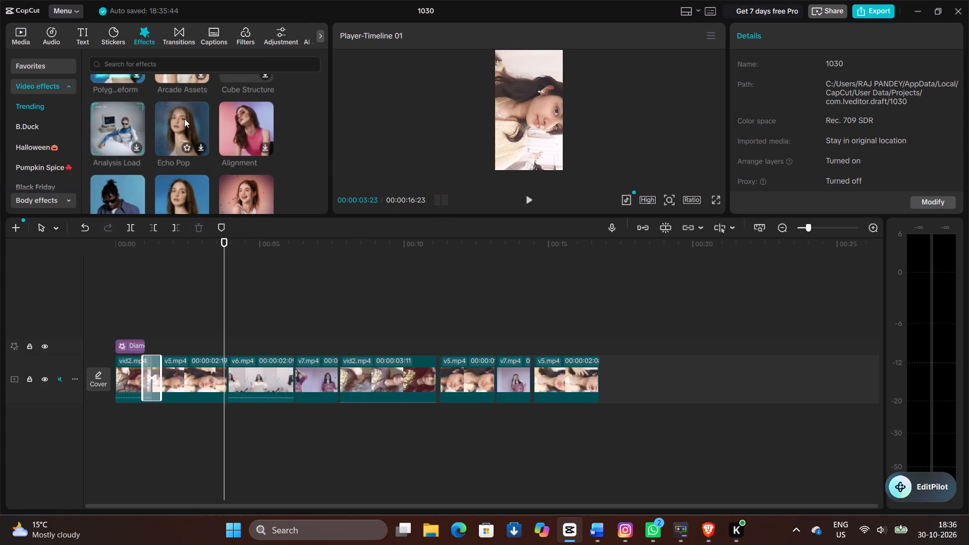
Browse the Trending video effects for one to add to the sequence, trying previews of Echo Pop and Polaro...op Out.
scroll(184, 119, up, 1)
scroll(209, 129, down, 1)
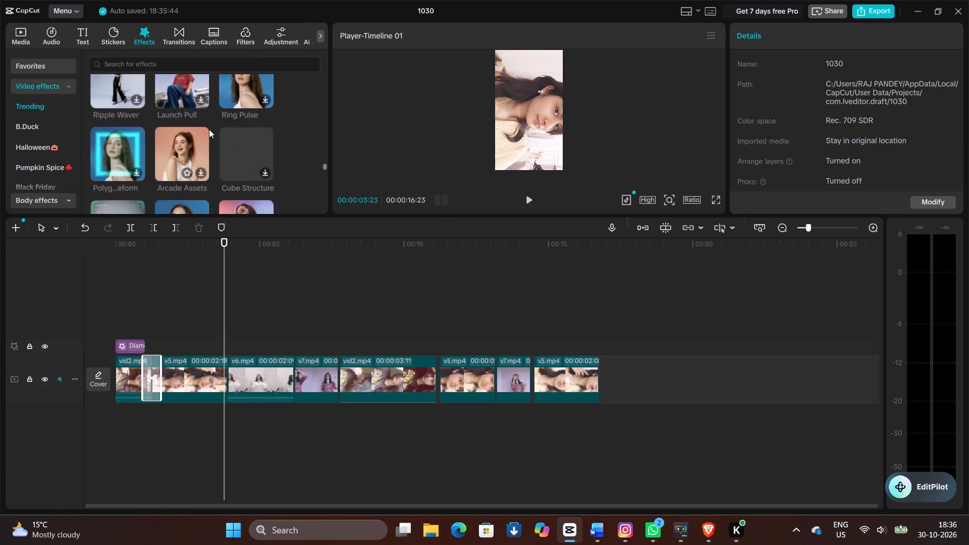
scroll(209, 129, down, 1)
click(200, 169)
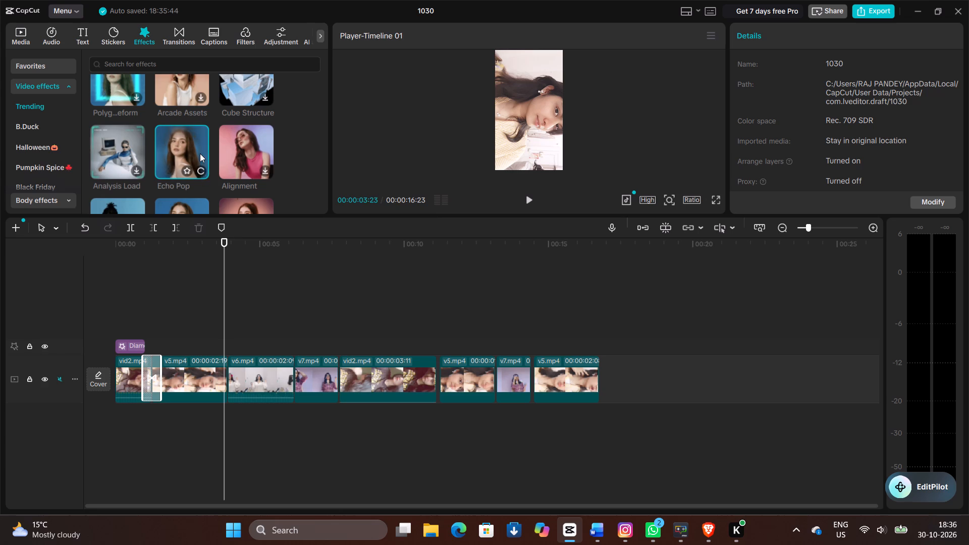
scroll(200, 153, down, 1)
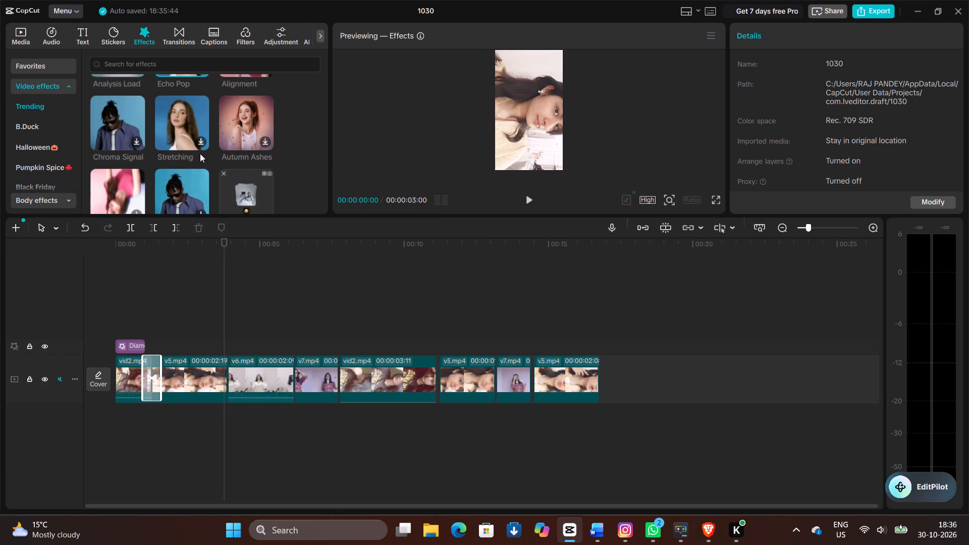
scroll(200, 153, down, 1)
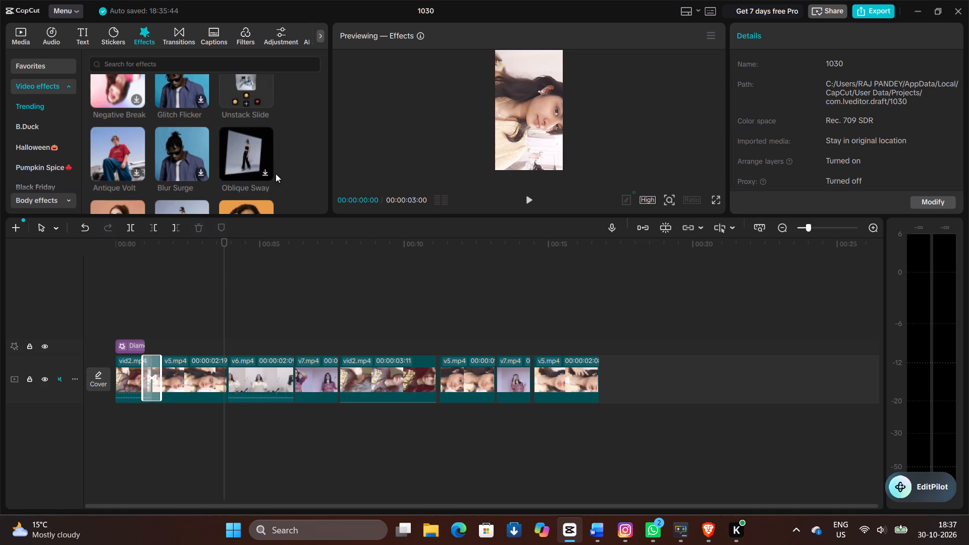
scroll(226, 180, down, 1)
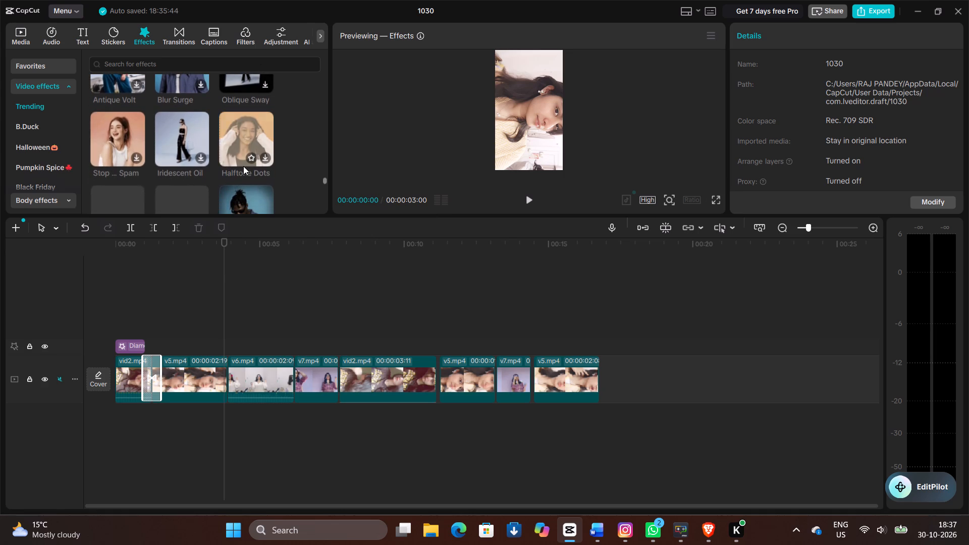
scroll(246, 173, up, 1)
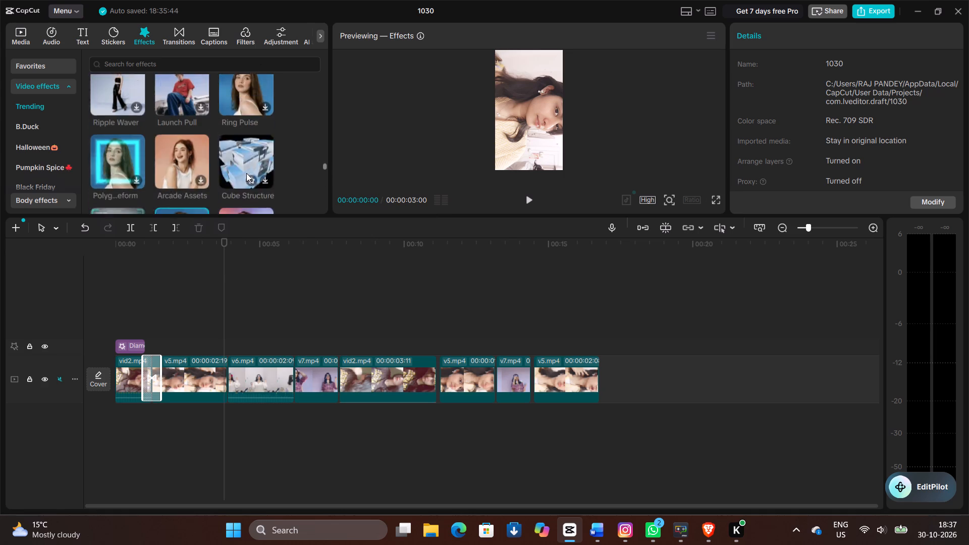
scroll(246, 173, up, 1)
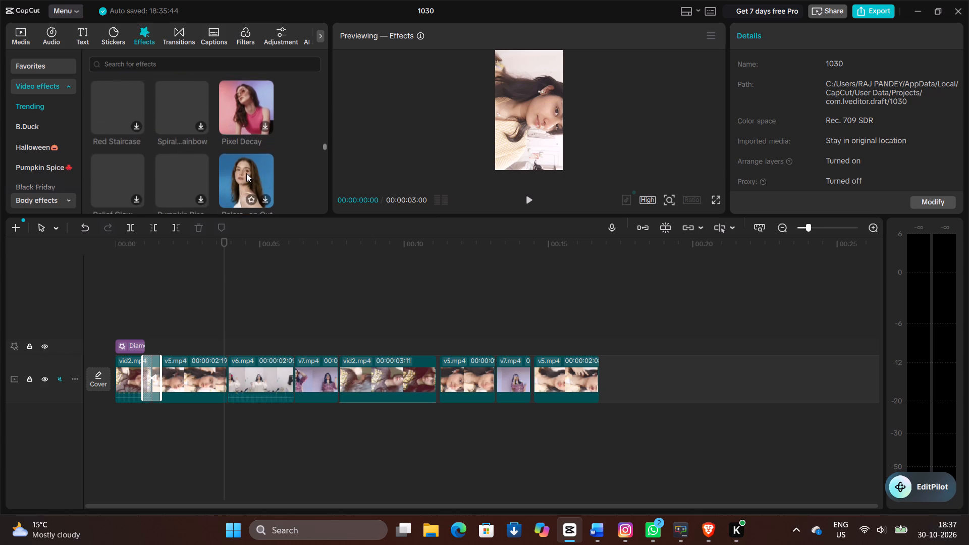
scroll(246, 173, up, 1)
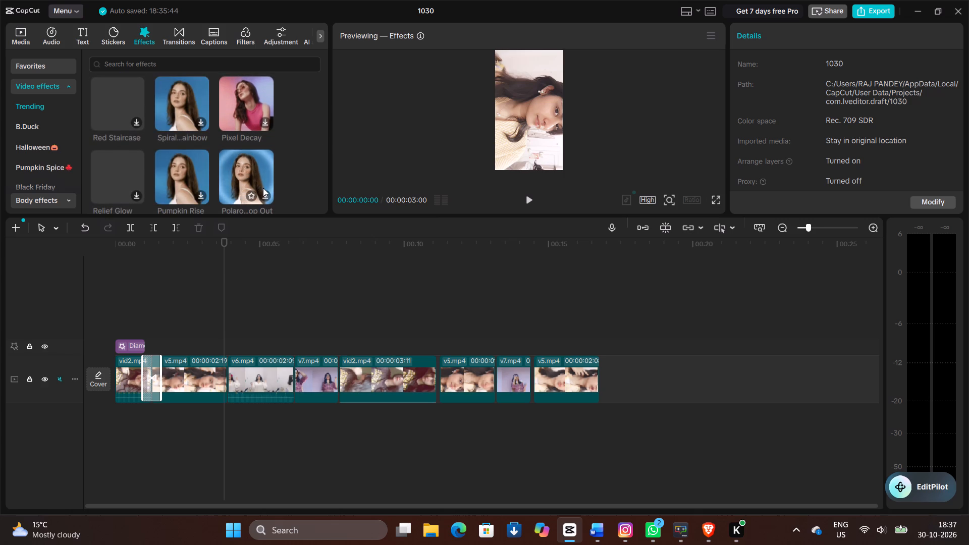
click(264, 195)
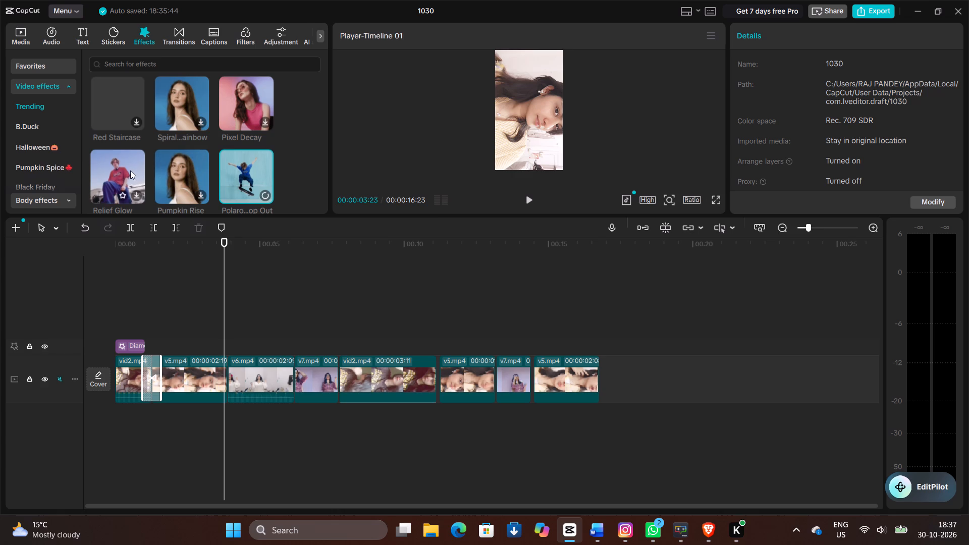
scroll(249, 150, right, 1)
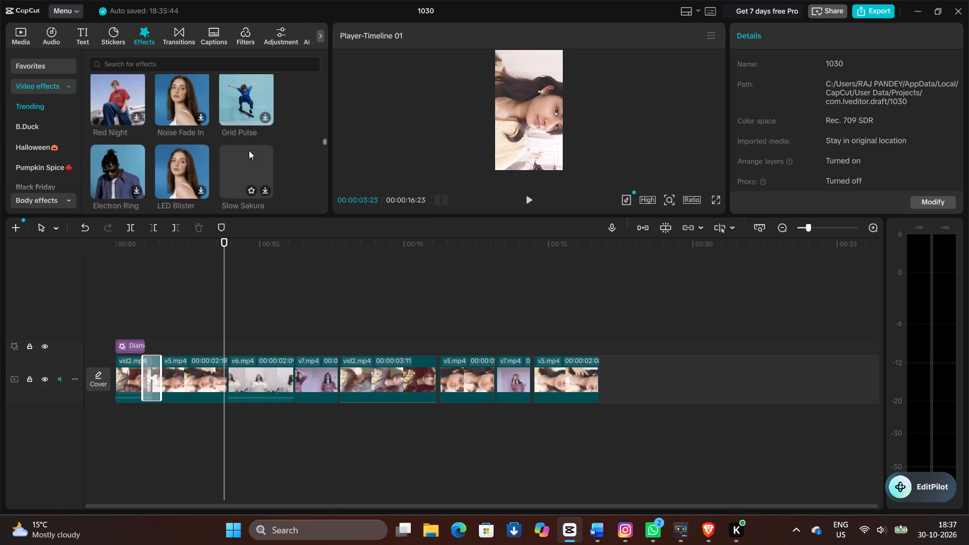
Look through the Trending video effects for another one to add to the sequence, previewing Relief Glow along the way.
scroll(249, 150, right, 1)
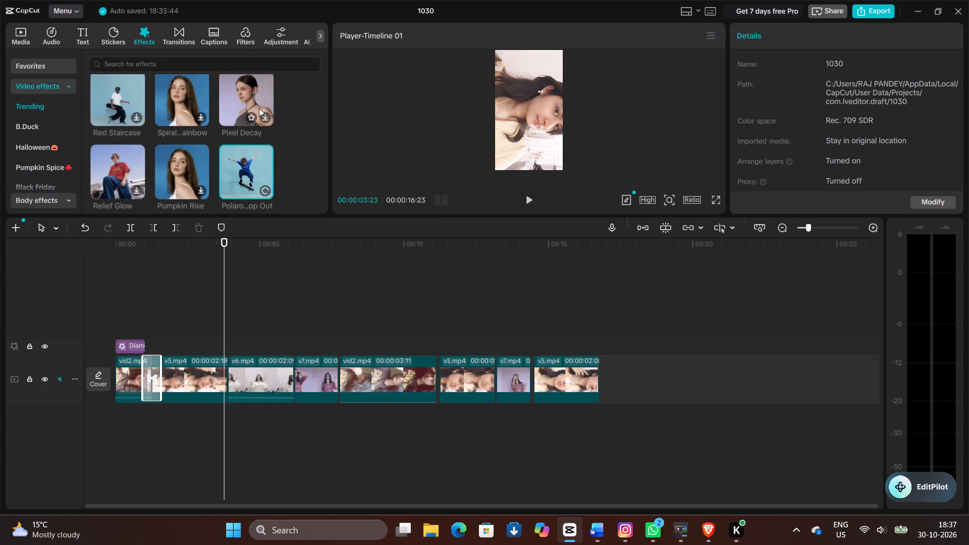
scroll(222, 151, up, 2)
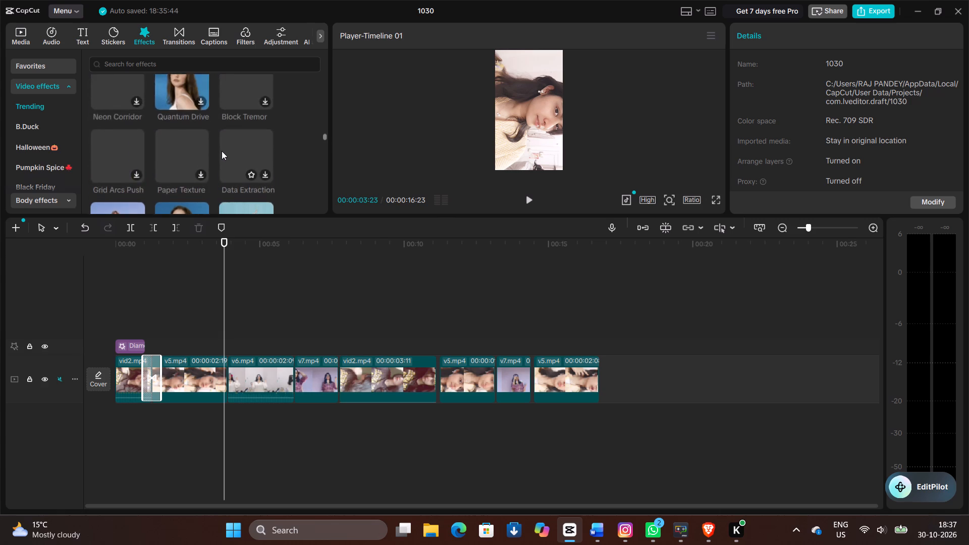
scroll(222, 151, up, 11)
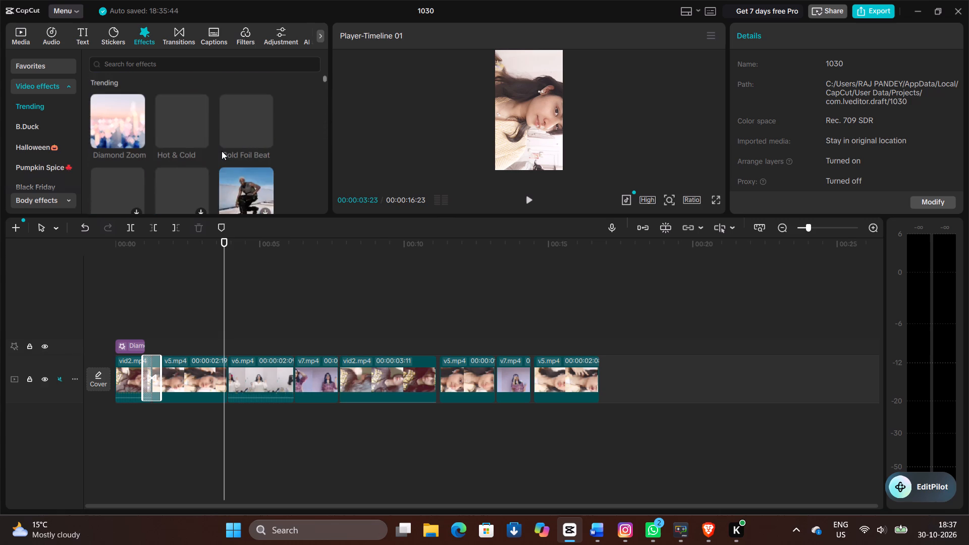
scroll(222, 151, right, 1)
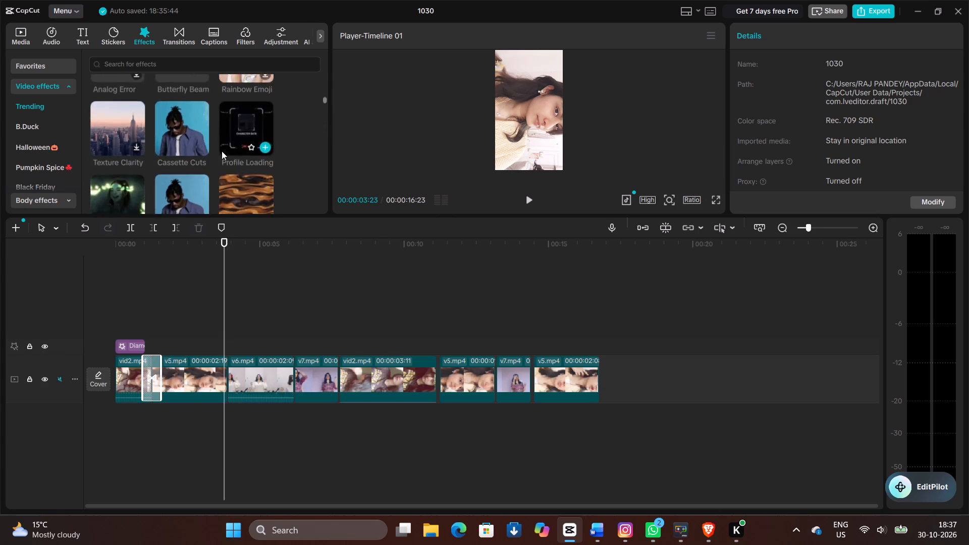
scroll(222, 151, right, 1)
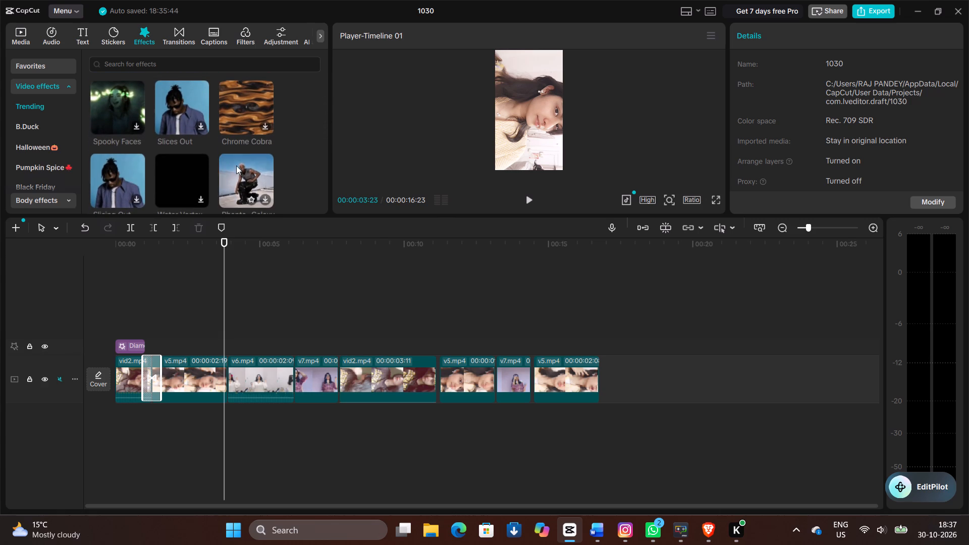
scroll(241, 170, down, 1)
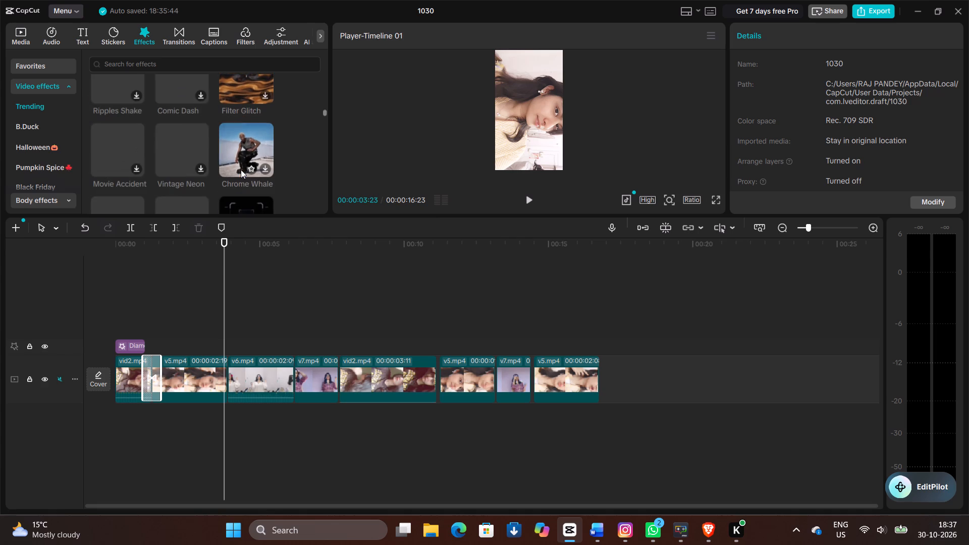
scroll(251, 148, down, 1)
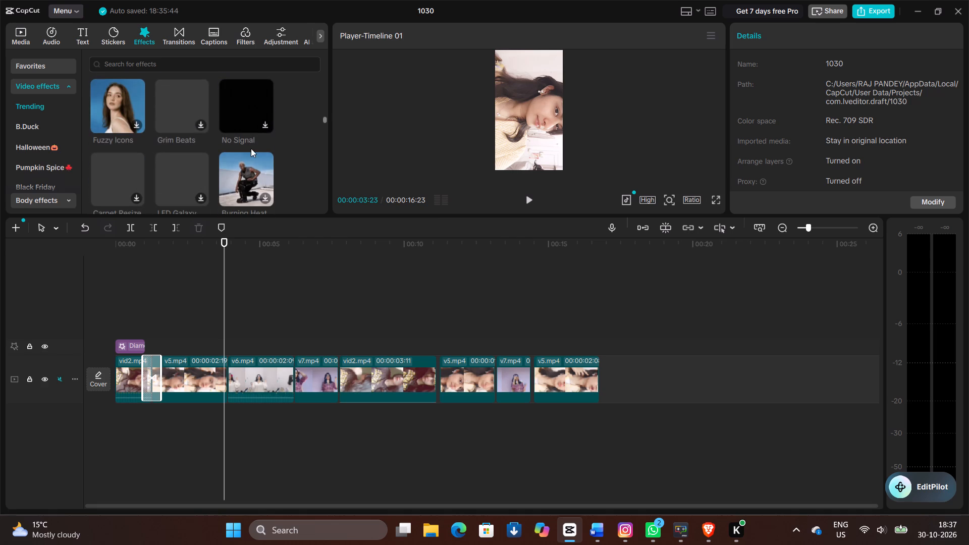
scroll(209, 167, down, 1)
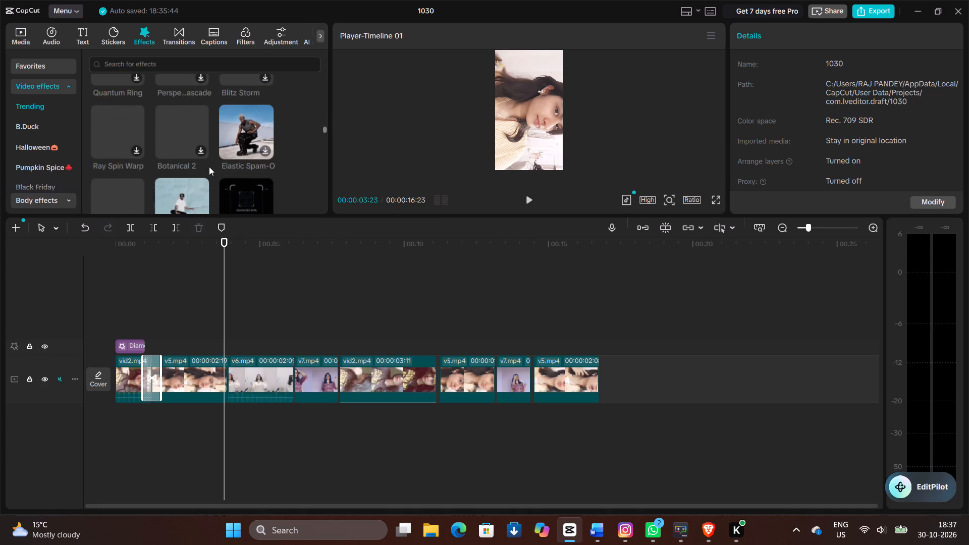
scroll(209, 167, down, 1)
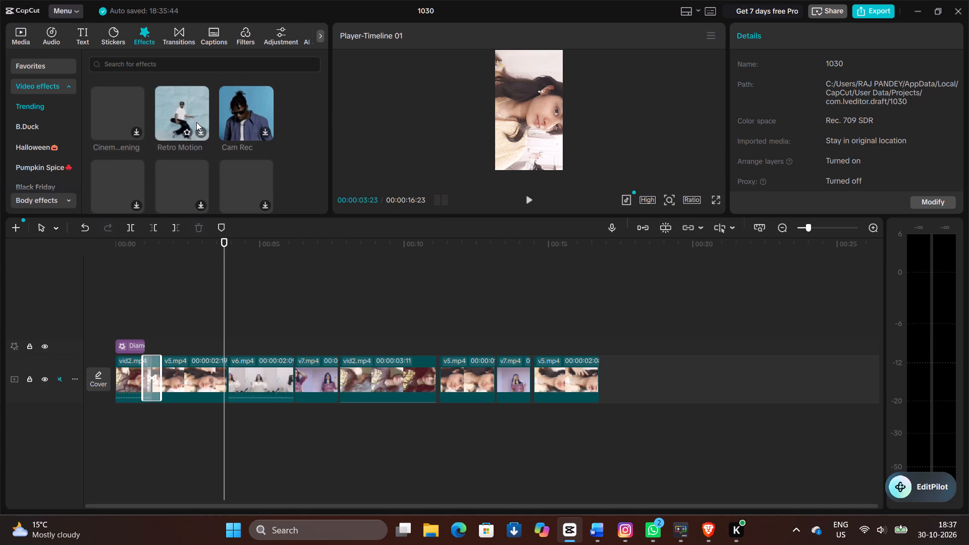
scroll(199, 130, down, 1)
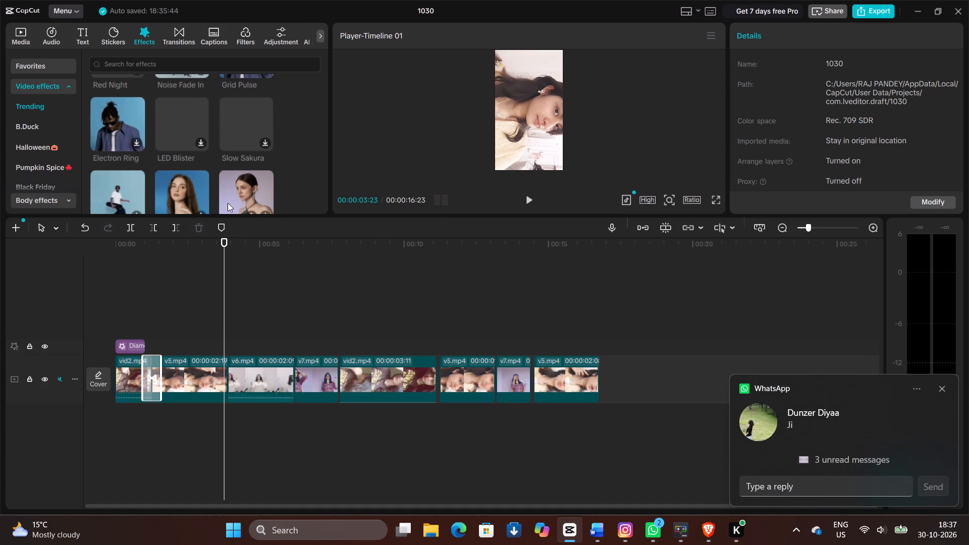
scroll(196, 189, down, 1)
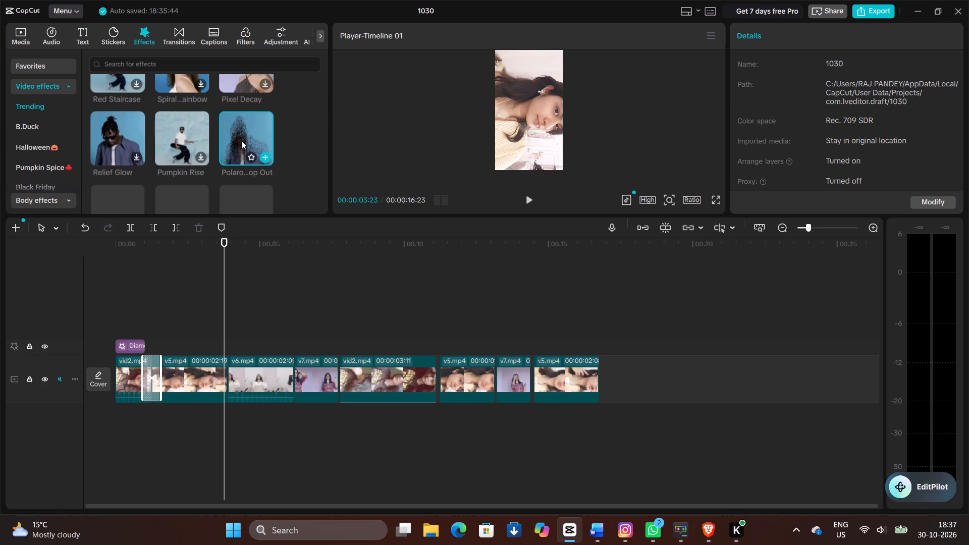
click(140, 156)
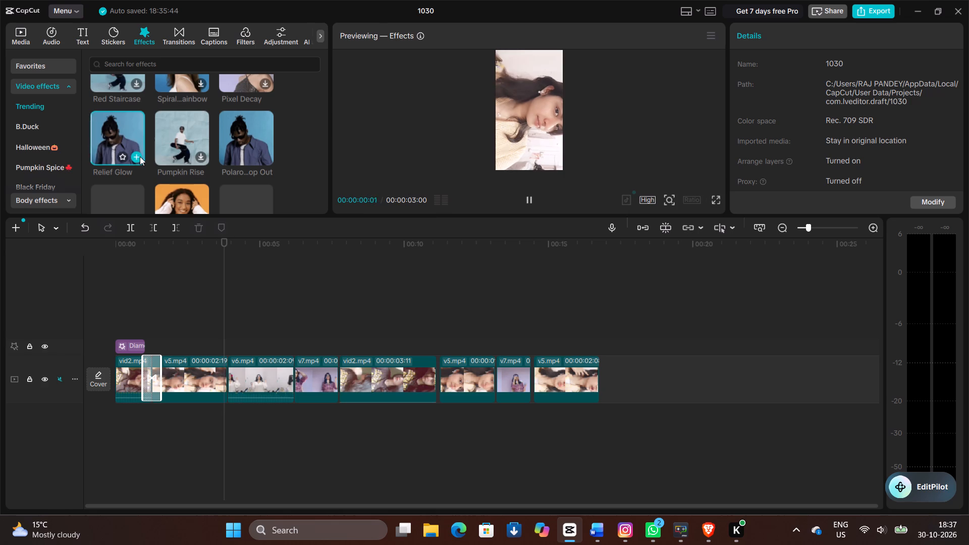
scroll(140, 156, down, 1)
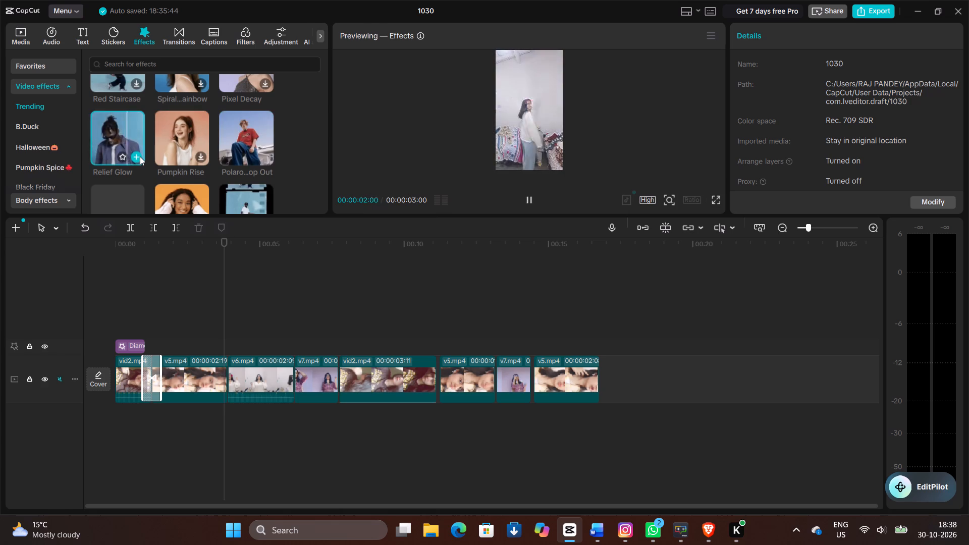
scroll(140, 156, down, 1)
scroll(239, 183, down, 1)
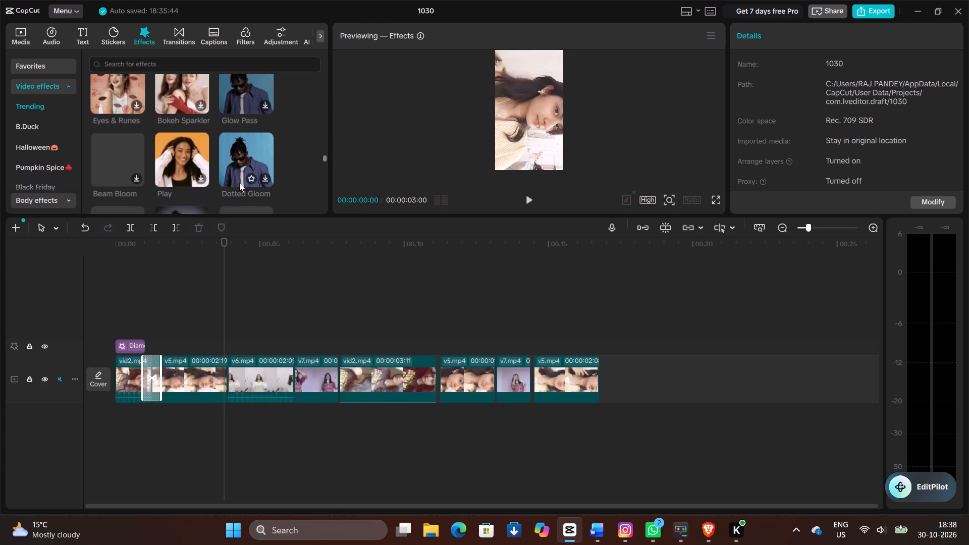
scroll(239, 183, down, 1)
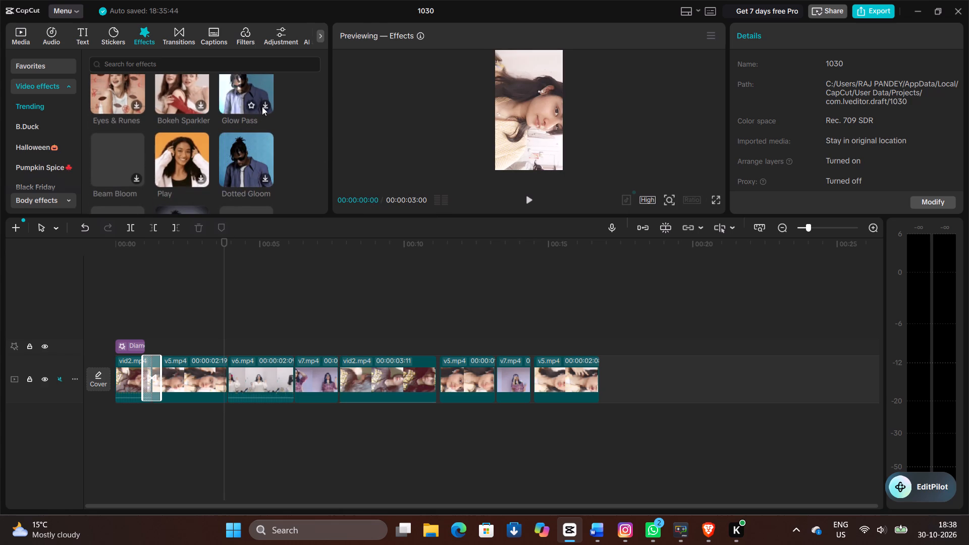
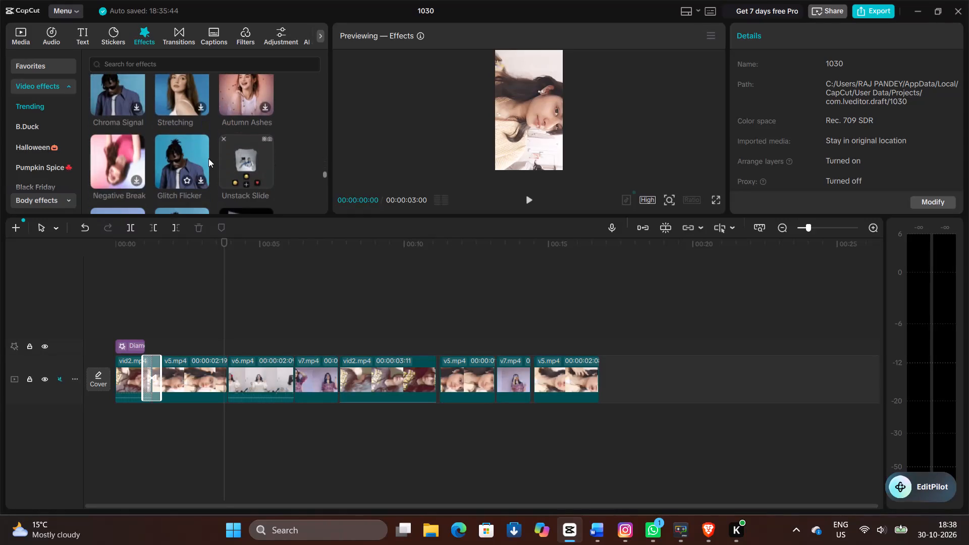
Continue browsing further through the Trending video effects for another one to add to the sequence.
scroll(208, 158, down, 2)
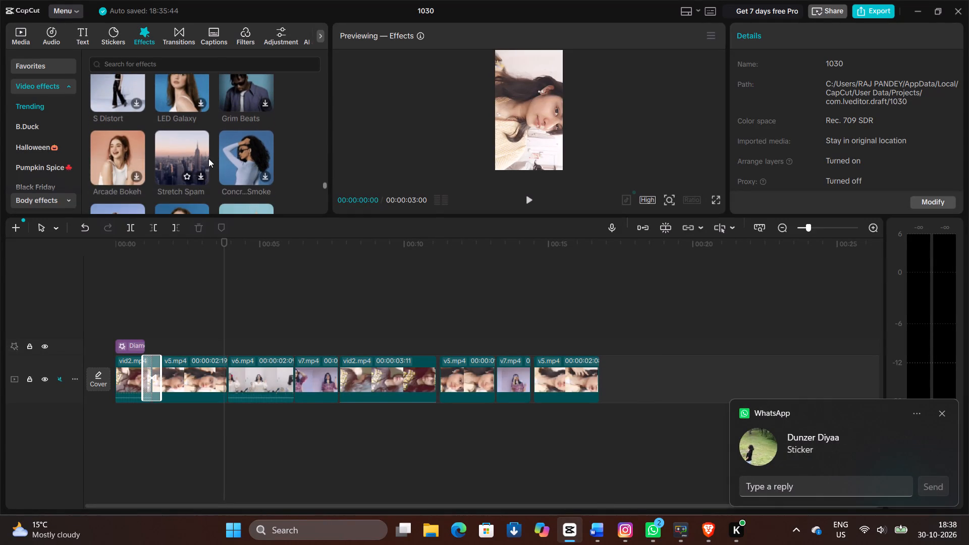
scroll(196, 132, down, 1)
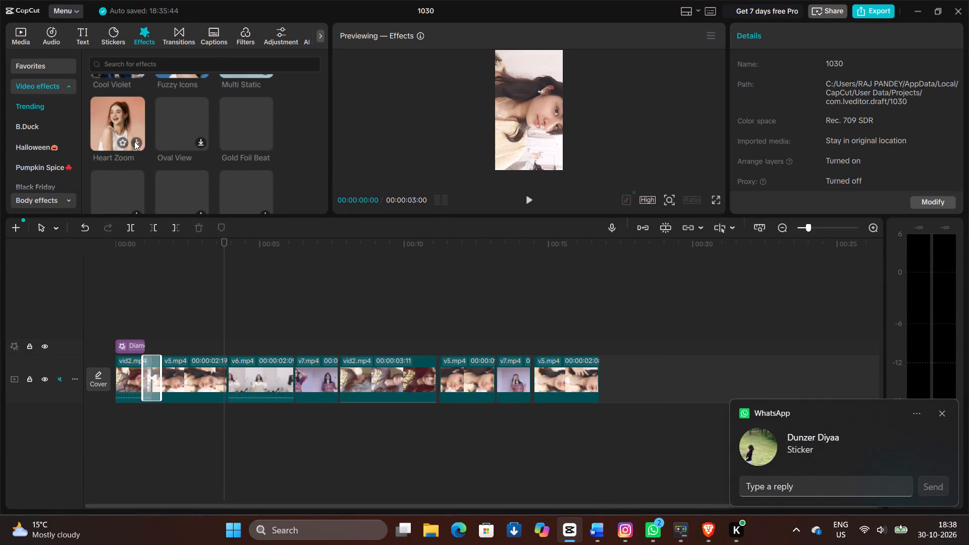
scroll(231, 144, down, 2)
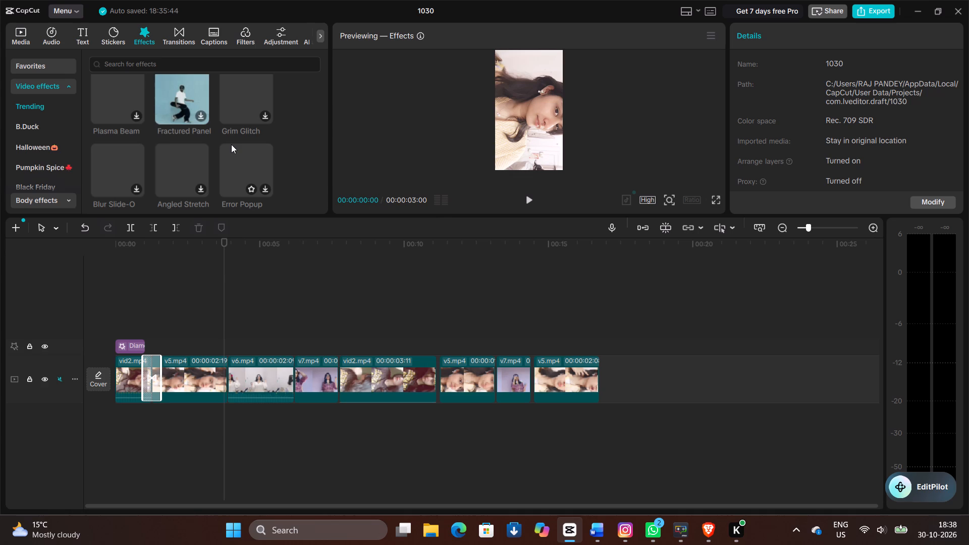
scroll(231, 144, right, 1)
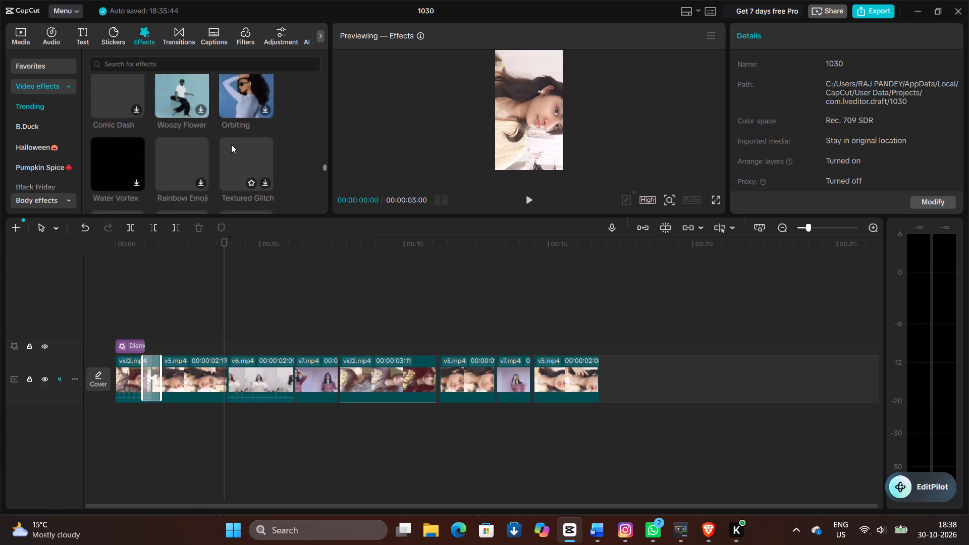
scroll(231, 144, right, 1)
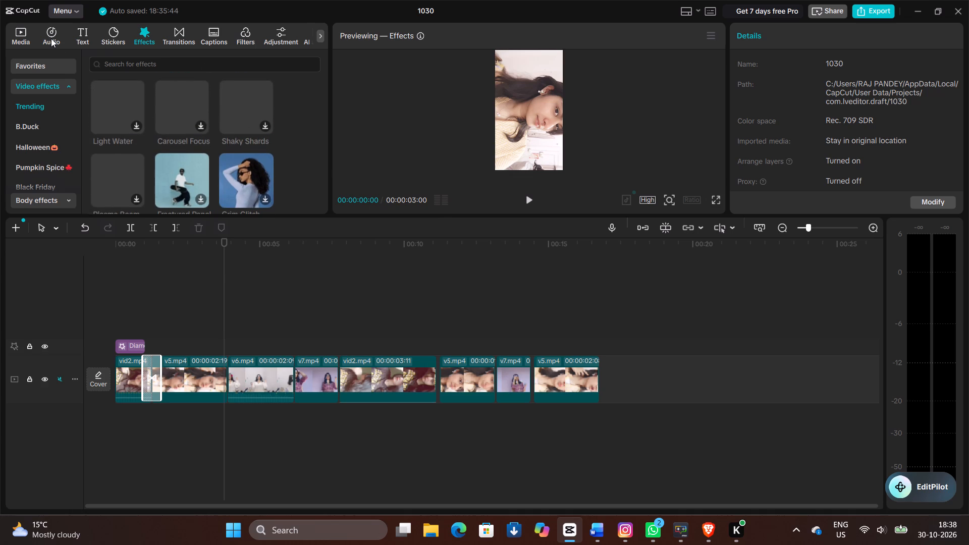
scroll(181, 101, down, 1)
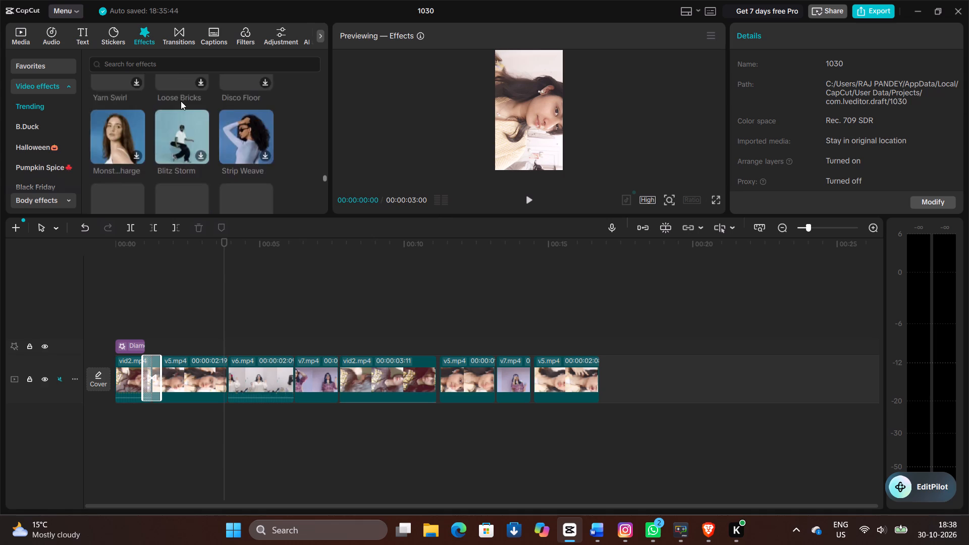
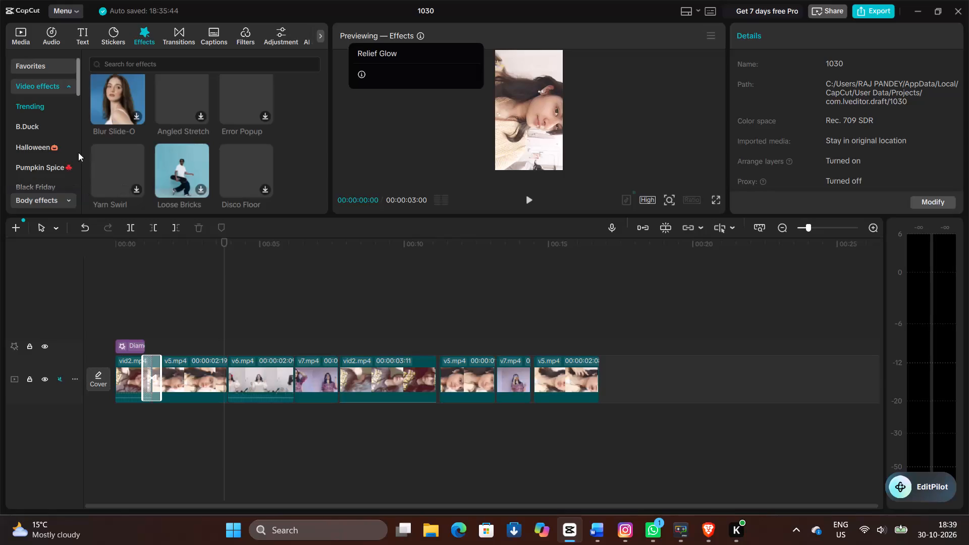
Browse the Halloween category of video effects for one to add to the sequence.
click(42, 139)
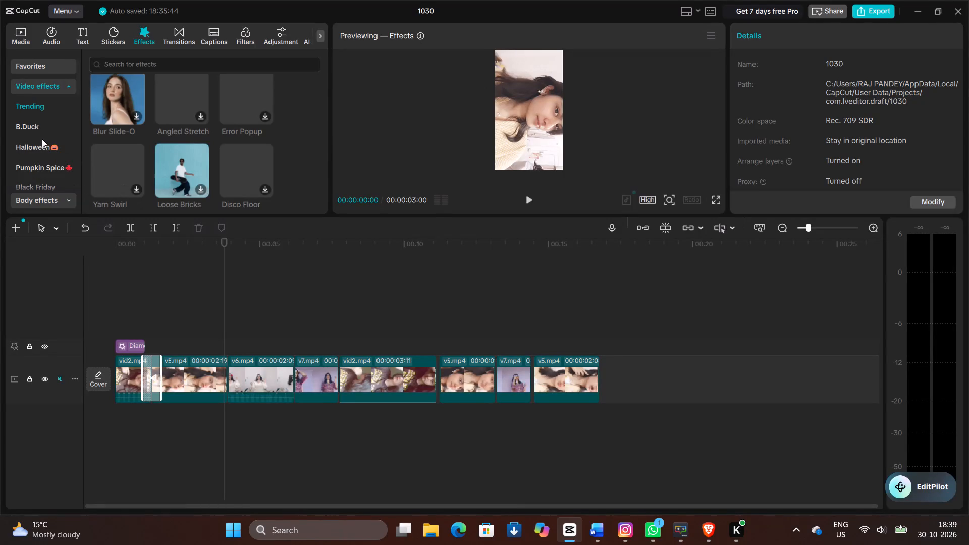
click(42, 146)
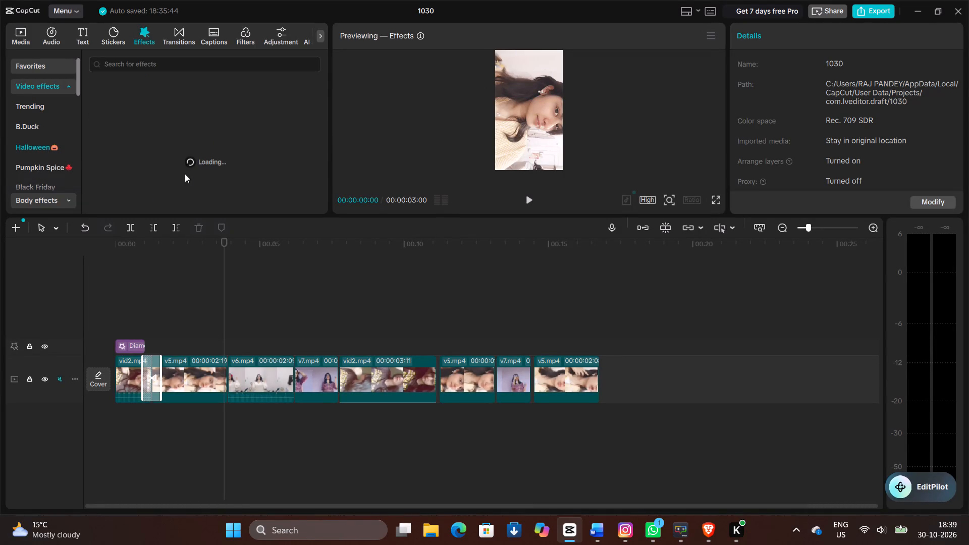
click(184, 173)
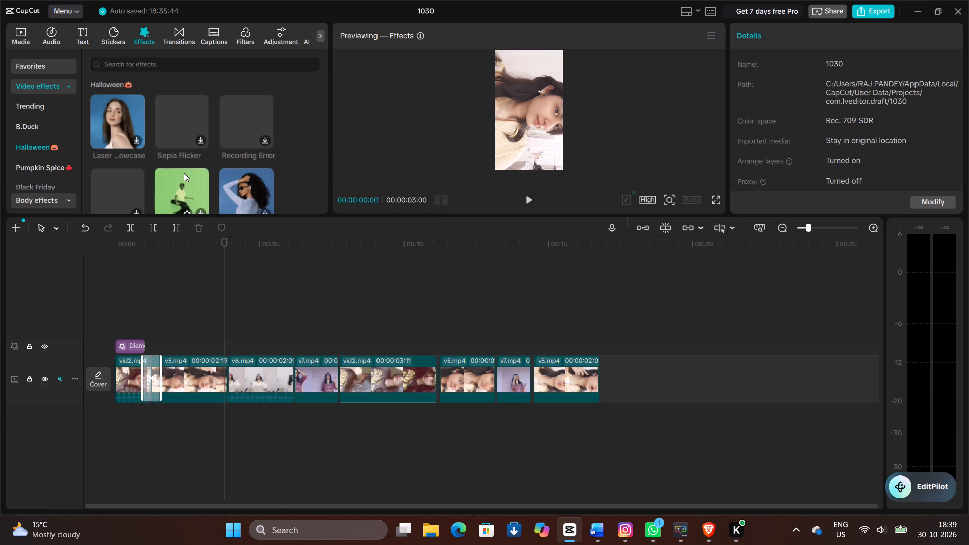
Browse the Halloween video effects for one to add, trying a preview of Vampire Red, and look through further effect categories.
scroll(201, 213, down, 1)
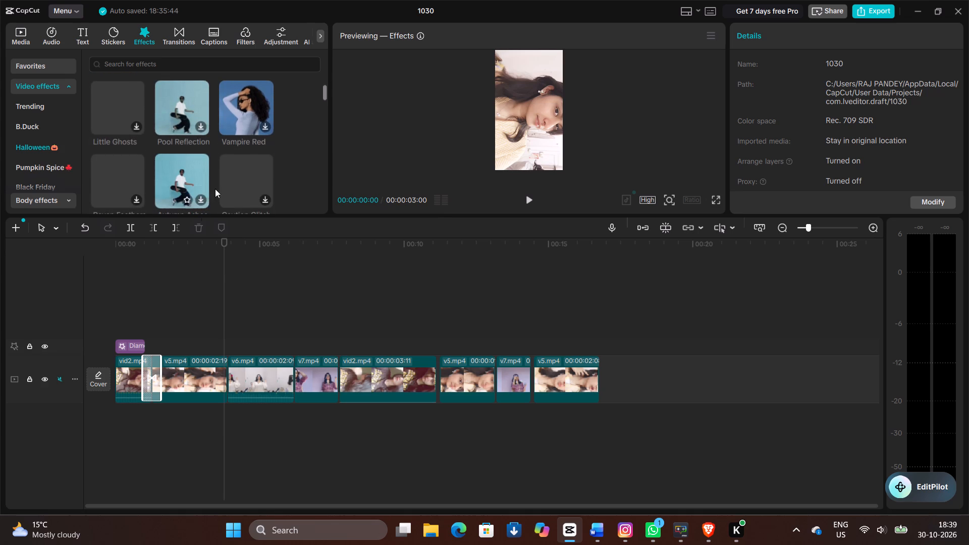
click(264, 123)
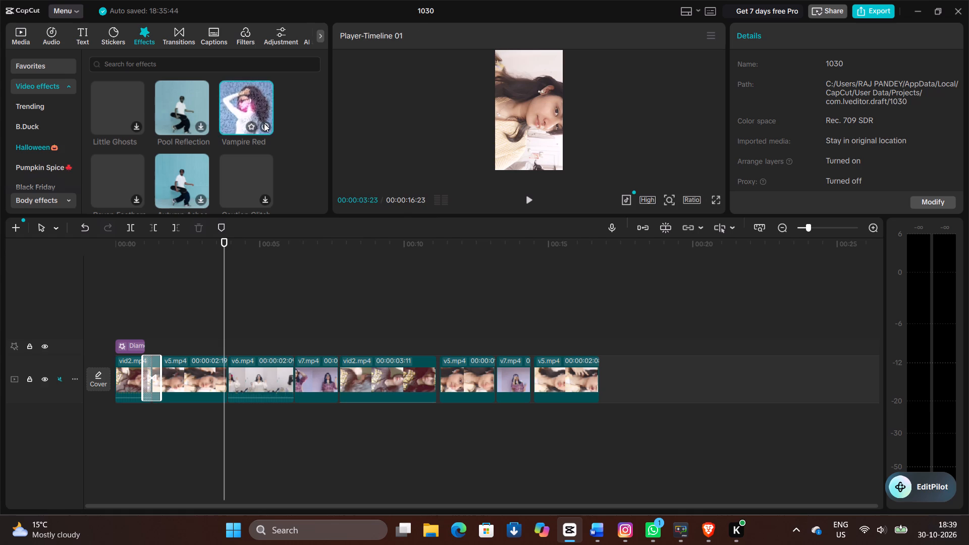
scroll(14, 172, down, 1)
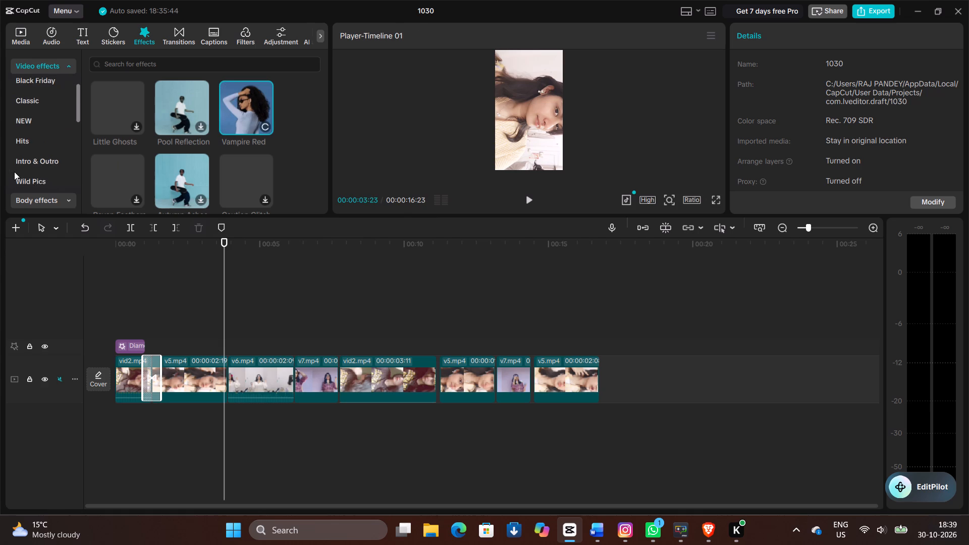
scroll(14, 172, down, 1)
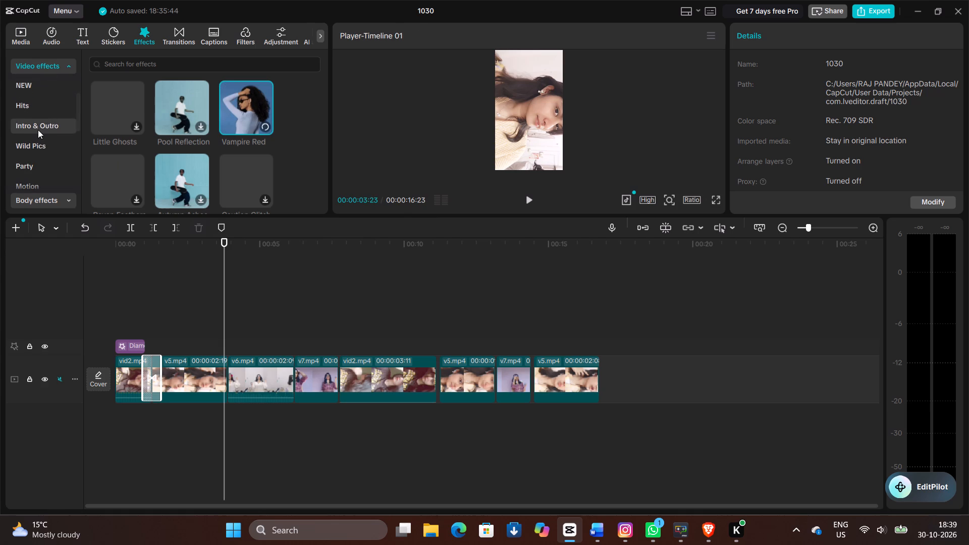
Browse the Intro & Outro video effects for one to add to the sequence, and look through the further effect categories.
click(38, 130)
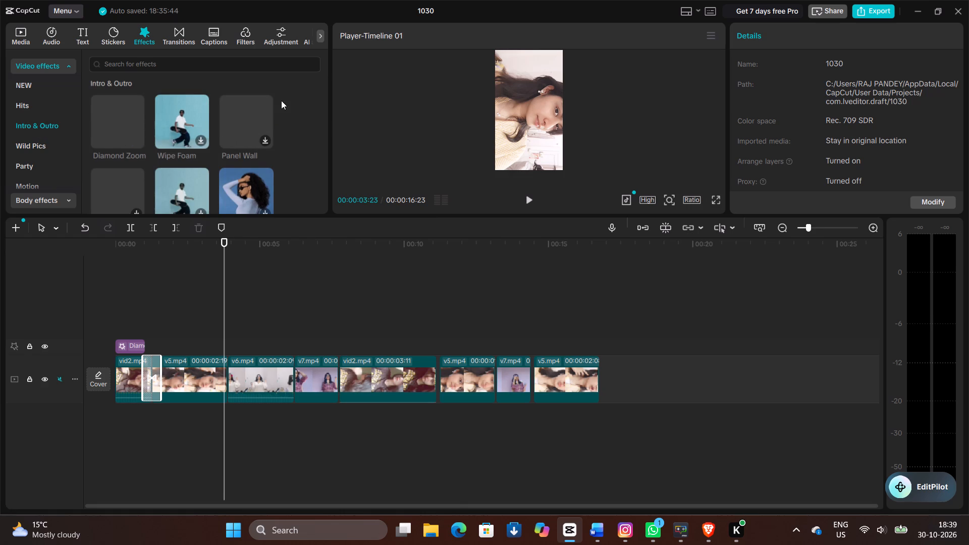
scroll(274, 120, up, 1)
scroll(239, 169, down, 1)
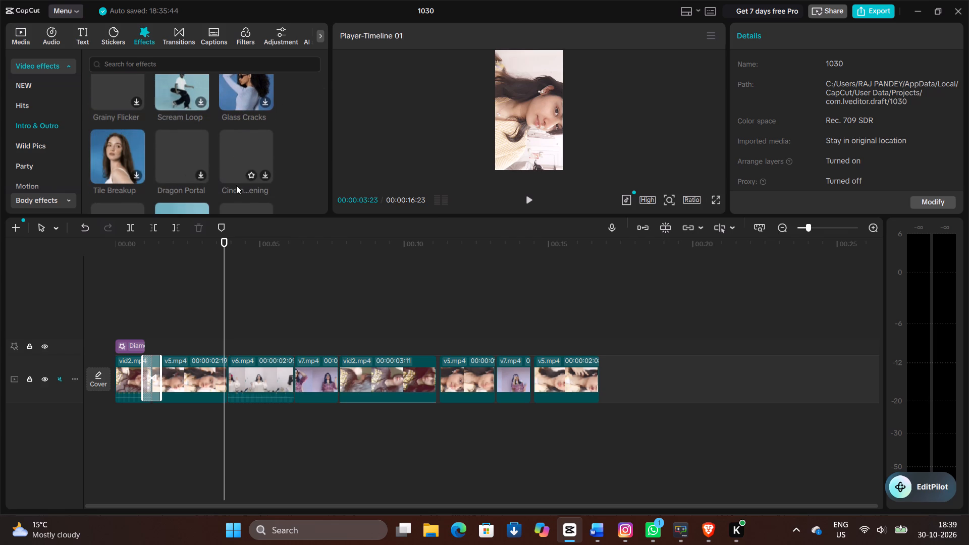
scroll(227, 160, down, 1)
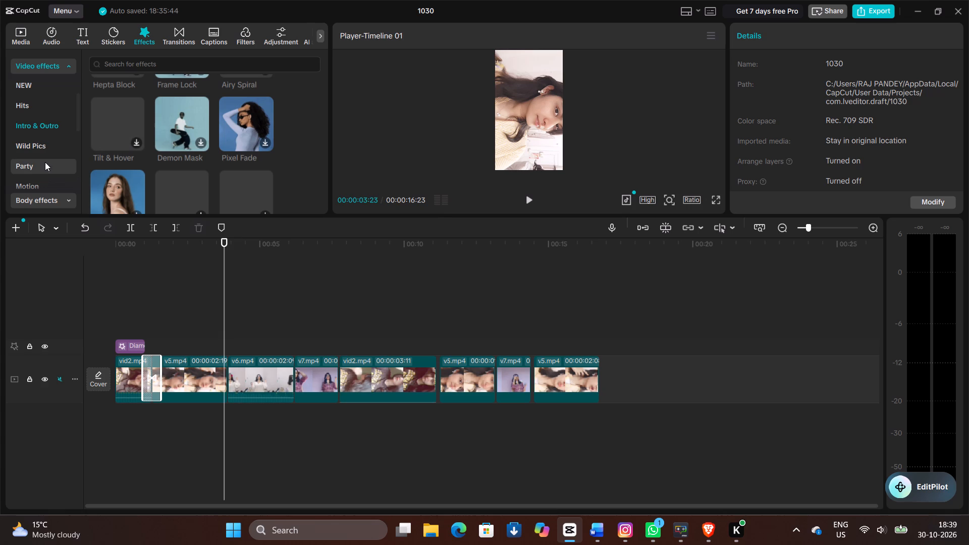
scroll(45, 162, down, 1)
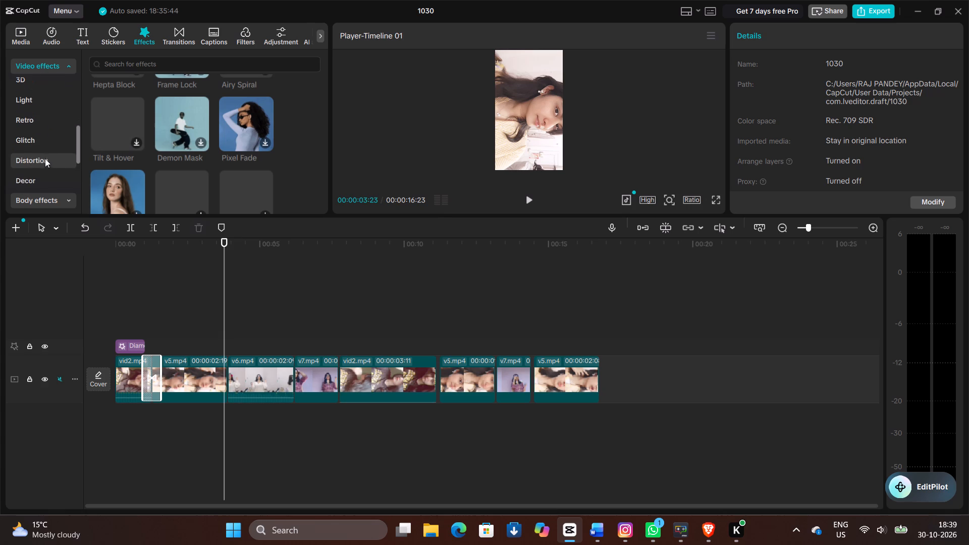
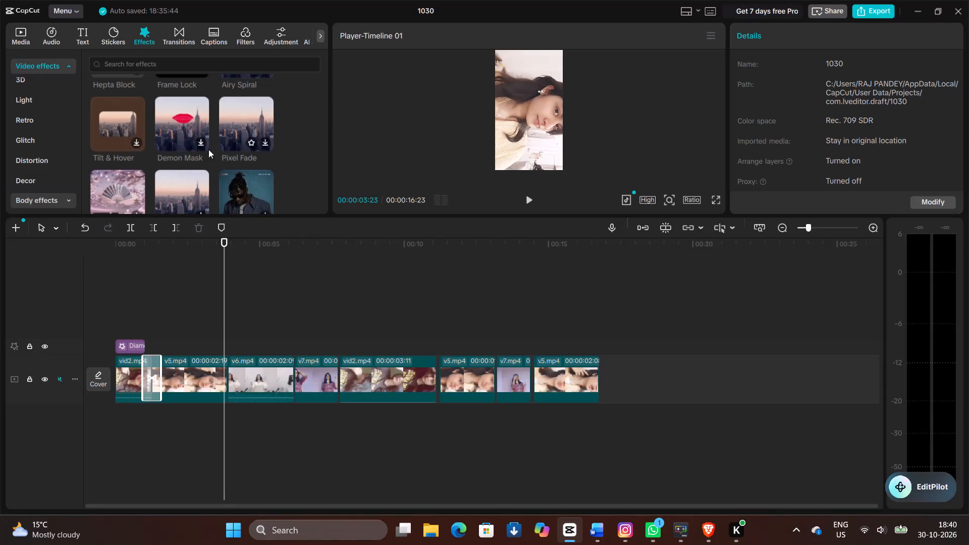
Browse the Glitch and Light video effects for one to add, and download Jitter Beat from the Light category to preview it.
click(26, 142)
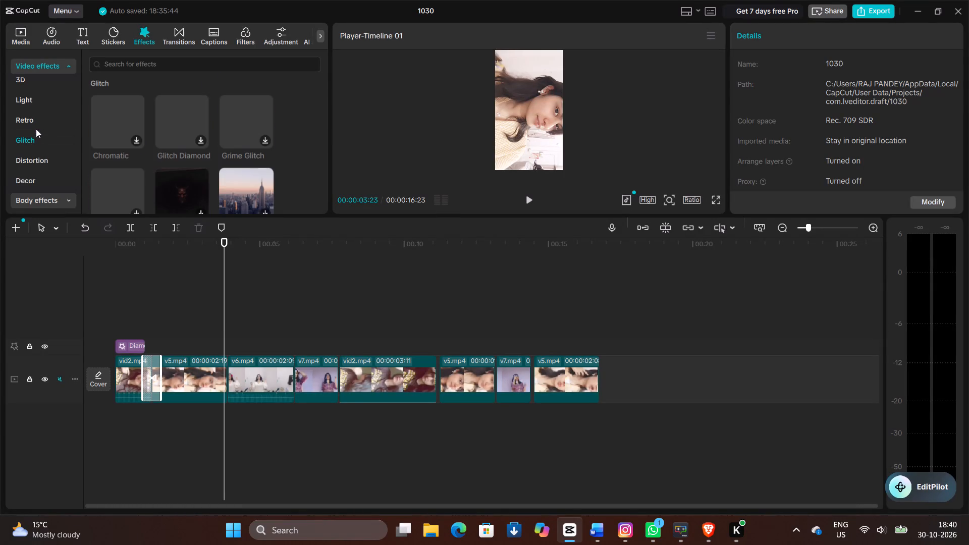
click(40, 105)
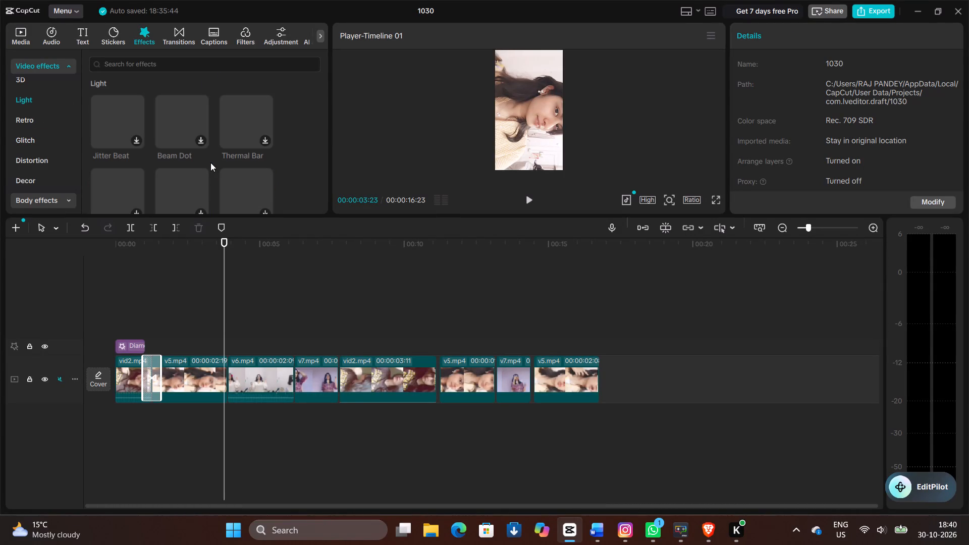
click(140, 139)
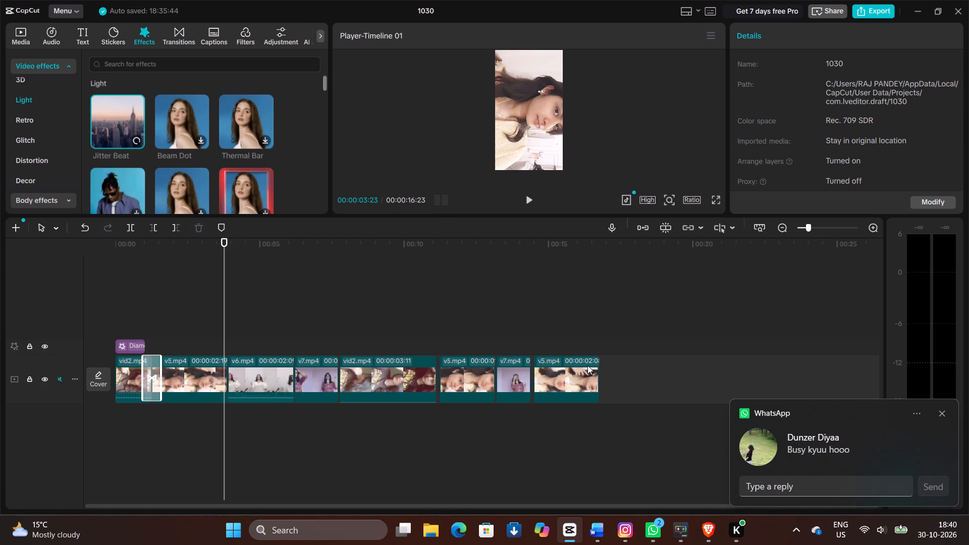
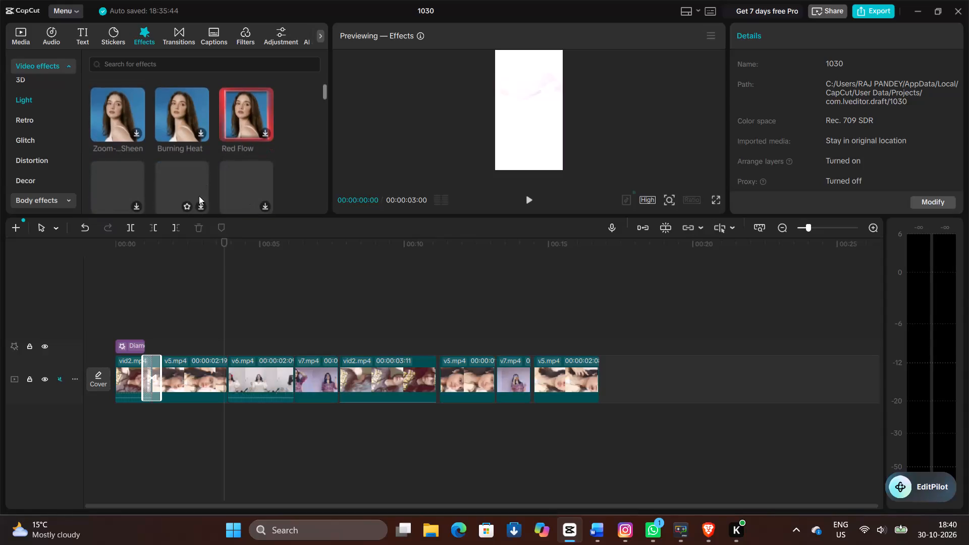
Browse the Light, 3D and Distortion video effects for one to add to the sequence, trying previews of Jitter Beat.
scroll(149, 152, up, 2)
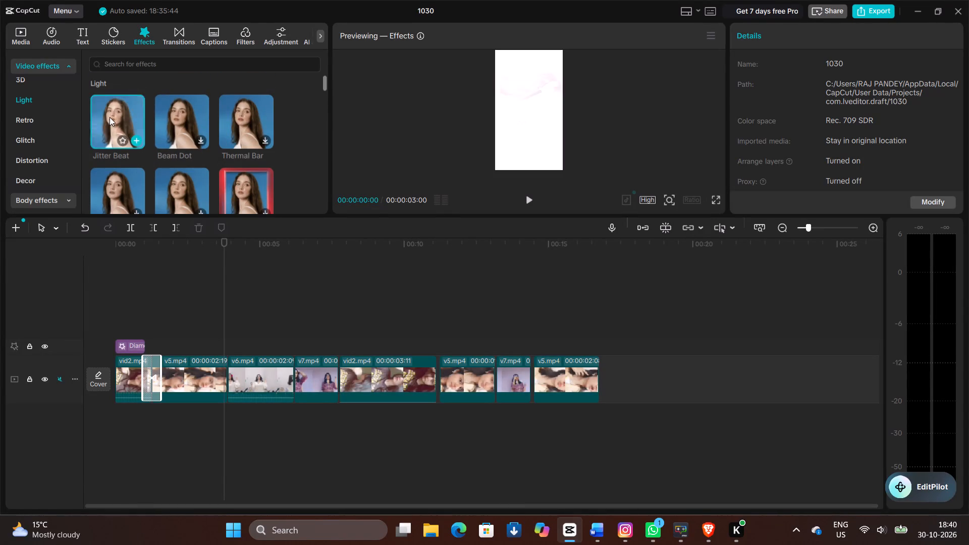
click(110, 117)
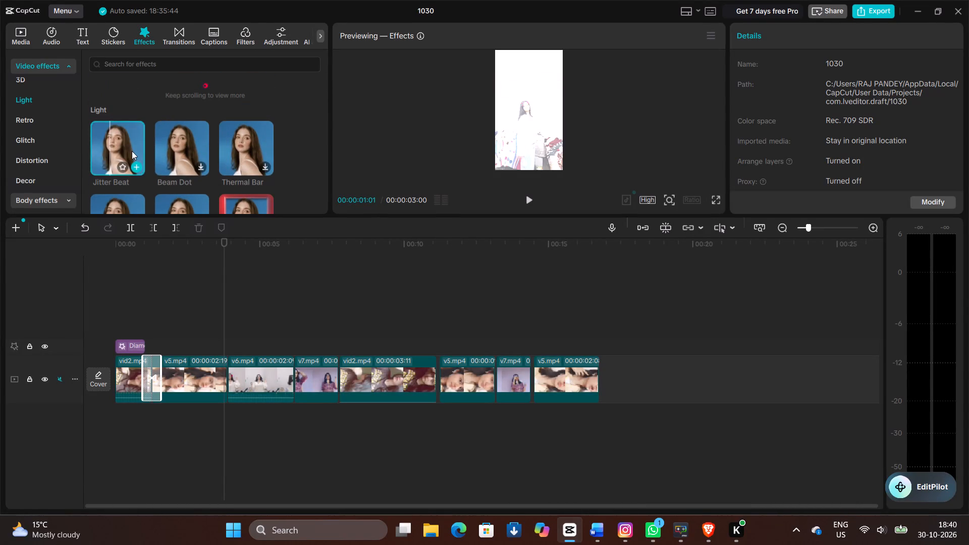
click(132, 151)
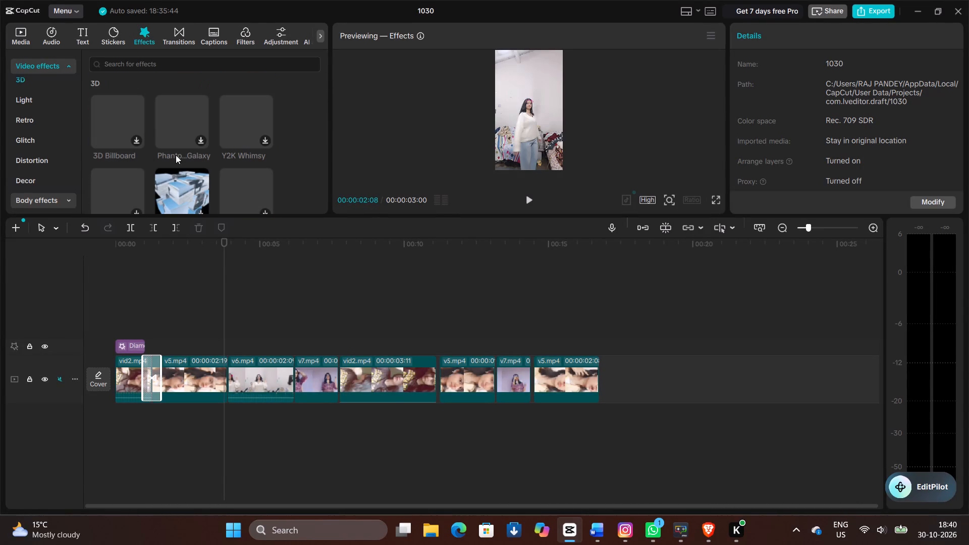
scroll(176, 155, up, 4)
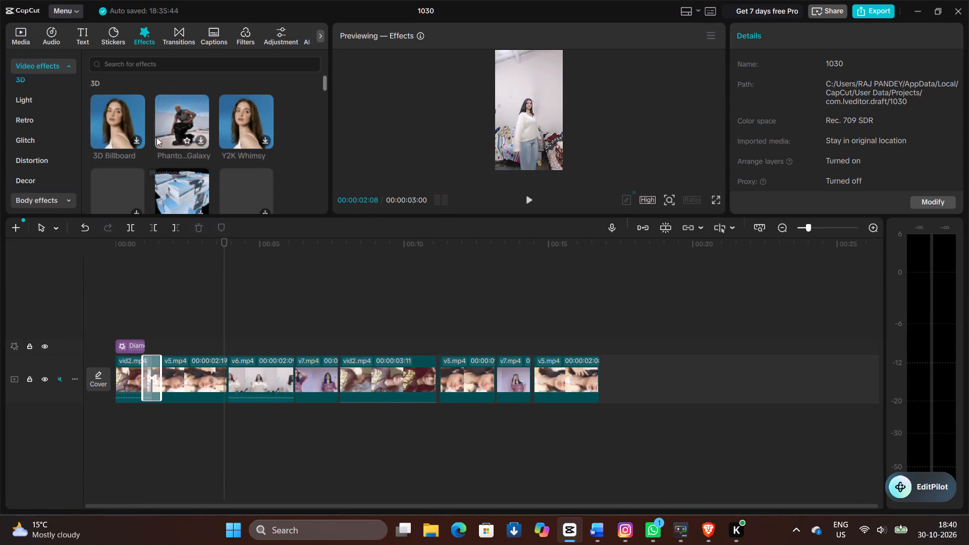
click(53, 162)
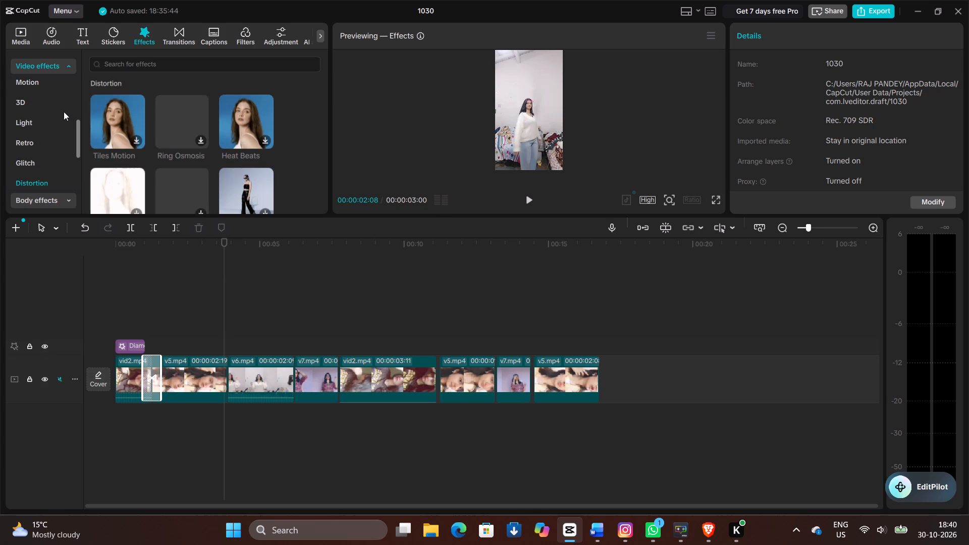
click(56, 129)
click(103, 128)
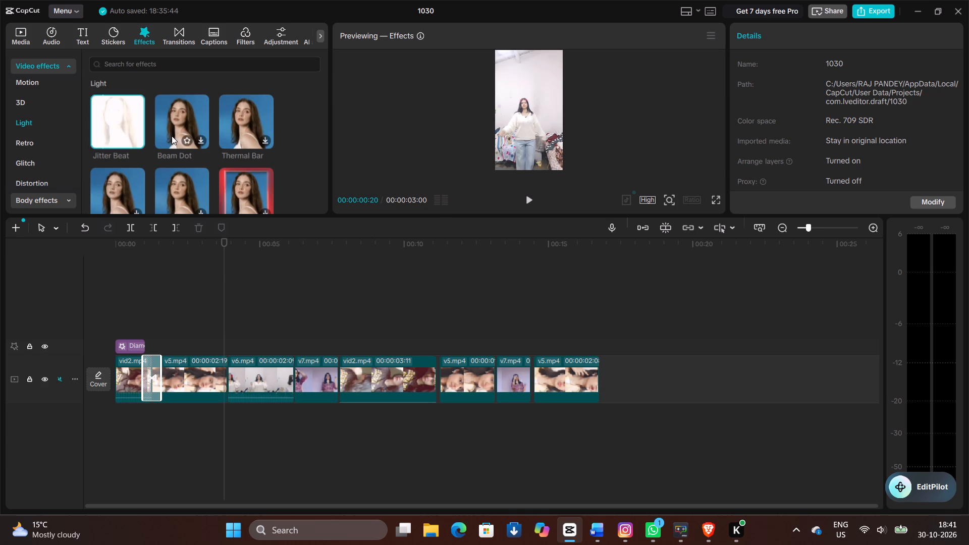
scroll(172, 136, down, 1)
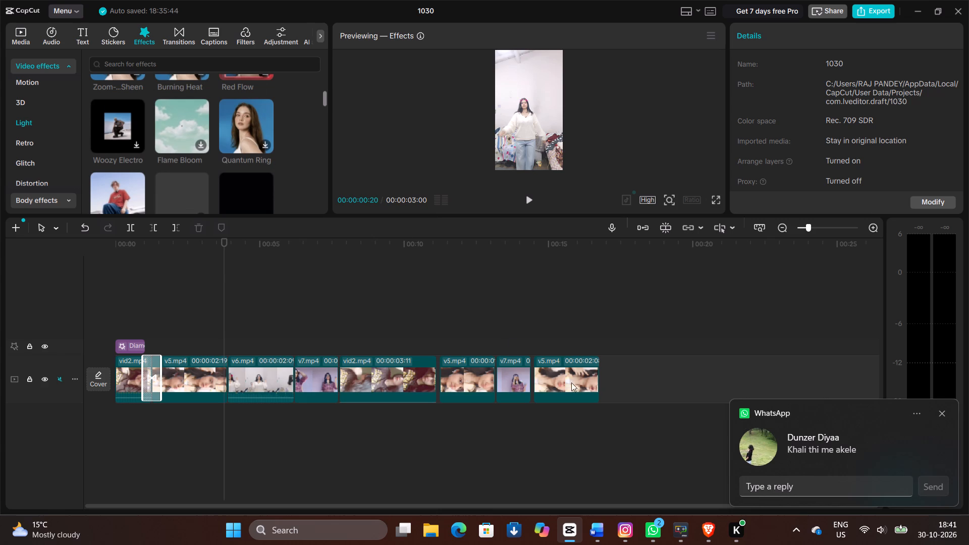
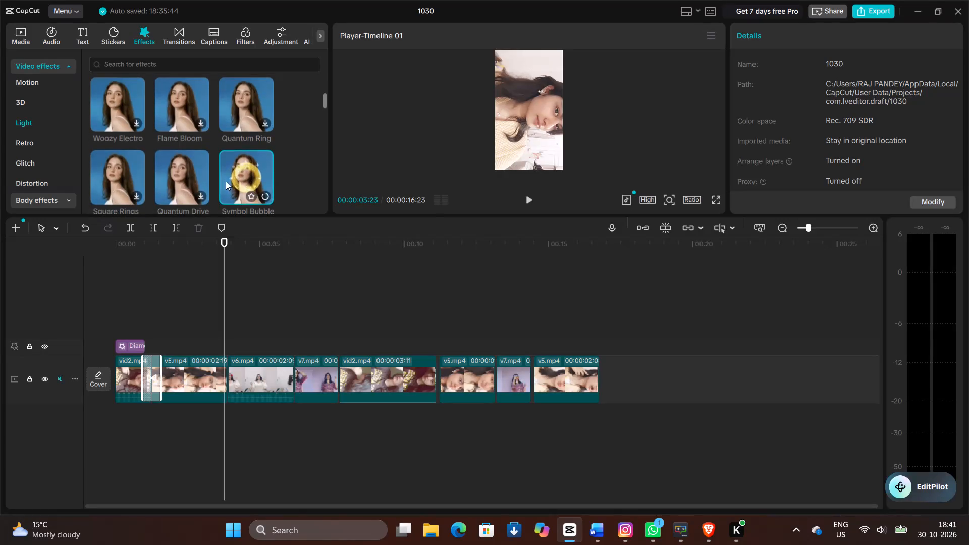
Open the Wild Pics category of video effects to look for another effect for the sequence.
scroll(39, 161, up, 1)
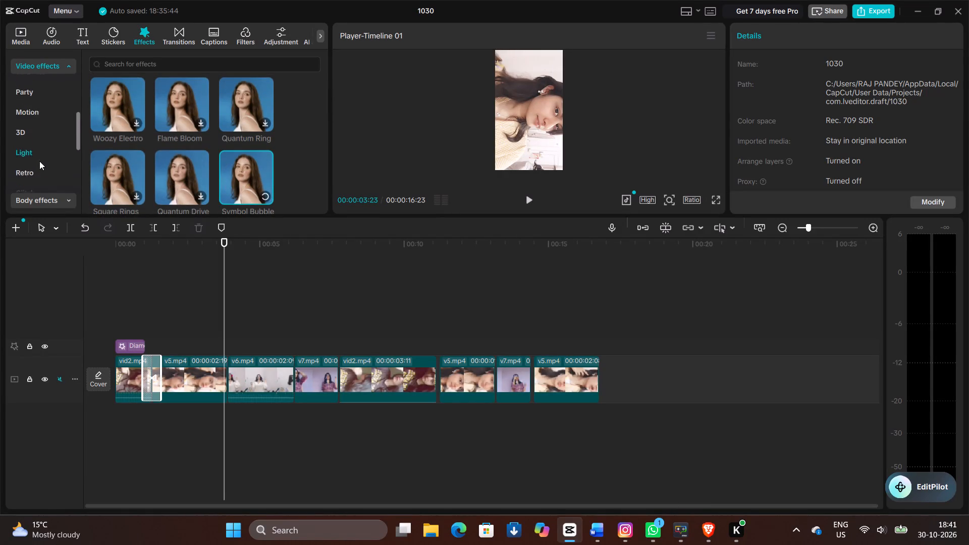
scroll(39, 161, up, 1)
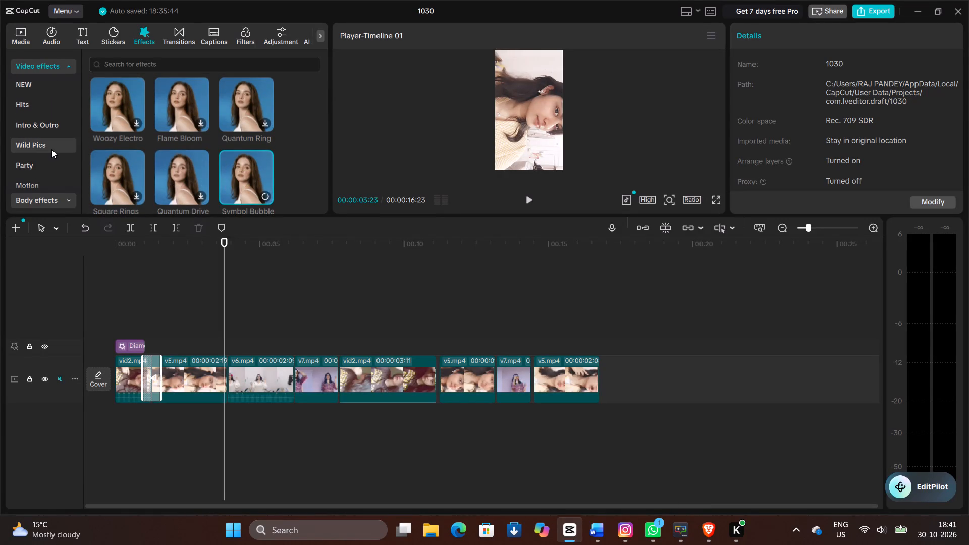
click(51, 149)
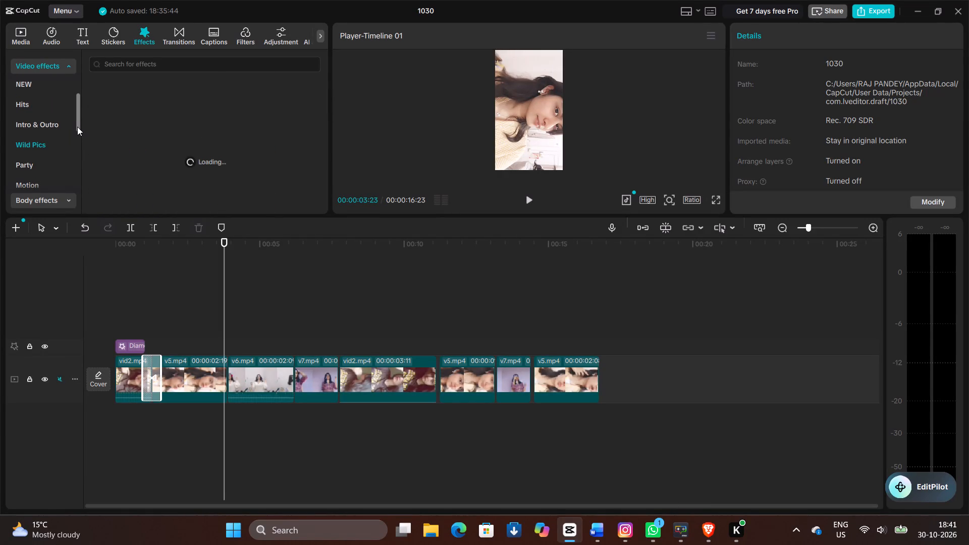
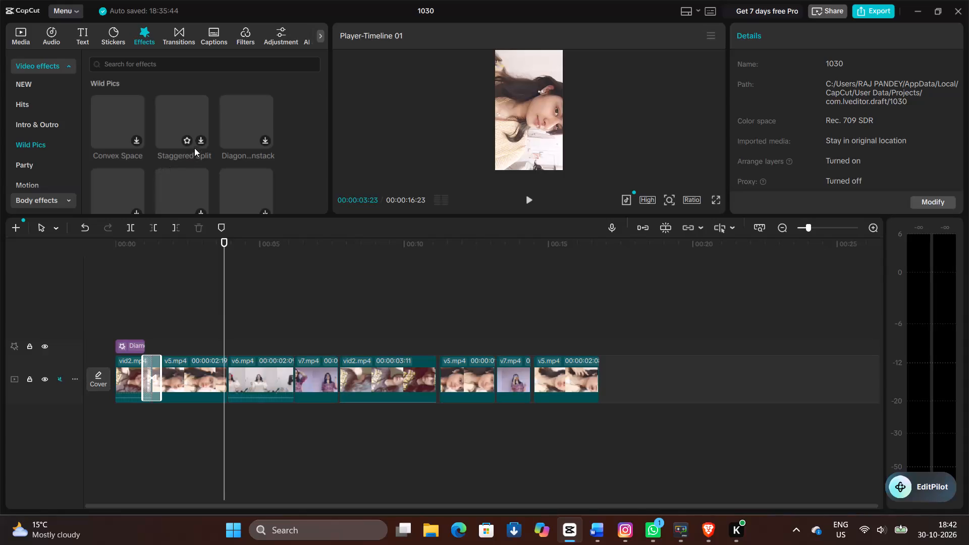
Browse the Wild Pics, Intro & Outro and Hits video effects for one to add, trying a preview of Slash Reveal.
click(200, 143)
scroll(200, 143, up, 4)
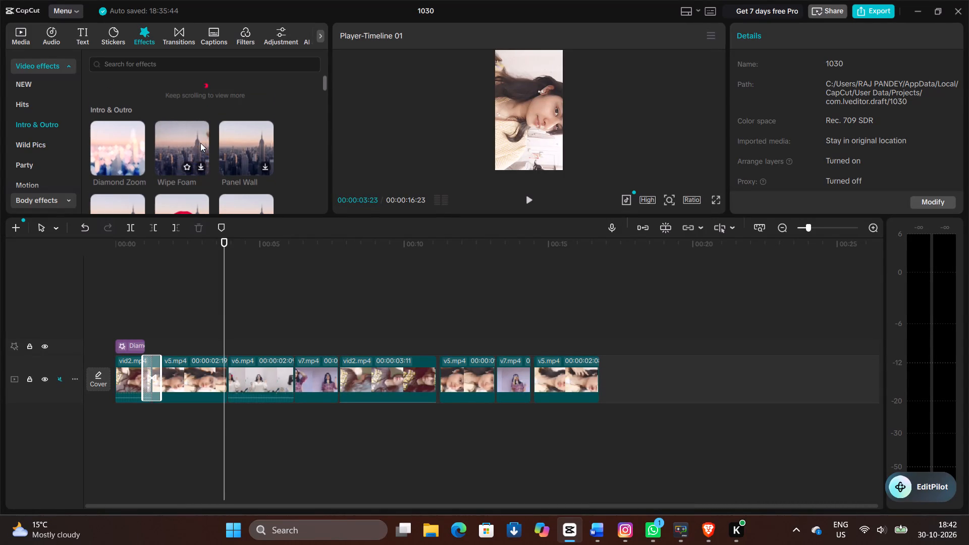
scroll(192, 143, up, 1)
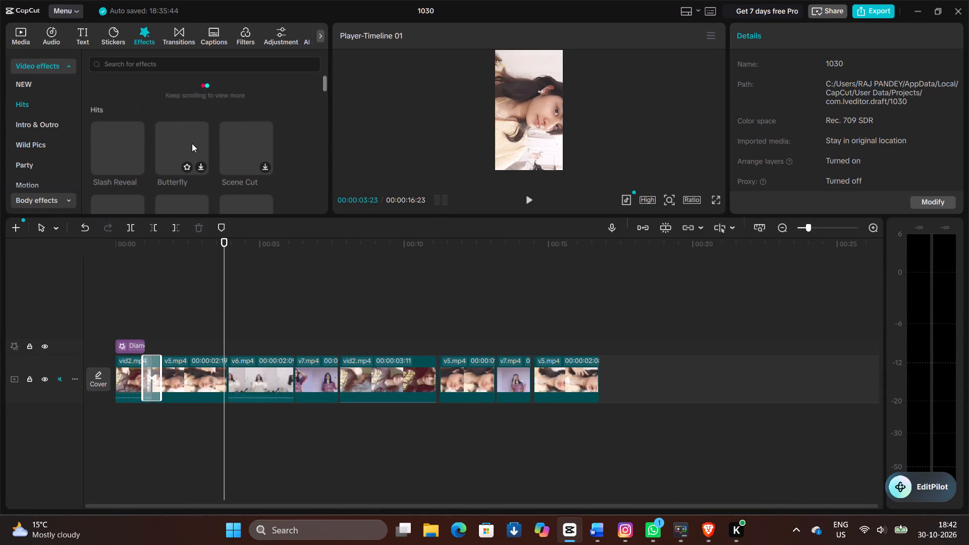
scroll(192, 143, up, 1)
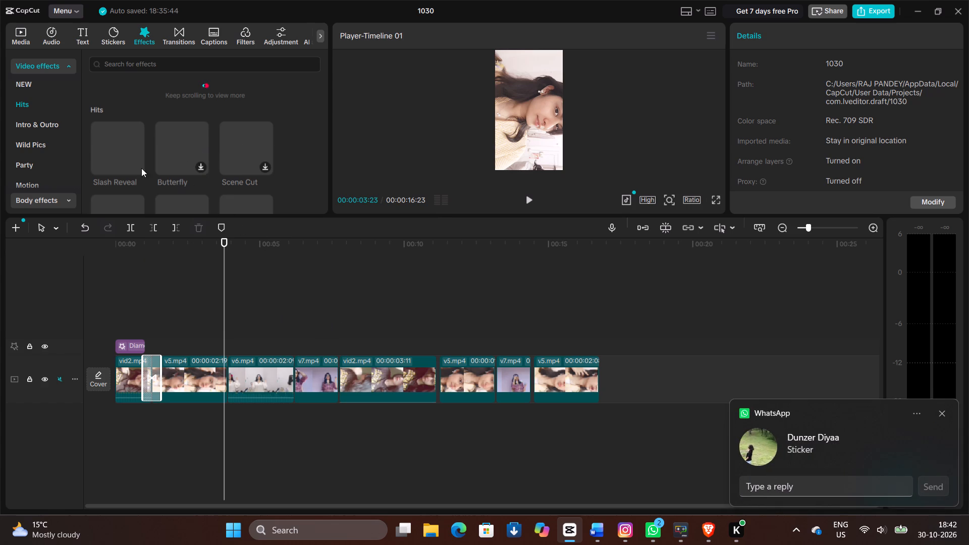
click(119, 156)
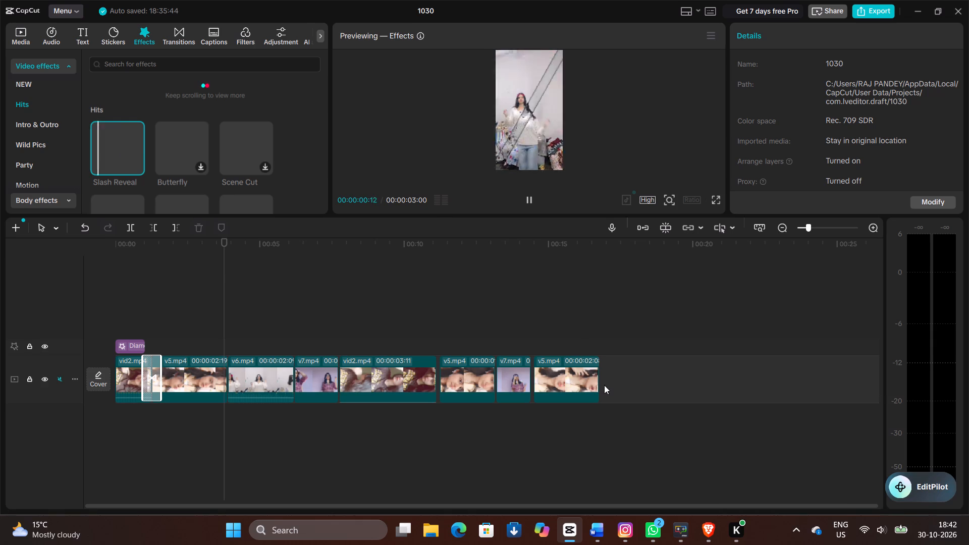
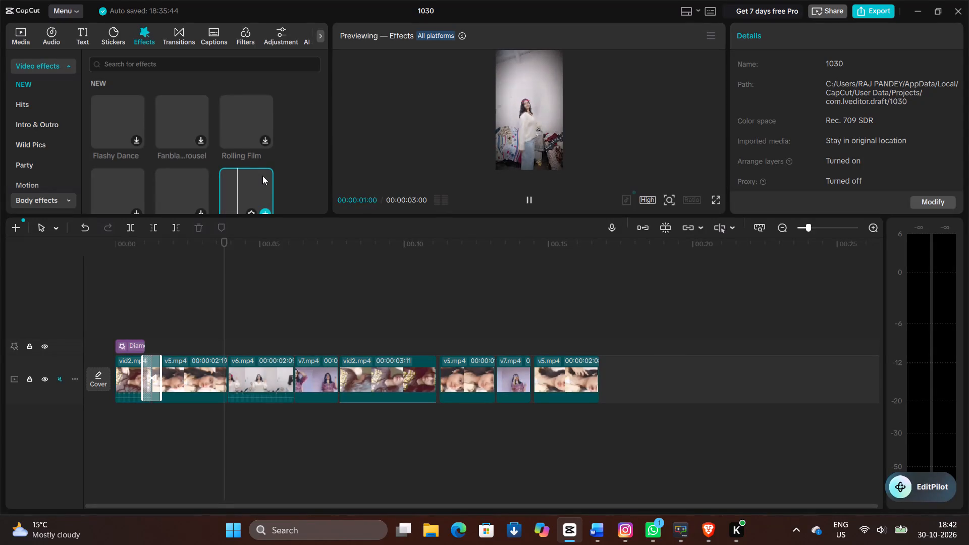
Add the Vignette video effect to the timeline above the first v7.mp4 clip, starting at about 6 seconds, after previewing it.
scroll(262, 176, down, 1)
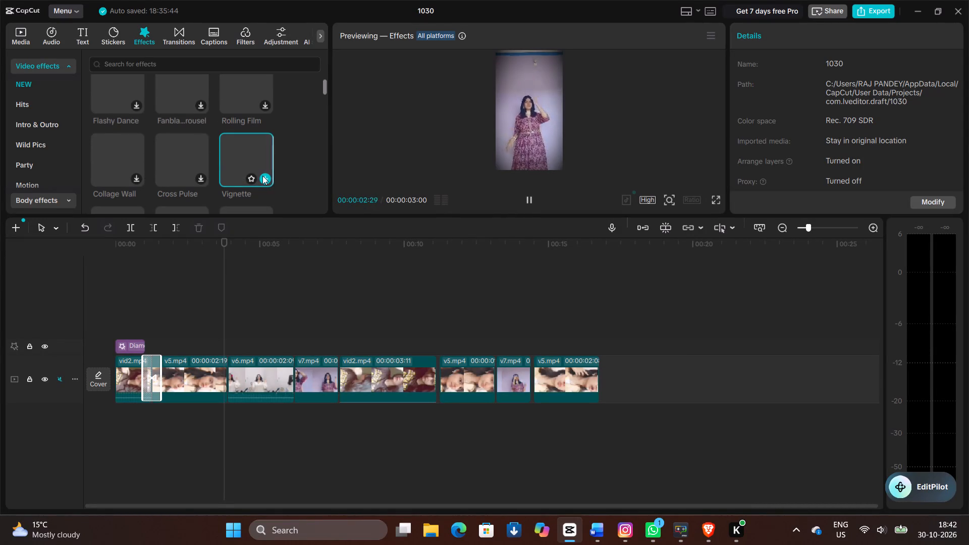
double_click(255, 152)
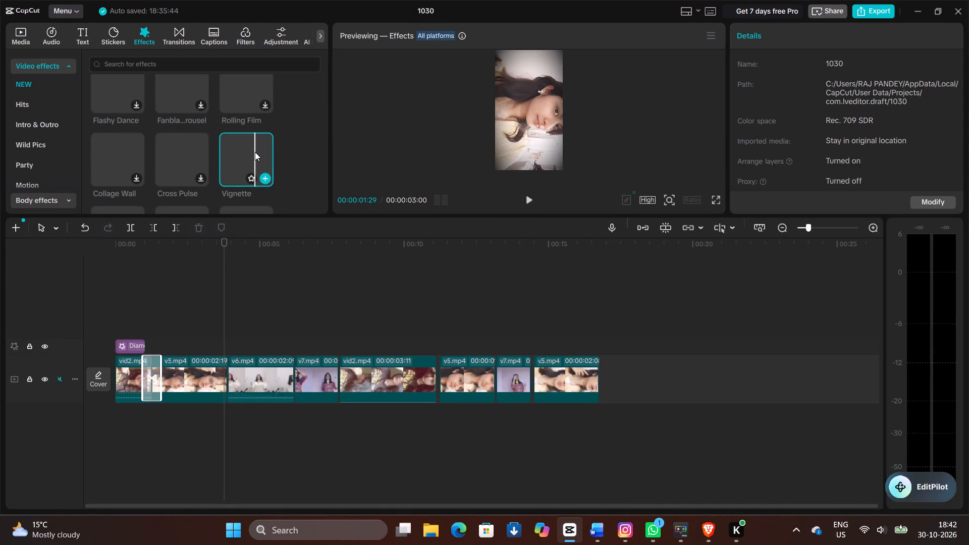
double_click(255, 152)
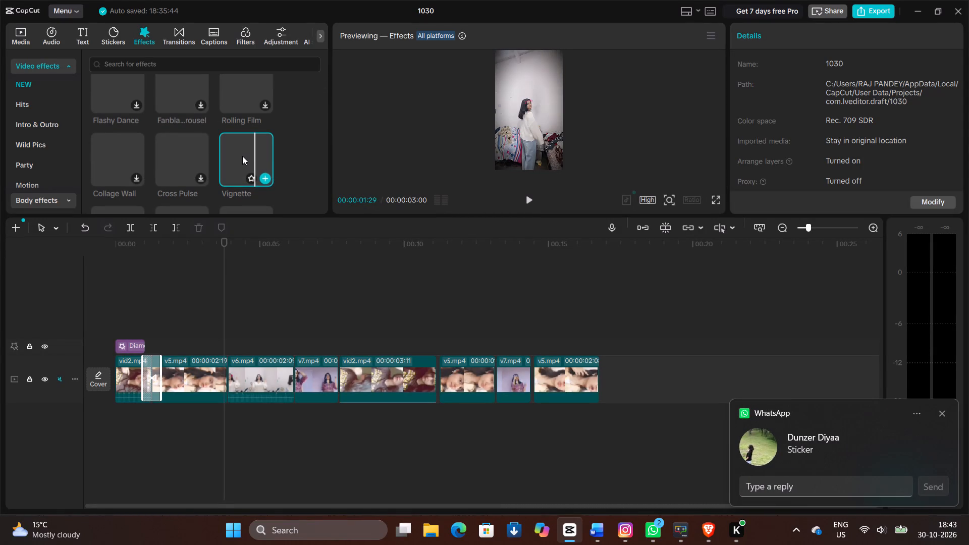
drag(242, 156, 274, 335)
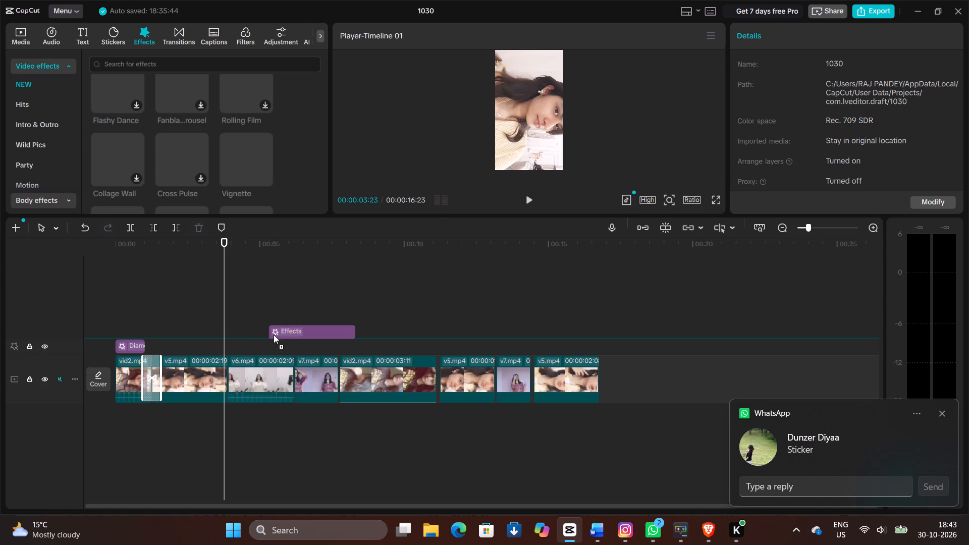
drag(274, 335, 279, 340)
drag(313, 331, 322, 355)
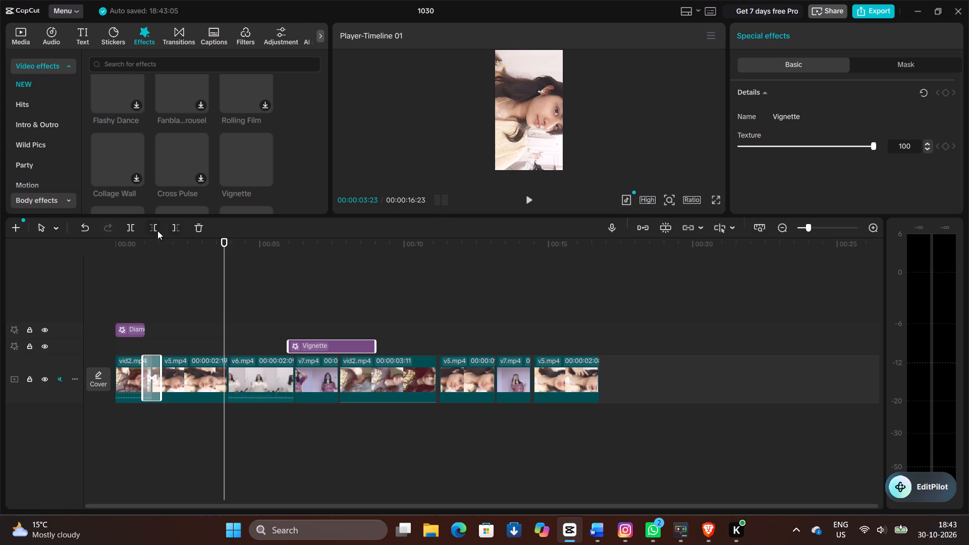
Play the timeline onward from 00:00:03:23 to review the assembled clips and the Vignette effect.
click(526, 201)
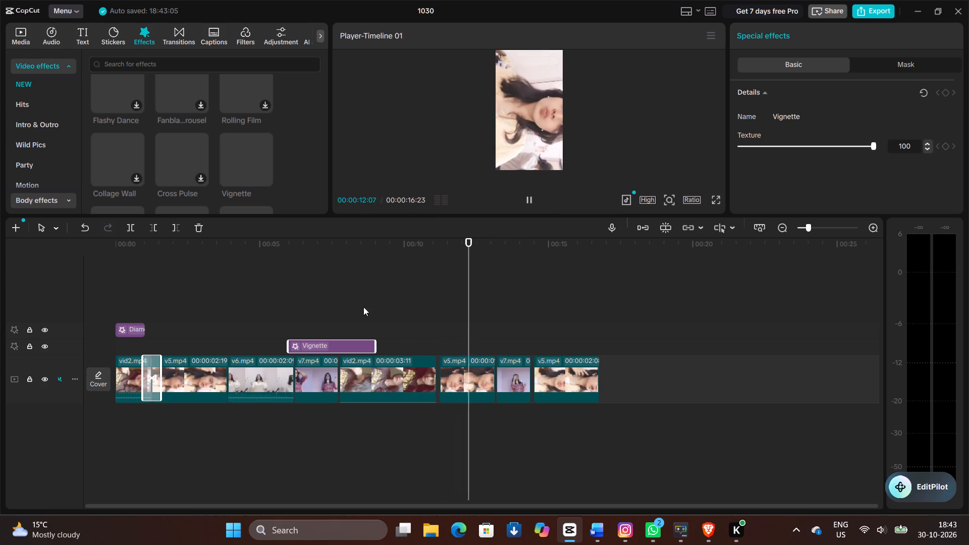
Extend the Vignette effect at both ends so it spans from the start of the first clip to the end of the last.
double_click(331, 345)
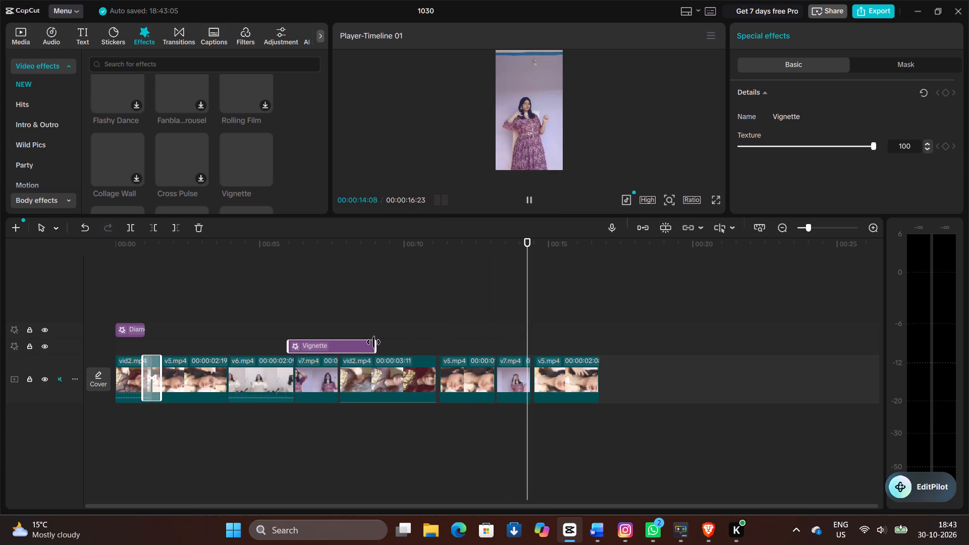
drag(373, 342, 598, 331)
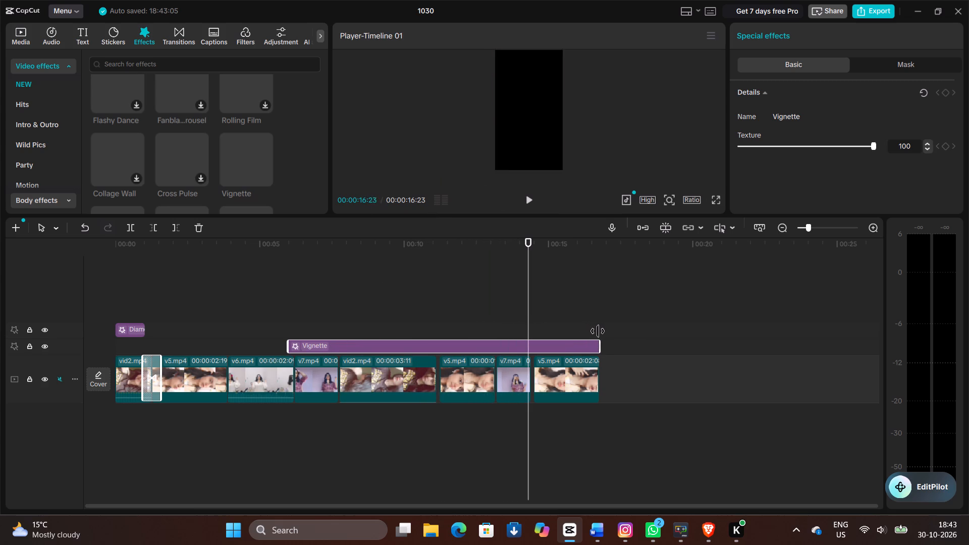
drag(598, 331, 600, 331)
drag(289, 343, 118, 332)
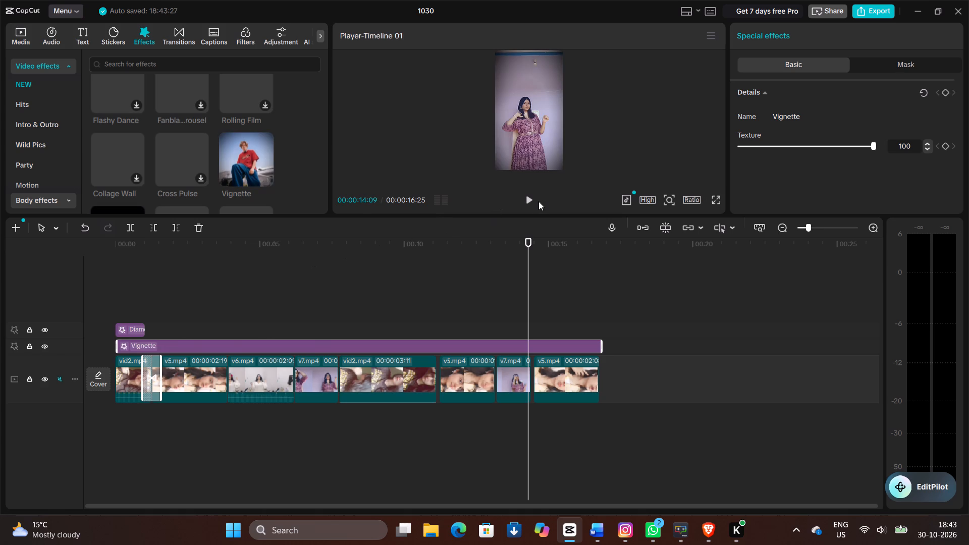
Play the sequence through its end and again from the start to review the extended Vignette effect.
click(528, 198)
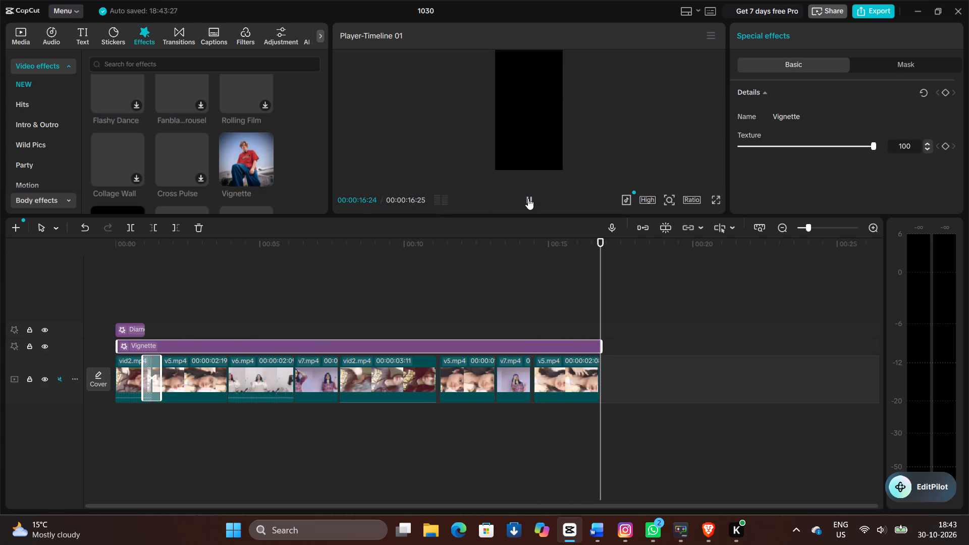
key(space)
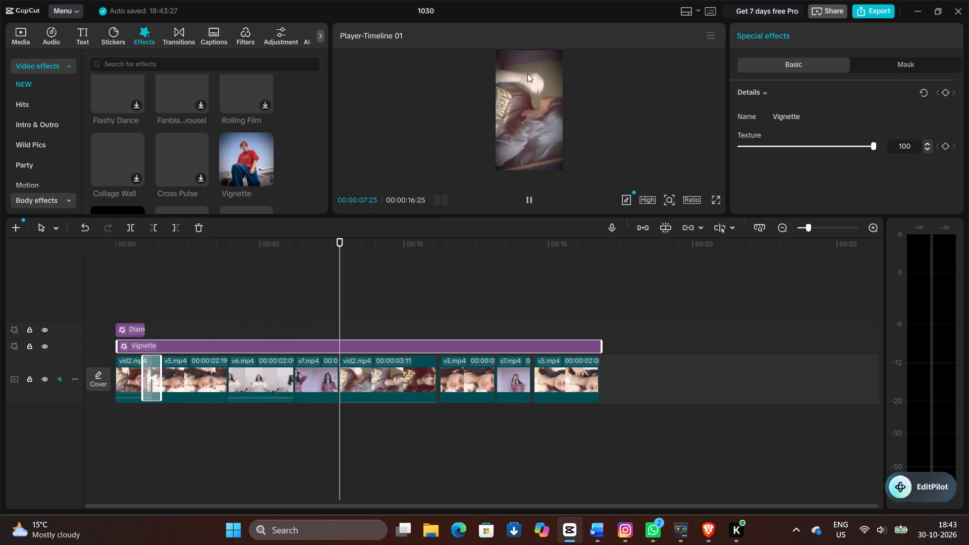
Load a preview of the Cross Pulse video effect.
click(200, 179)
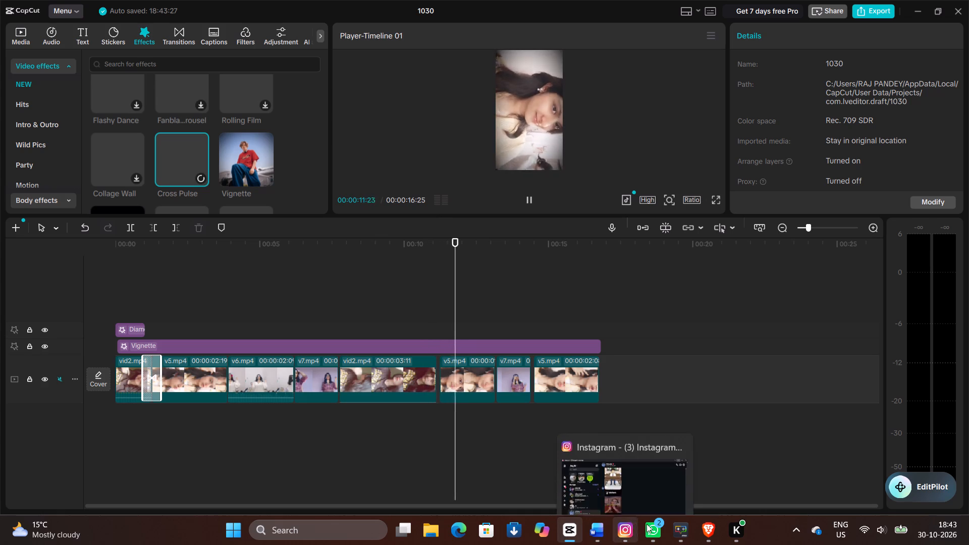
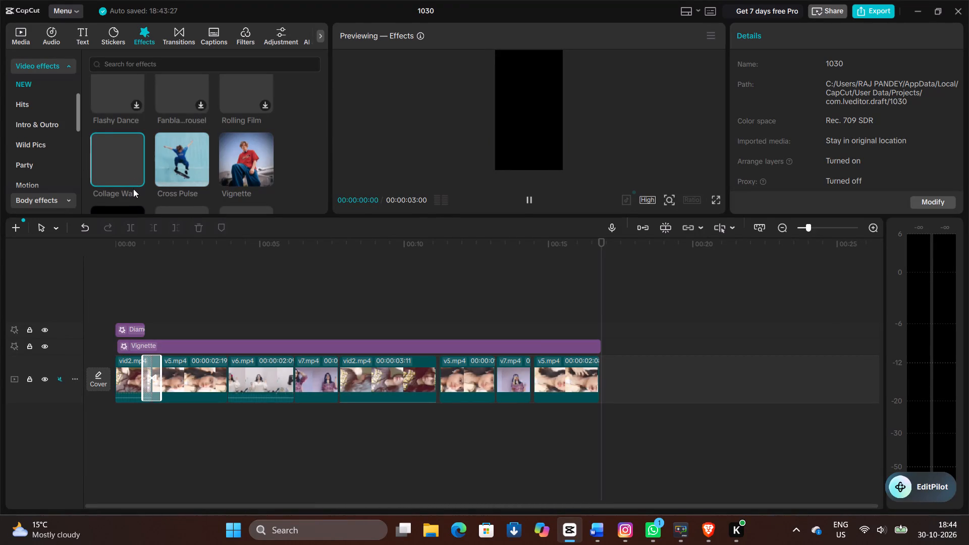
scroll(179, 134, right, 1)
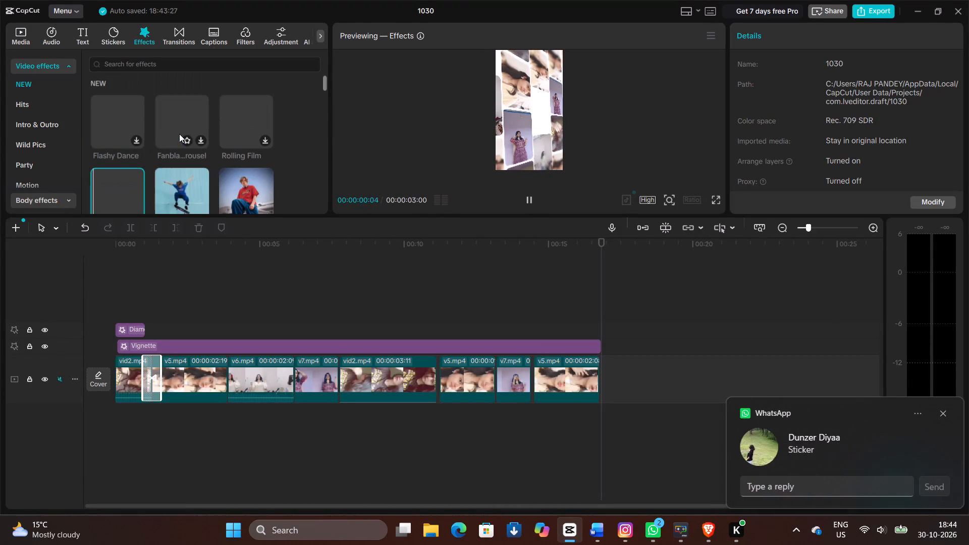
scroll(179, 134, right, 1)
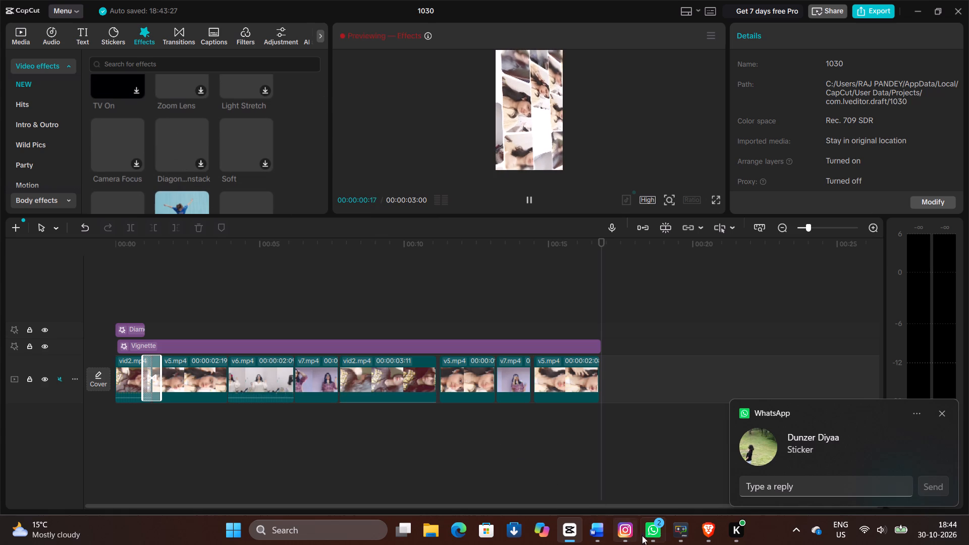
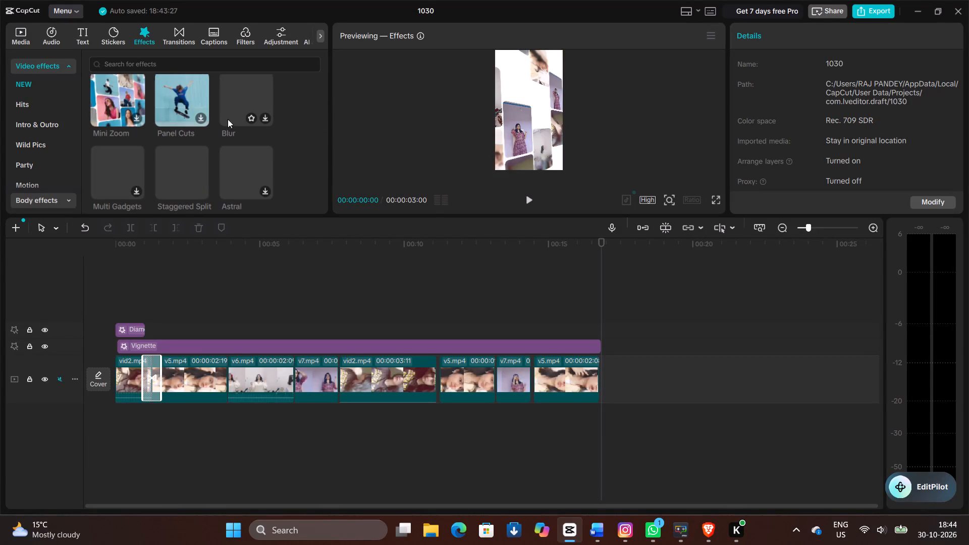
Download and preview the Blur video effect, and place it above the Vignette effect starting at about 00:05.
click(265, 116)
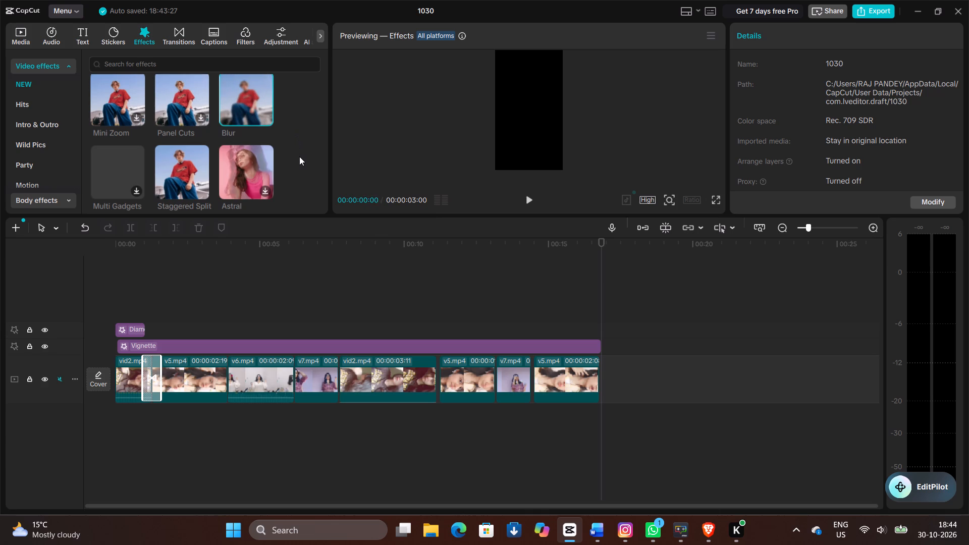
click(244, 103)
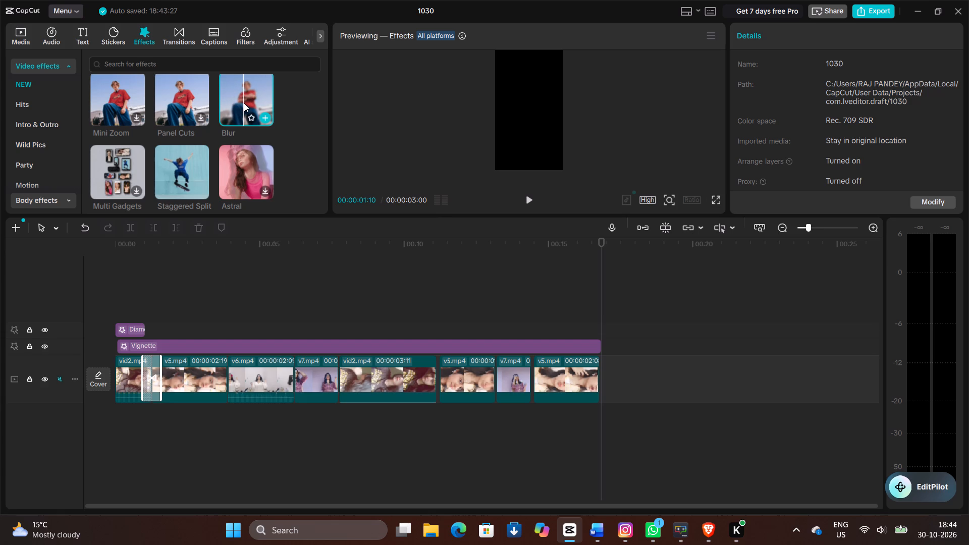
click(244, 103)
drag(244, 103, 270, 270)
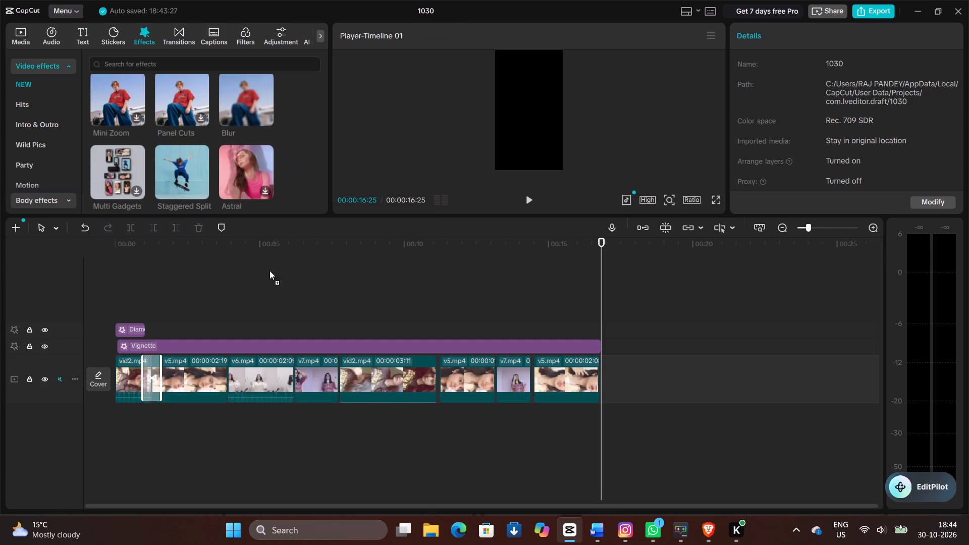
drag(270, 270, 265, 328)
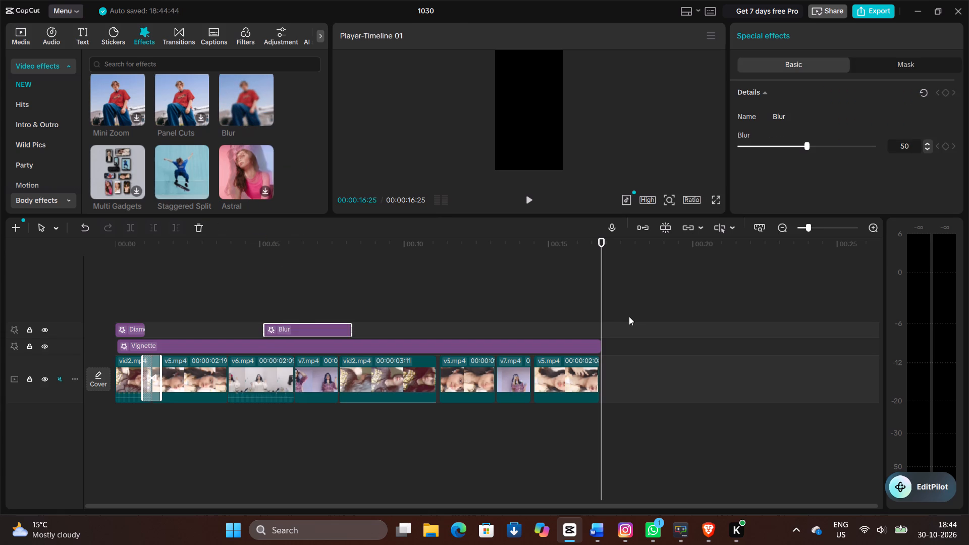
Scrub through the section under the Blur effect to check its look on v7.mp4 and vid2.mp4, stopping at 00:00:07:00.
drag(598, 314, 312, 330)
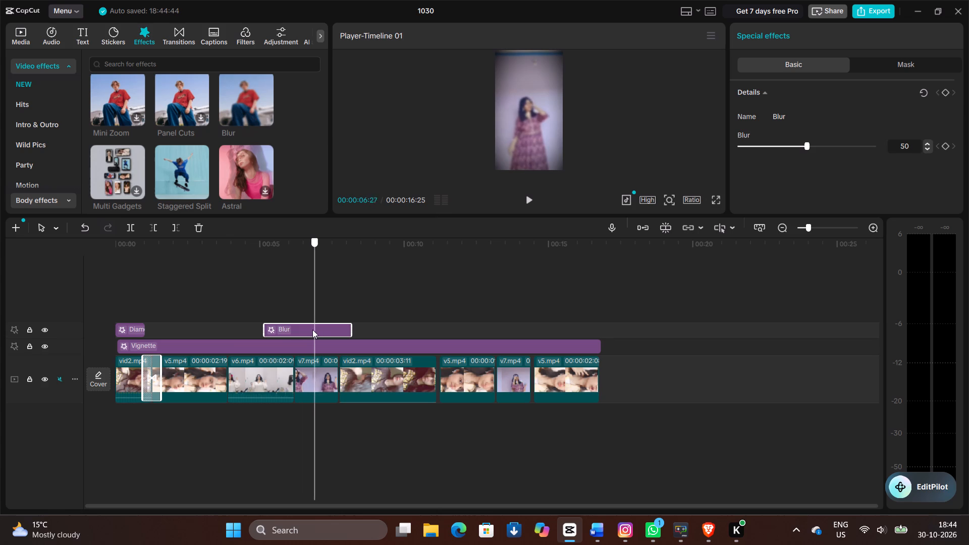
drag(312, 330, 341, 375)
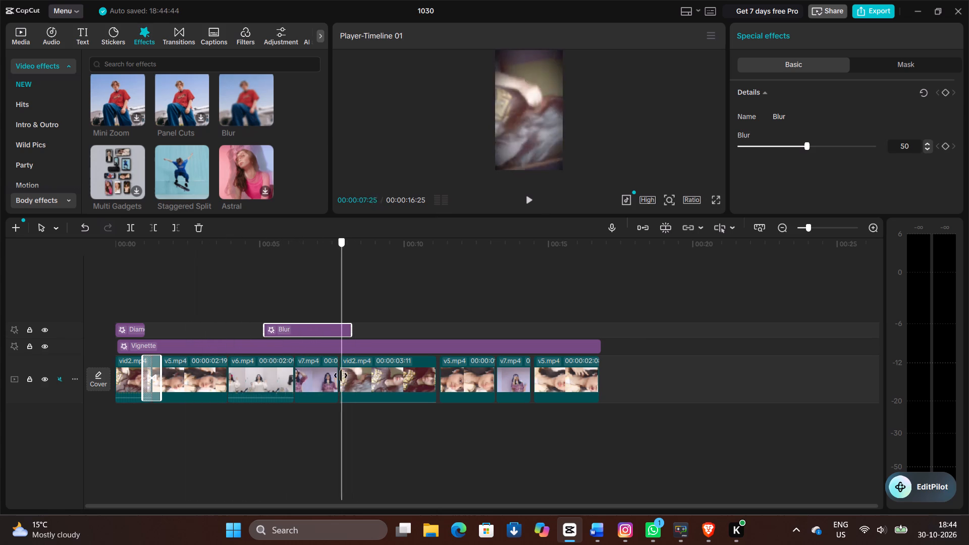
drag(341, 375, 317, 384)
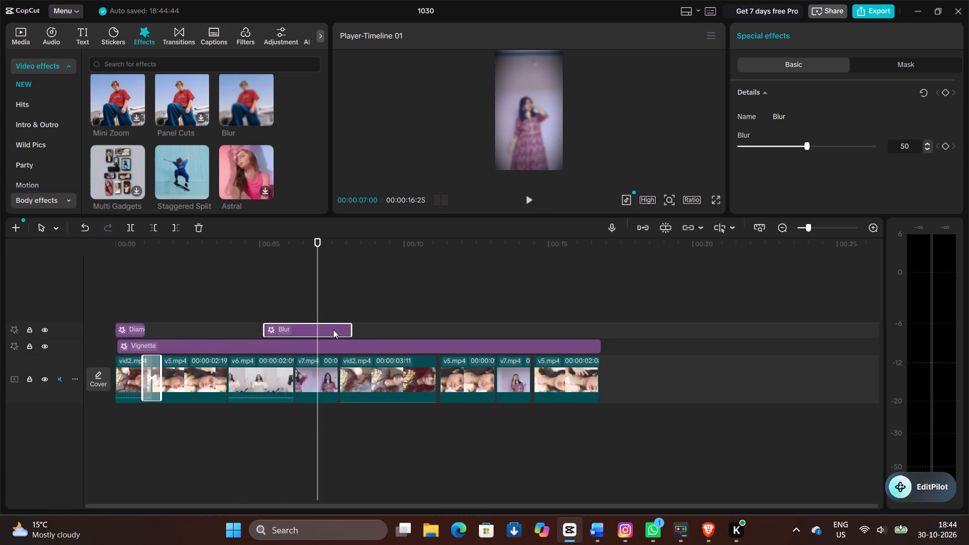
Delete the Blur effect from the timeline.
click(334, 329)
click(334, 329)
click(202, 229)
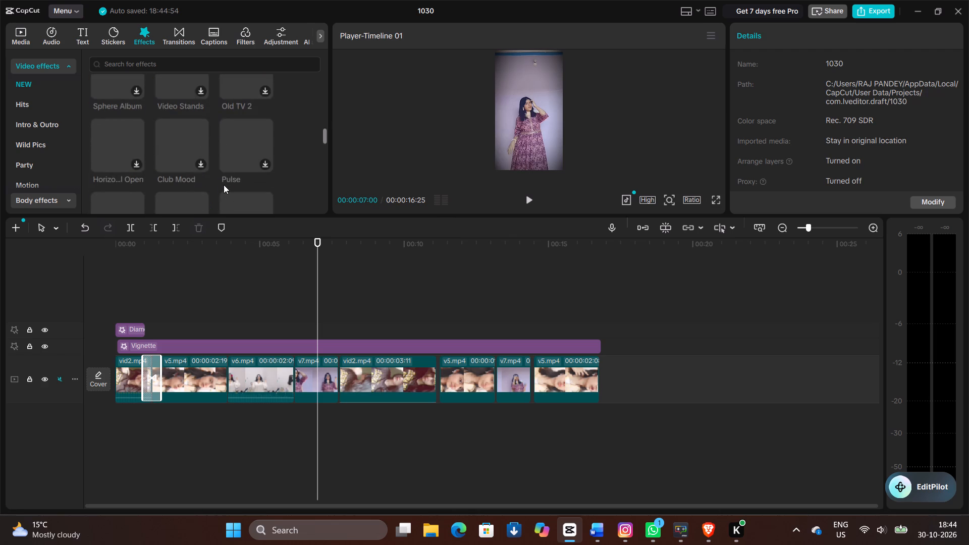
Find the Astral effect among the new video effects, download it and preview it on the v7.mp4 clip.
scroll(203, 182, down, 1)
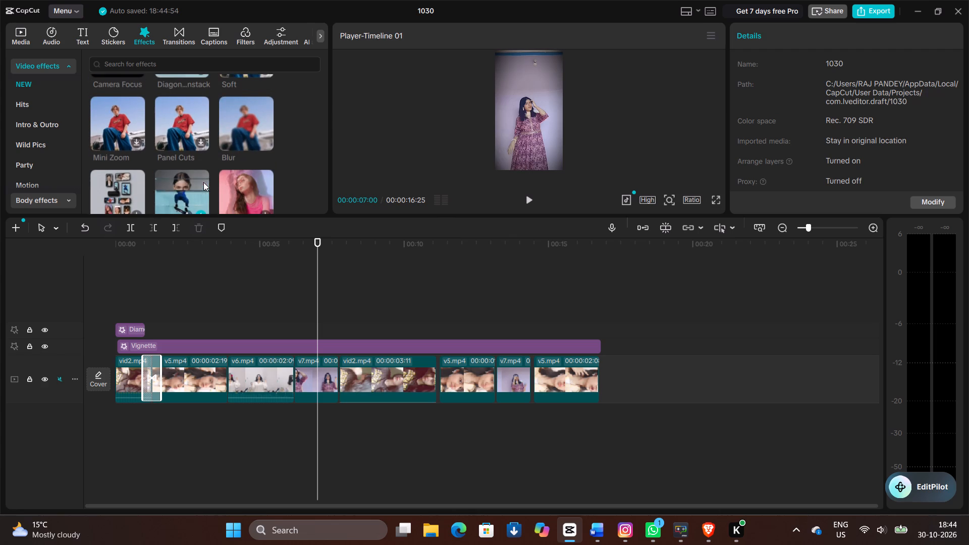
scroll(203, 182, down, 1)
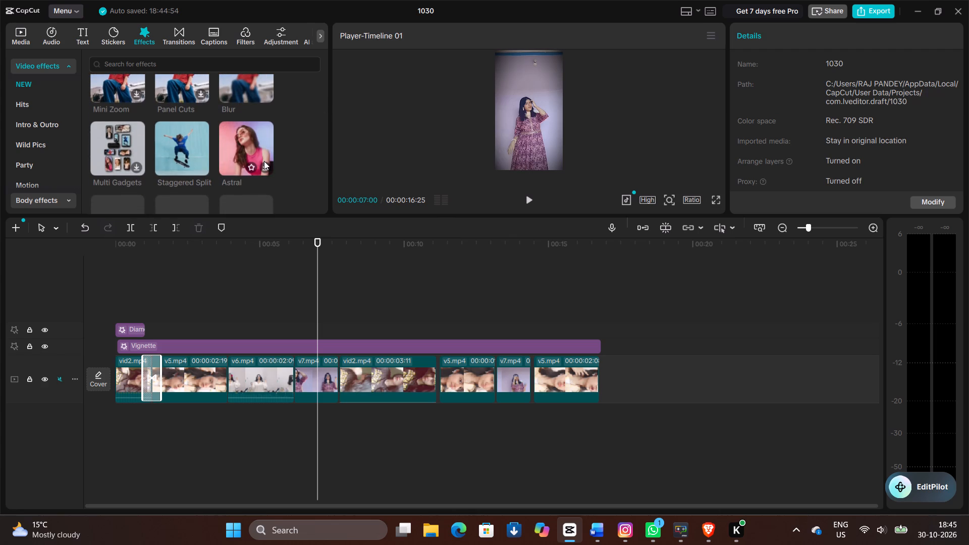
click(264, 161)
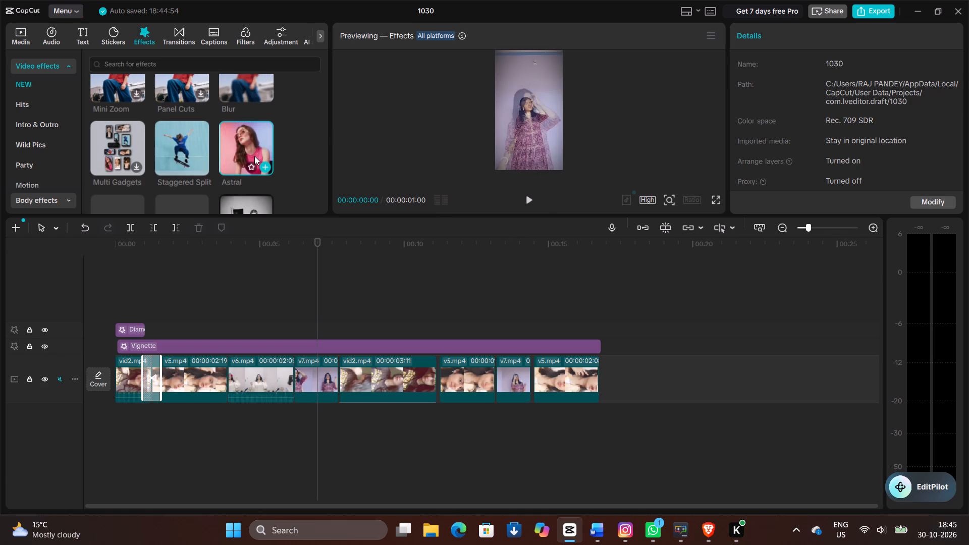
click(254, 156)
Add the Astral effect directly above the Vignette effect, over the second vid2.mp4 clip, starting at about 00:09.
drag(254, 156, 244, 311)
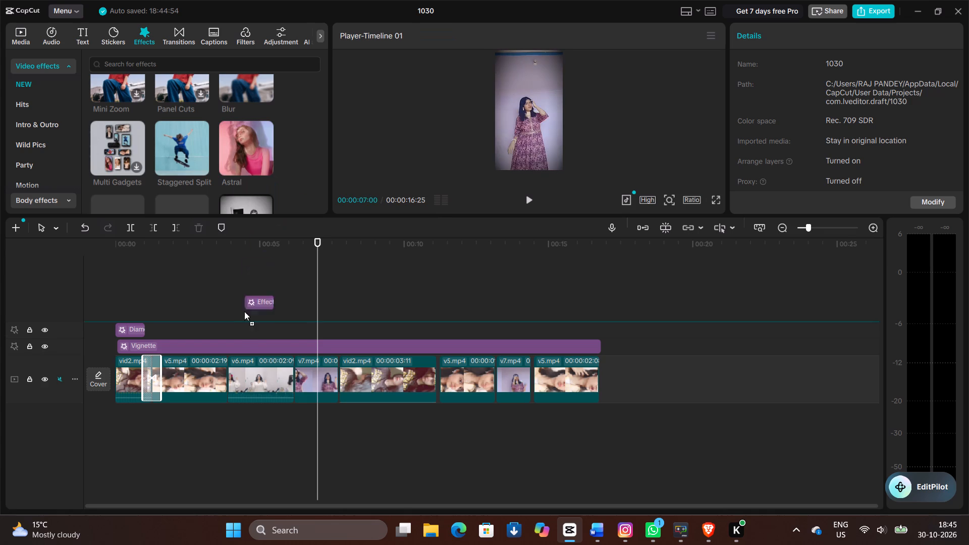
drag(244, 311, 239, 336)
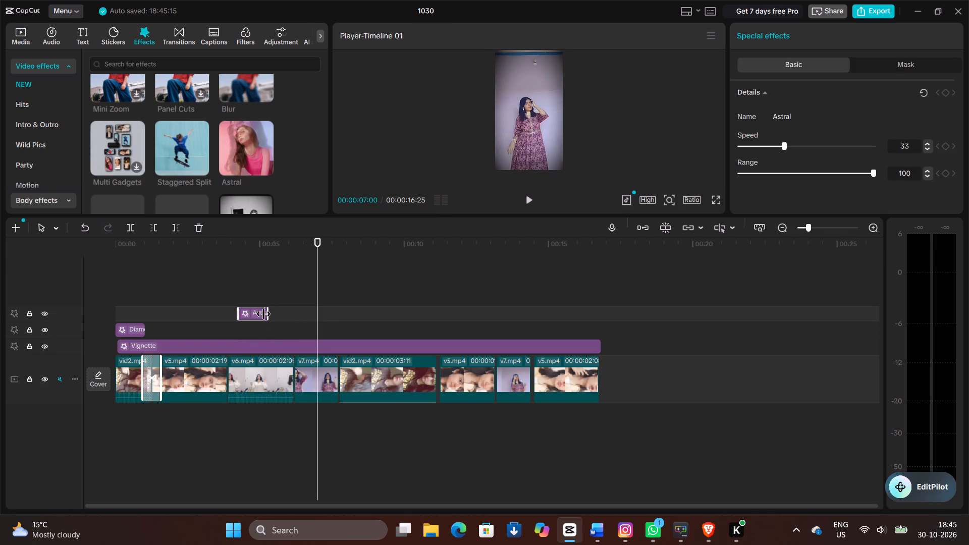
drag(254, 311, 372, 328)
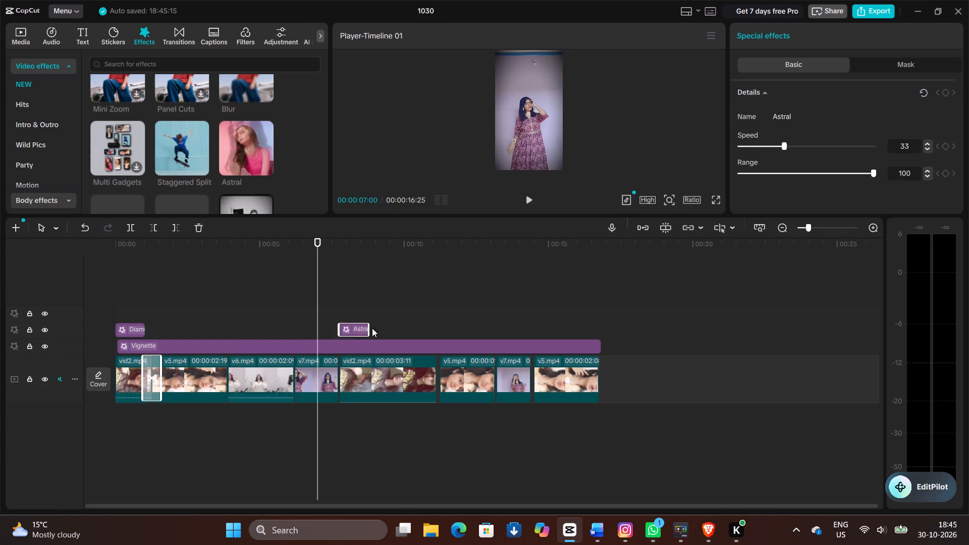
drag(372, 328, 396, 338)
double_click(401, 329)
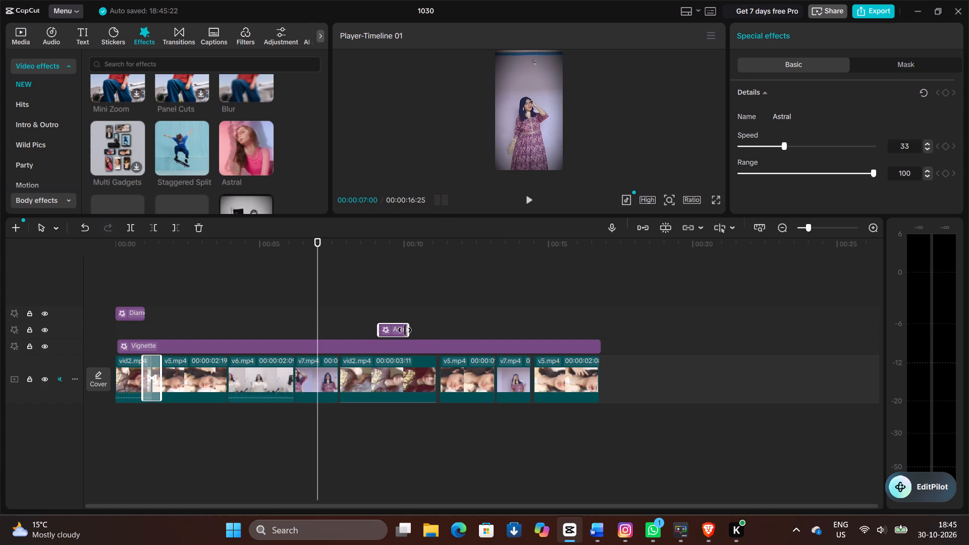
Lengthen the Astral effect to about 2 seconds and align its start with the beginning of the second vid2.mp4 clip.
drag(409, 328, 435, 330)
drag(383, 329, 359, 334)
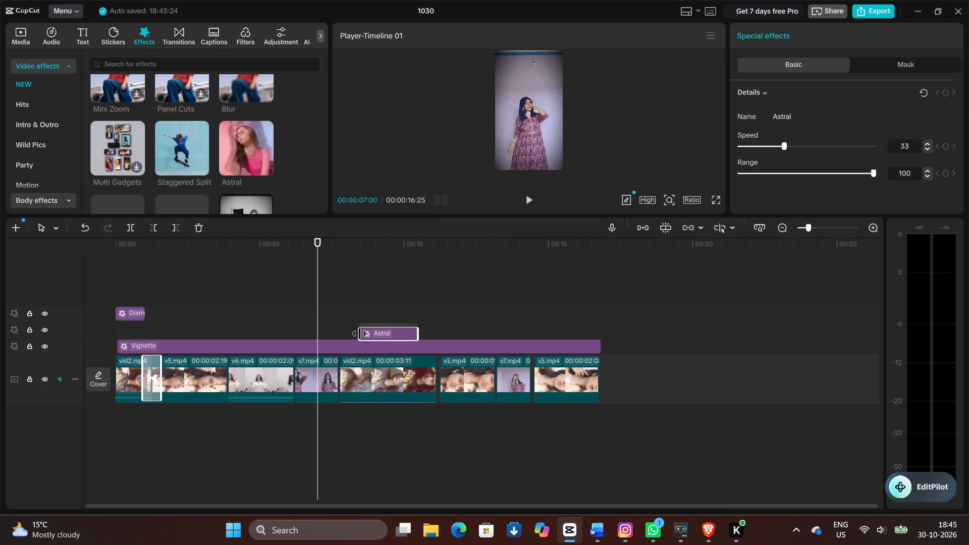
drag(359, 334, 345, 333)
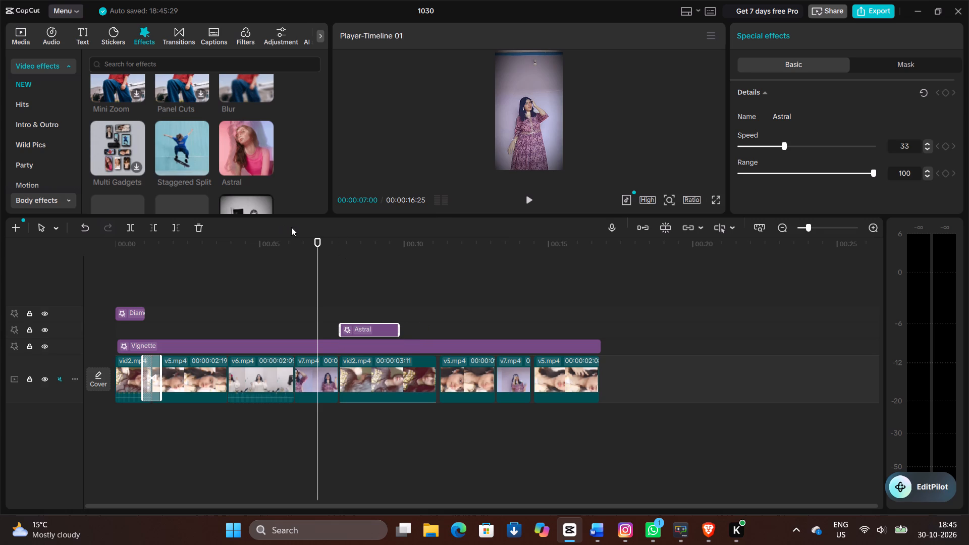
Play the sequence from 00:00:07:00 to check the Astral effect on the second vid2.mp4 clip.
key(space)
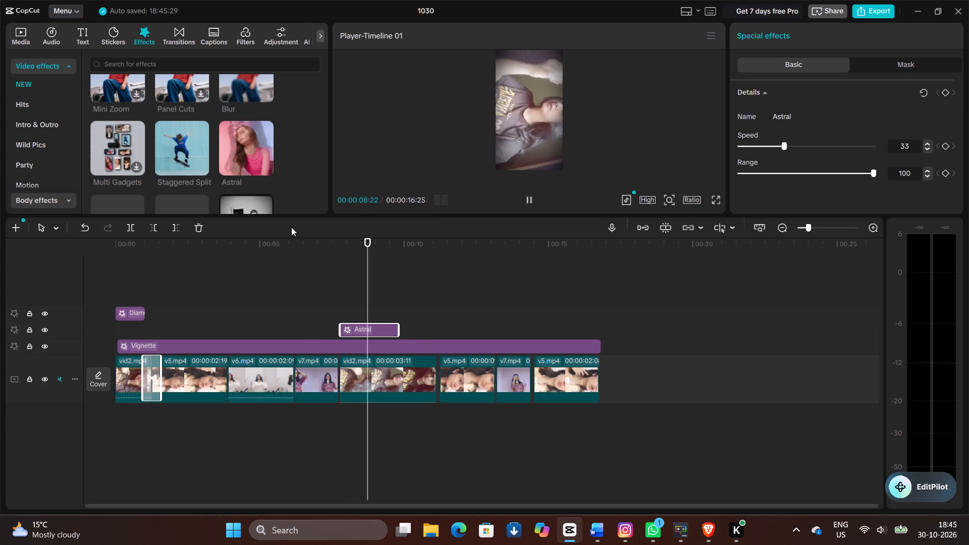
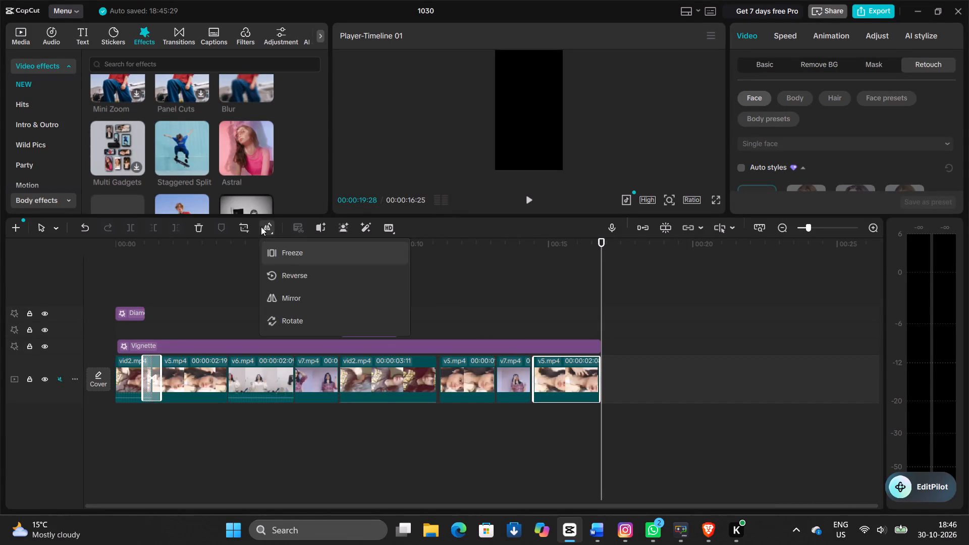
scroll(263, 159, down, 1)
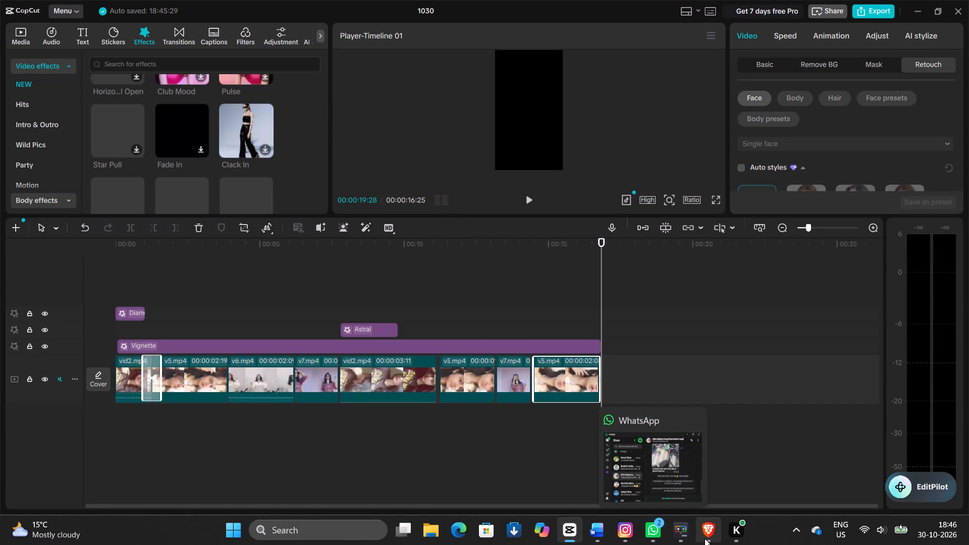
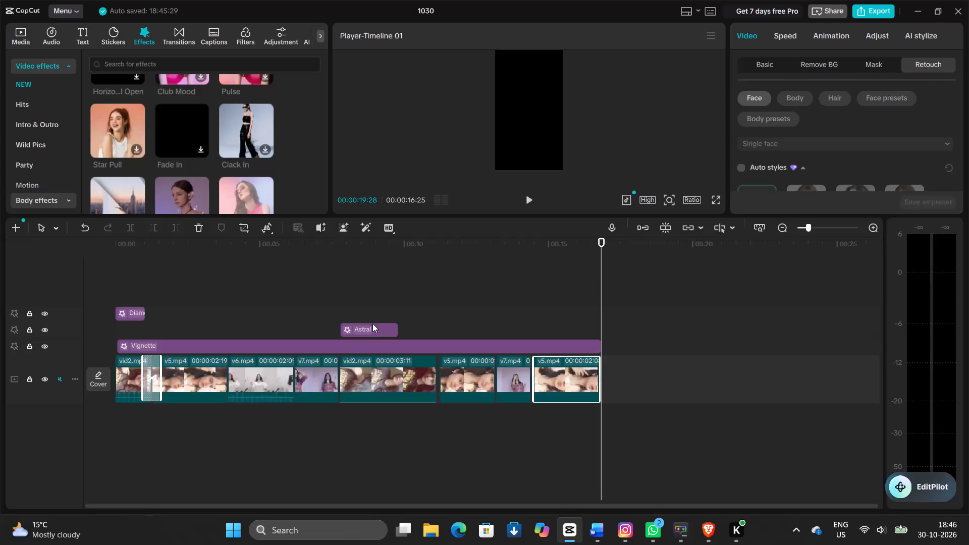
Play back the section of vid2.mp4 under the Astral effect to check its look.
drag(604, 272, 320, 279)
key(space)
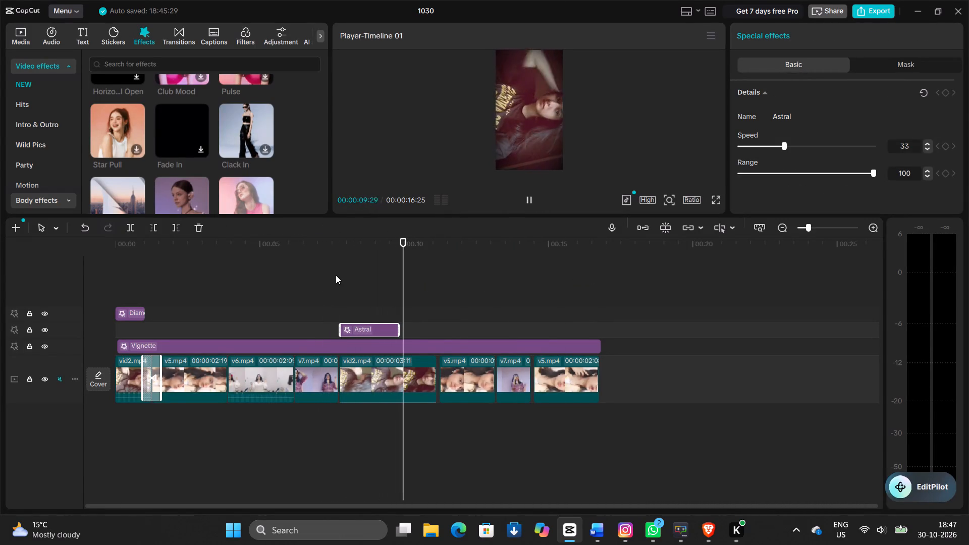
Delete the Astral effect above the second vid2.mp4 clip from the timeline.
click(360, 322)
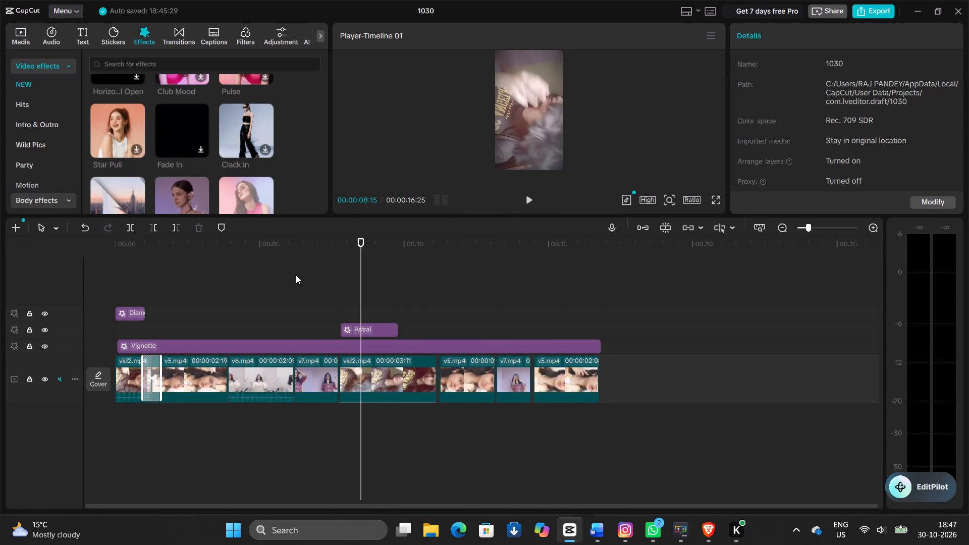
click(360, 332)
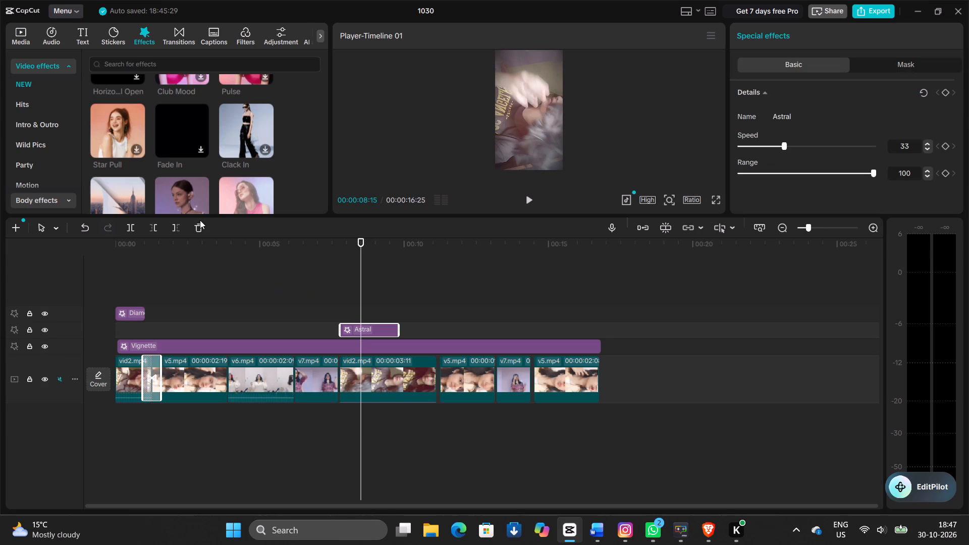
click(200, 223)
Browse further through the new video effects, around White Flash and Fuzzy, for another effect.
scroll(152, 148, down, 1)
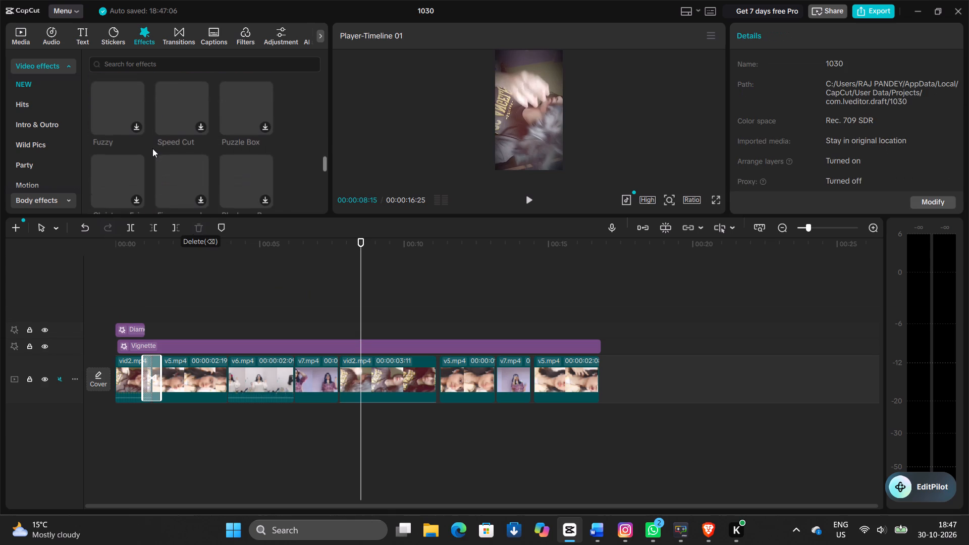
scroll(148, 155, up, 1)
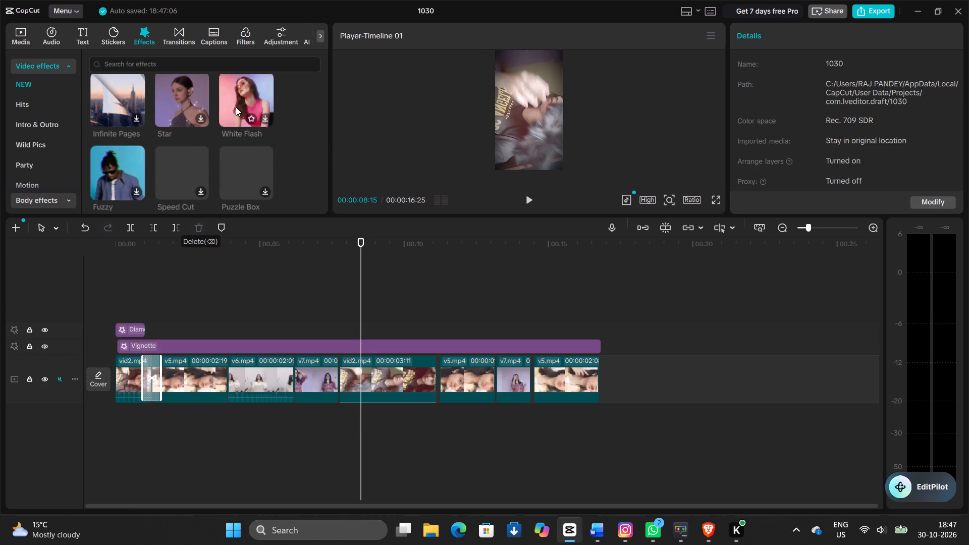
Look through the remaining new video effects and the Wild Pics category for another effect to use.
scroll(226, 168, down, 1)
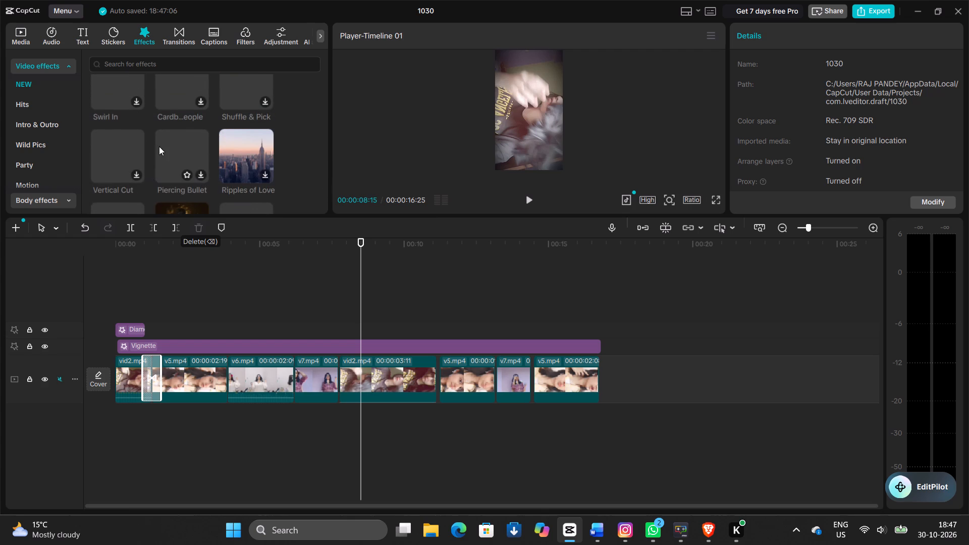
scroll(159, 146, down, 1)
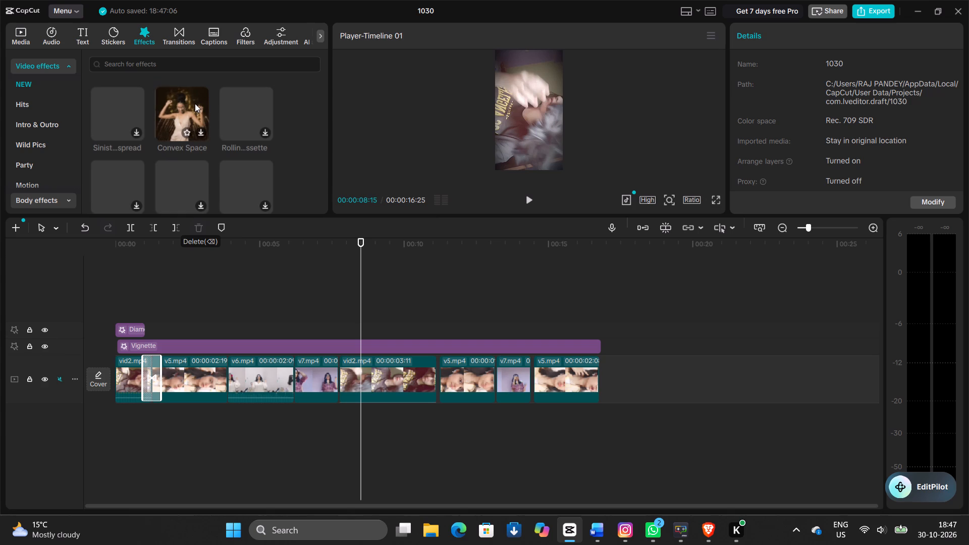
click(47, 141)
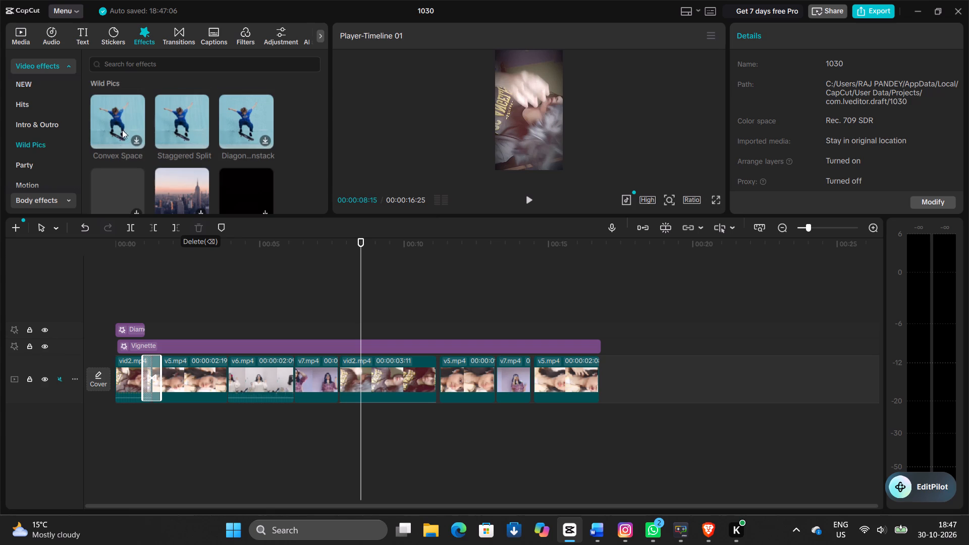
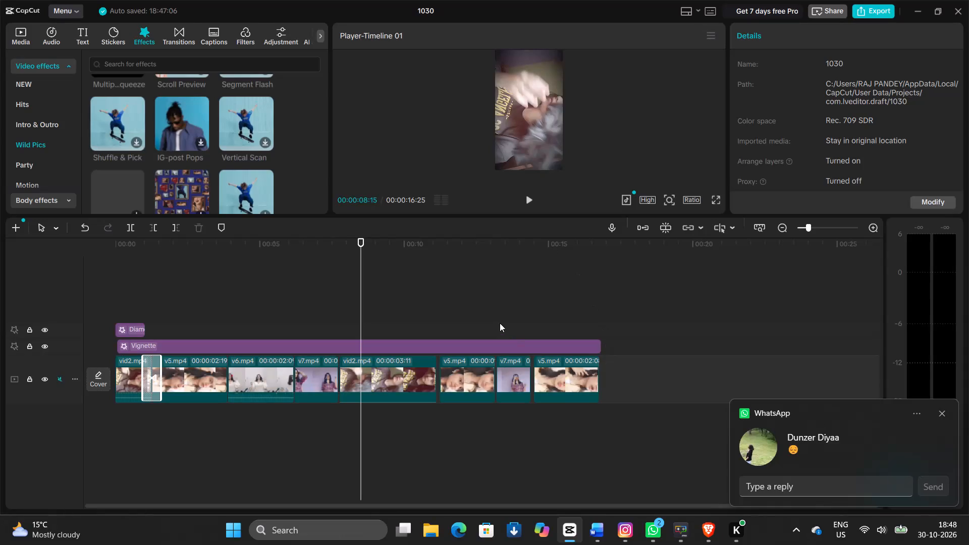
Play back the timeline from the second vid2.mp4 clip to check how it looks without the Astral effect.
click(512, 180)
click(531, 199)
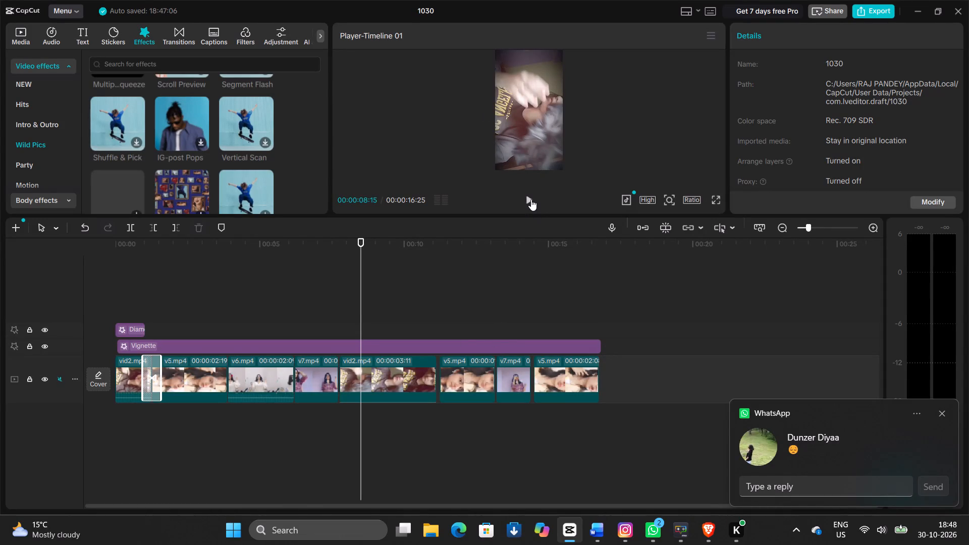
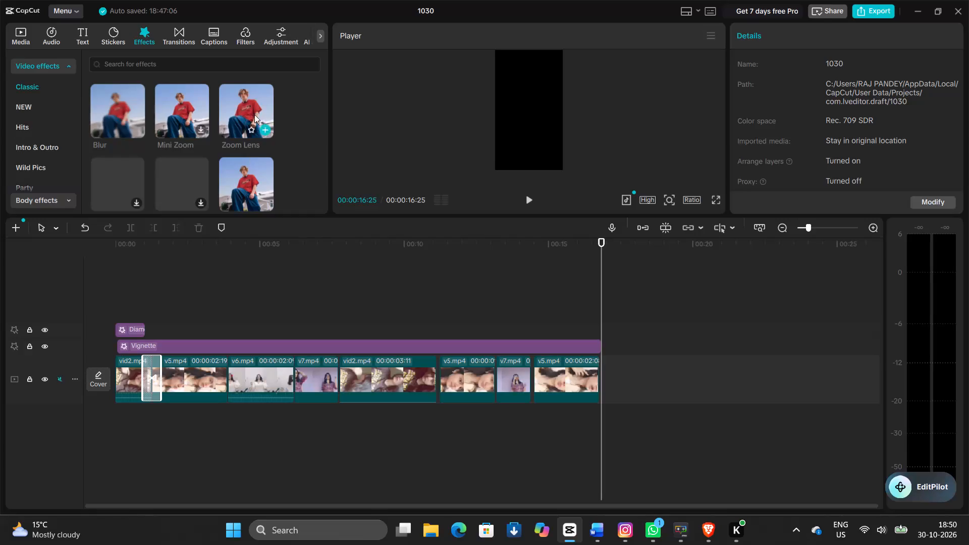
Add the Zoom Lens effect to the timeline above Vignette, over the v6.mp4 clip and the first v7.mp4 clip.
click(250, 111)
click(250, 111)
drag(250, 111, 276, 262)
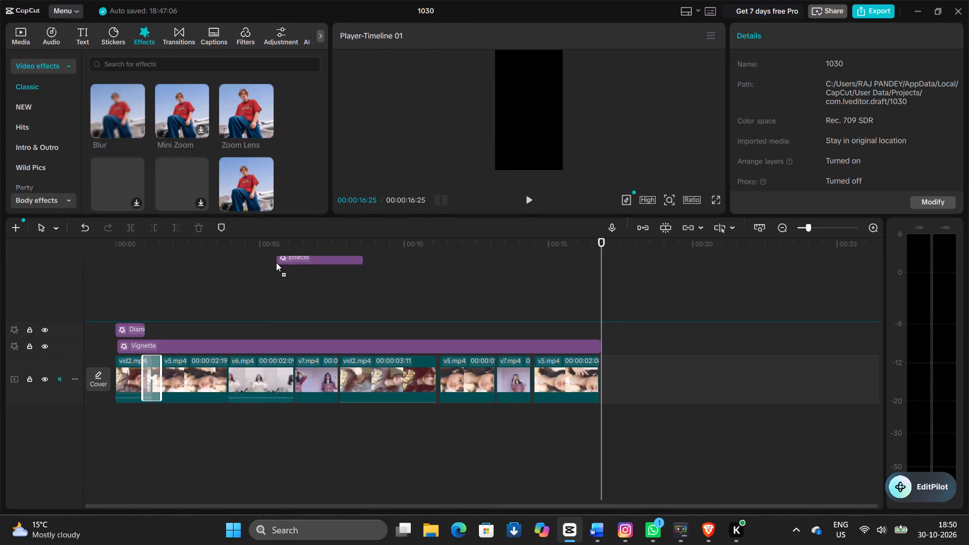
drag(276, 262, 251, 330)
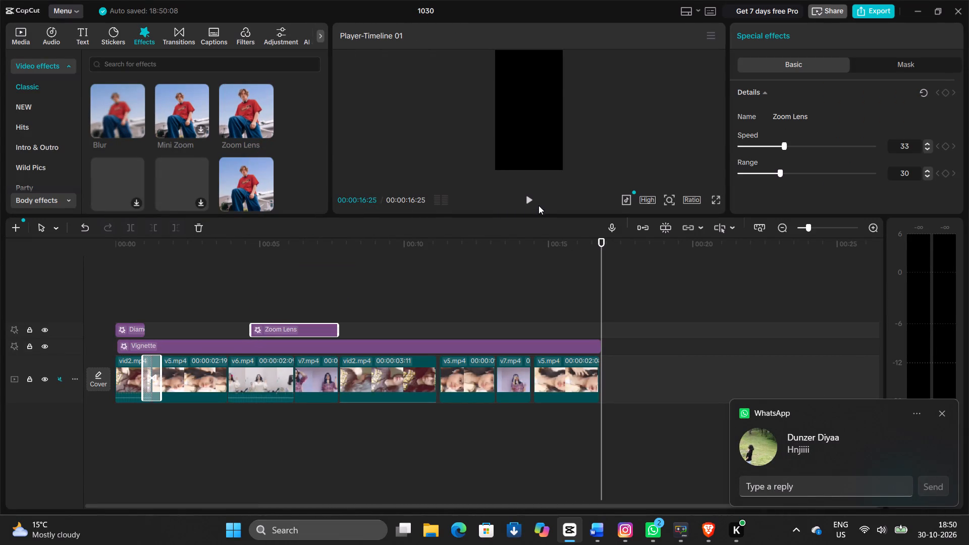
Play back the video from the start to check the look of the Zoom Lens effect.
click(523, 202)
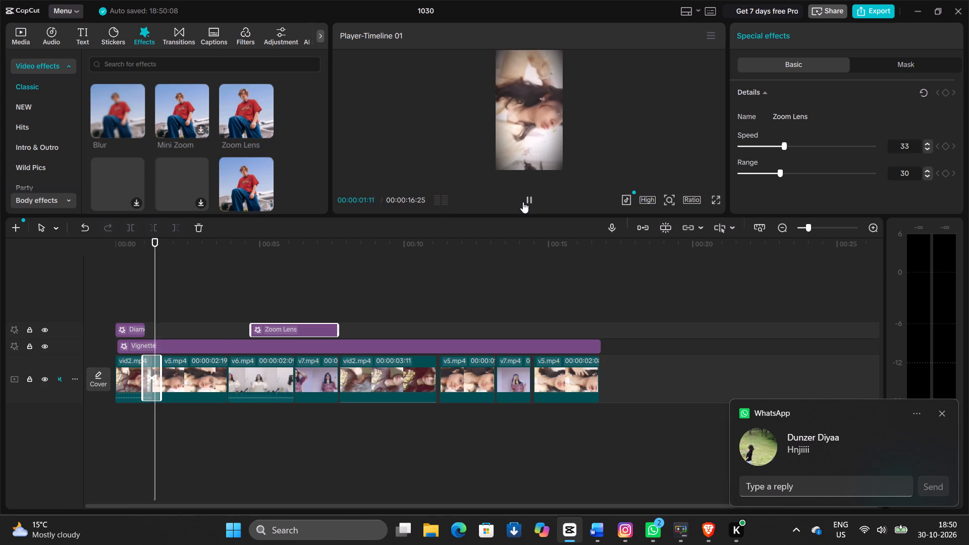
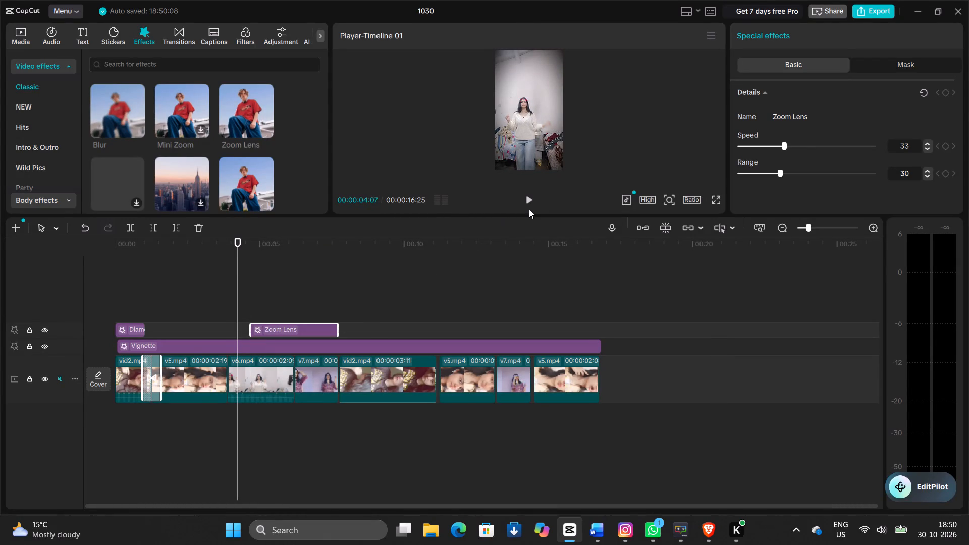
Play back the timeline from the v6.mp4 clip and delete the Vignette effect spanning all the clips.
click(527, 196)
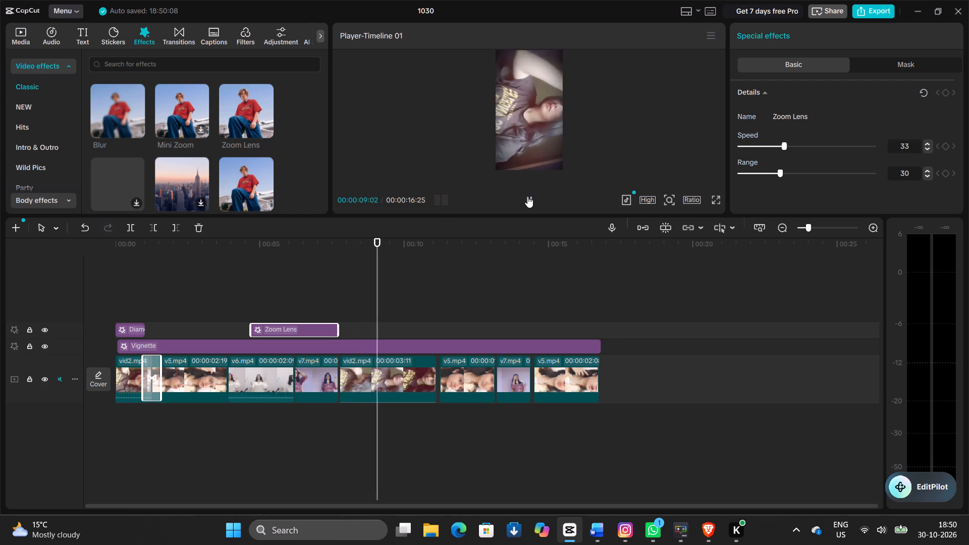
click(458, 345)
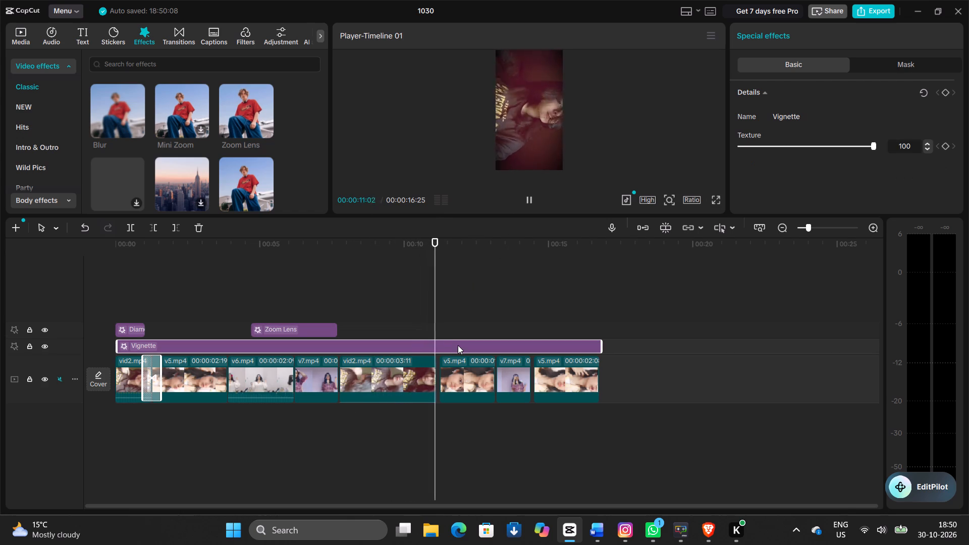
click(197, 224)
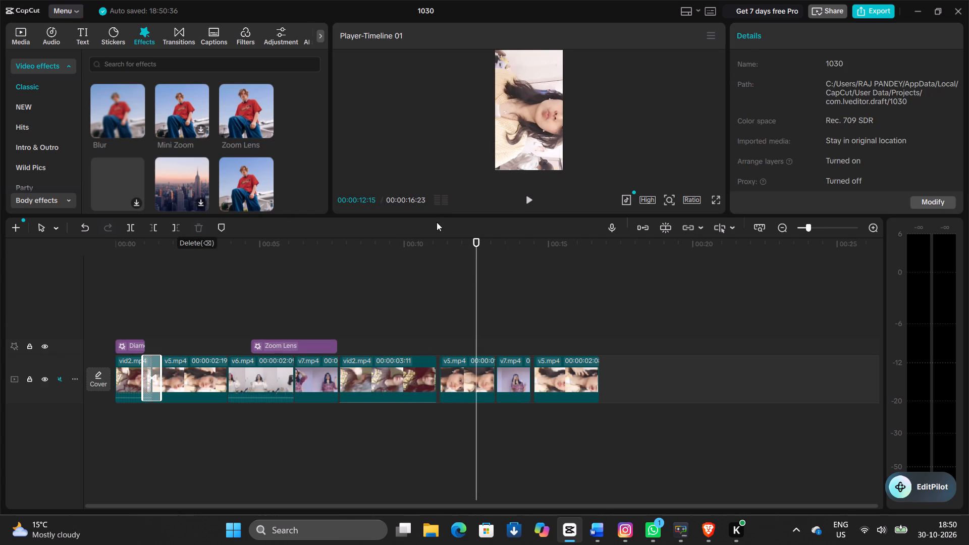
Replay the section from about 00:00:05:04 and delete the Zoom Lens effect above the v6.mp4 and v7.mp4 clips.
drag(479, 268, 263, 288)
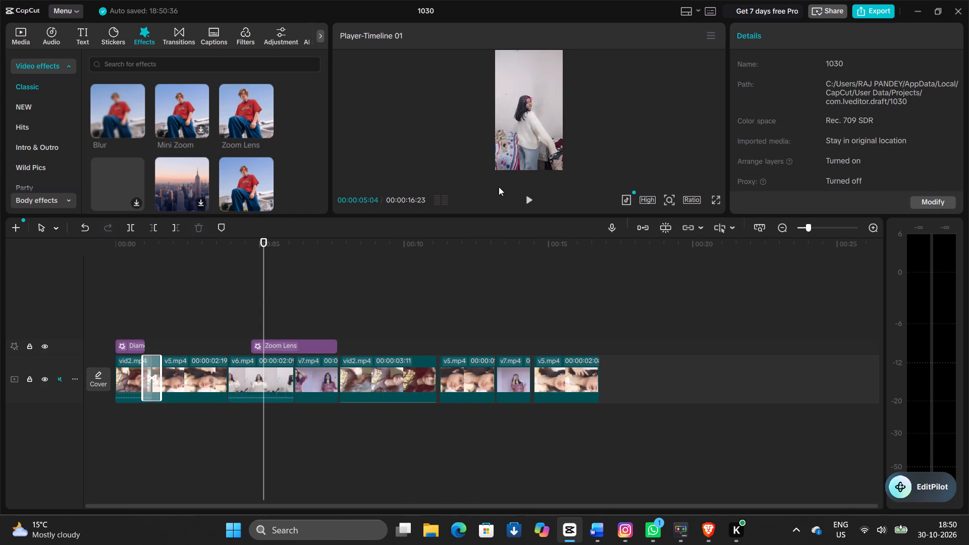
double_click(524, 195)
click(524, 195)
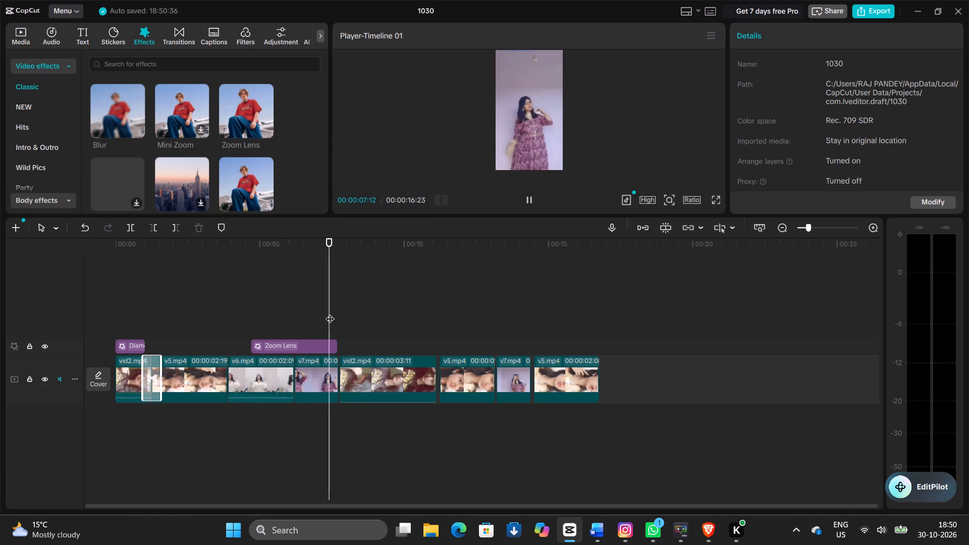
click(296, 345)
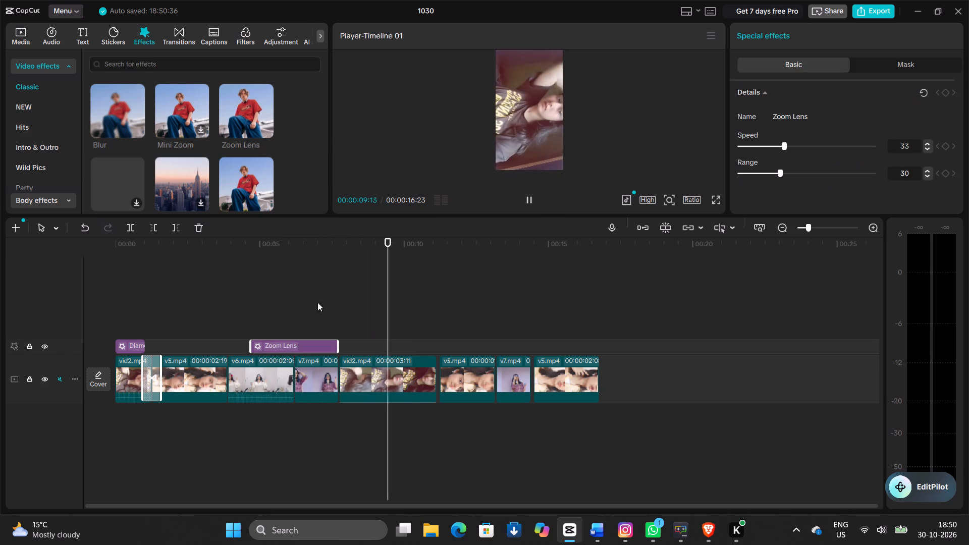
click(204, 221)
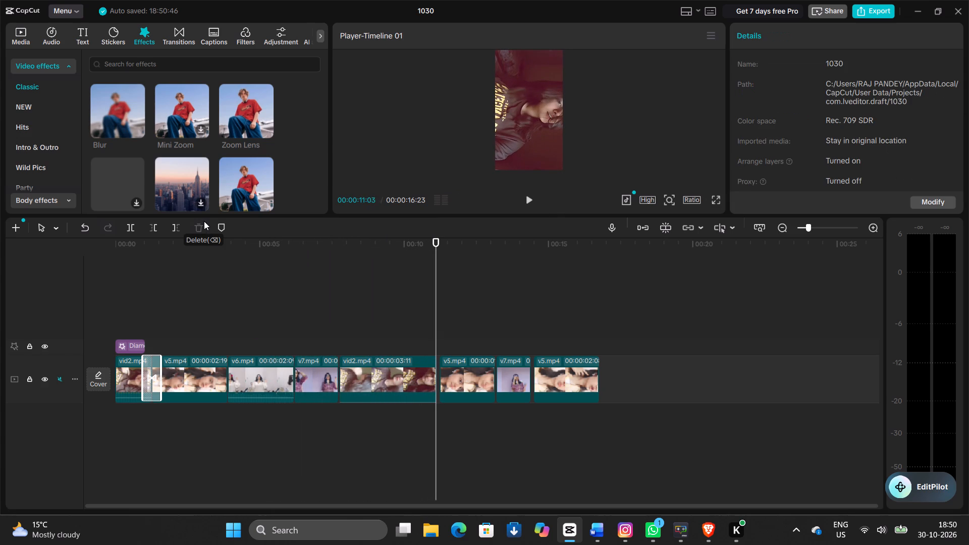
Inspect the first v7.mp4 clip's frame at about 00:00:07:04 close up in the preview.
drag(442, 273, 427, 279)
drag(439, 283, 321, 316)
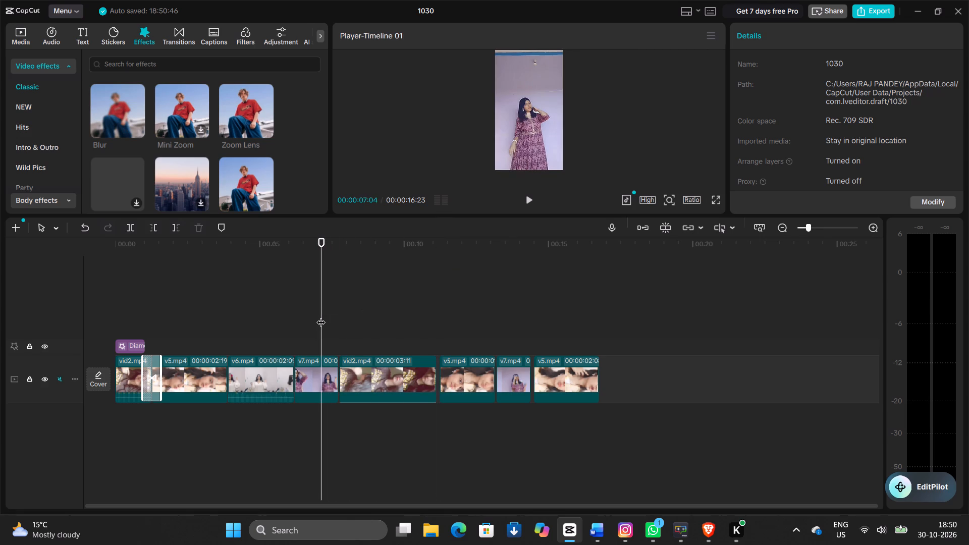
ctrl+scroll(540, 101, up, 9)
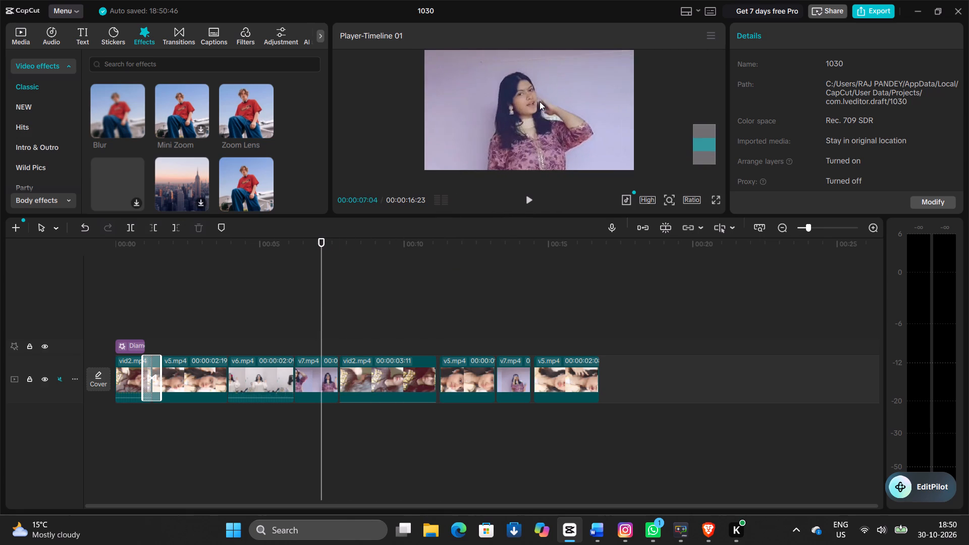
ctrl+scroll(540, 101, down, 4)
ctrl+scroll(540, 101, up, 7)
ctrl+scroll(540, 101, down, 8)
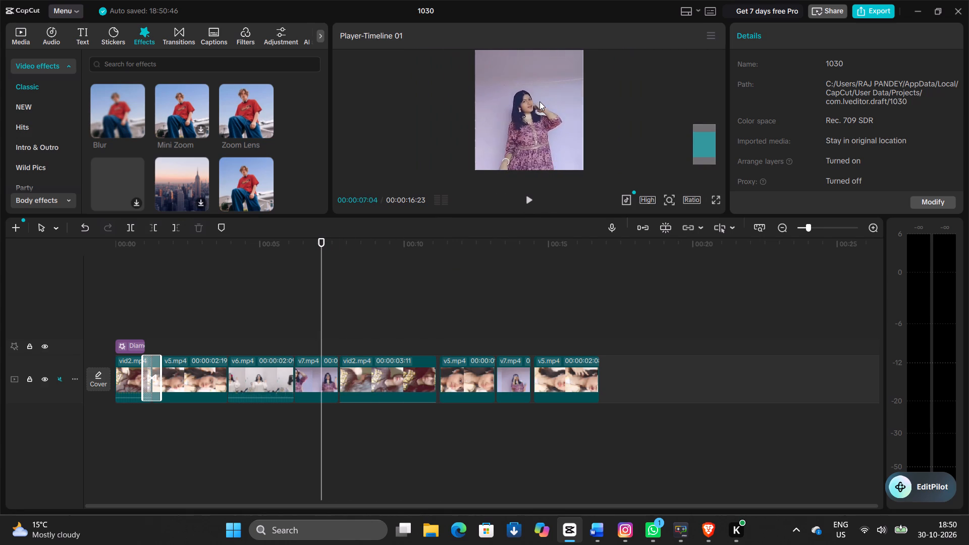
ctrl+scroll(540, 101, down, 4)
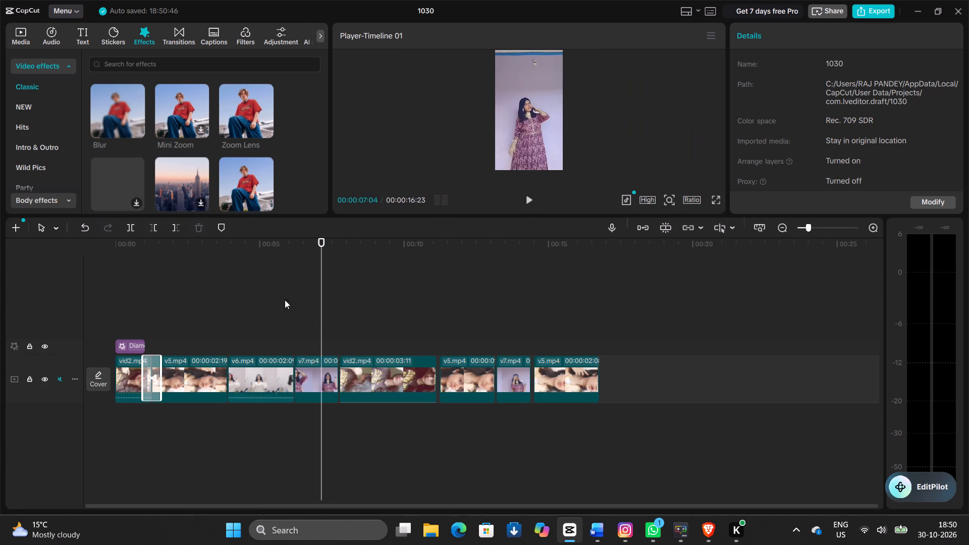
Play back the start of the v6.mp4 clip and inspect its frame at about 00:00:04:24 close up.
click(257, 377)
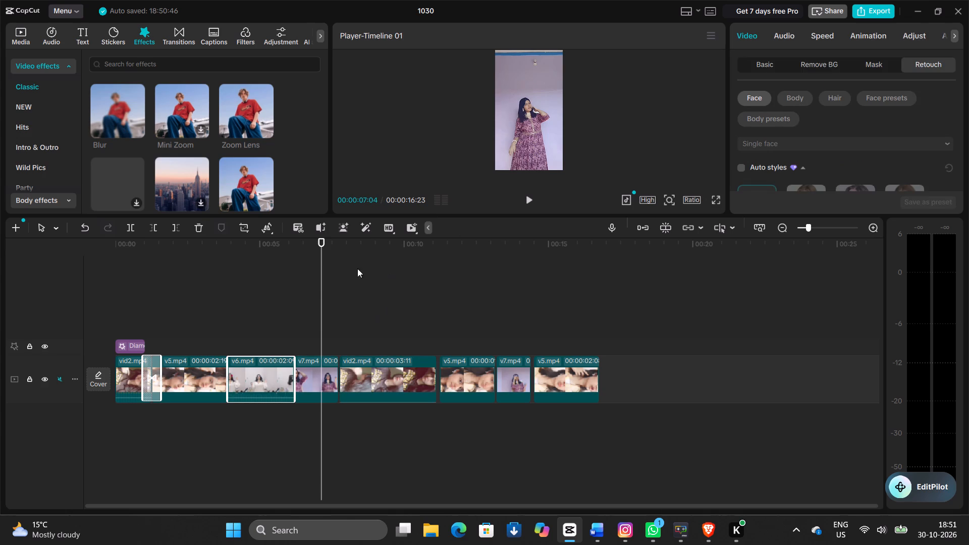
drag(325, 281, 226, 304)
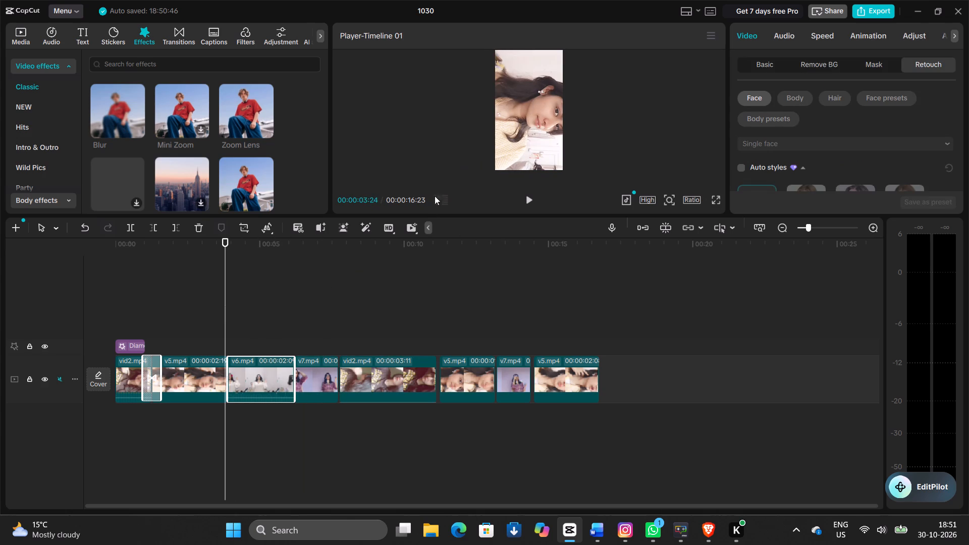
click(527, 200)
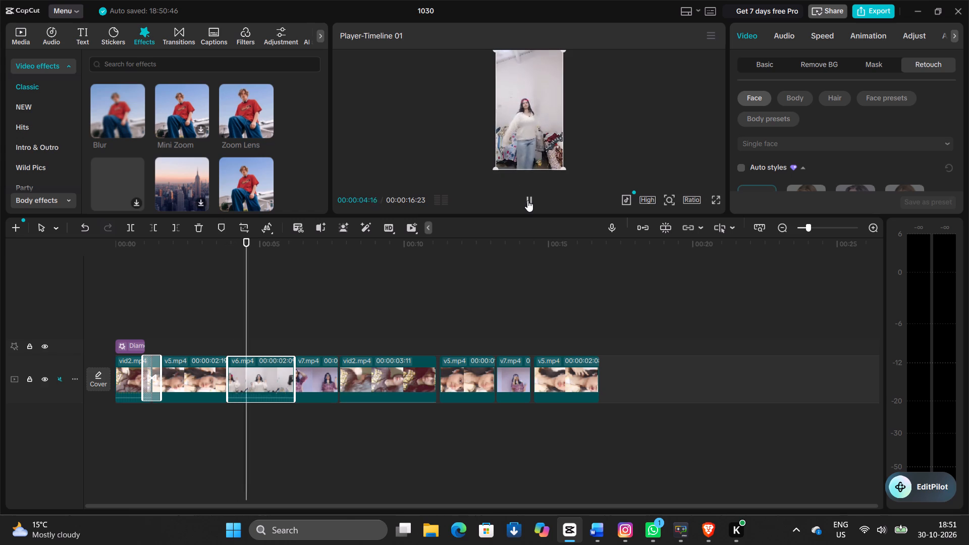
click(527, 200)
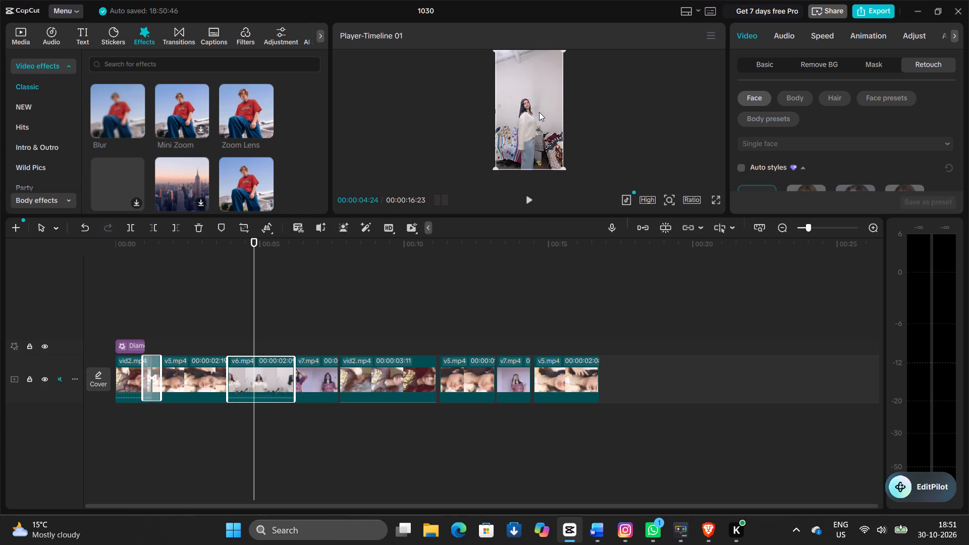
ctrl+scroll(539, 112, up, 5)
ctrl+scroll(539, 112, down, 7)
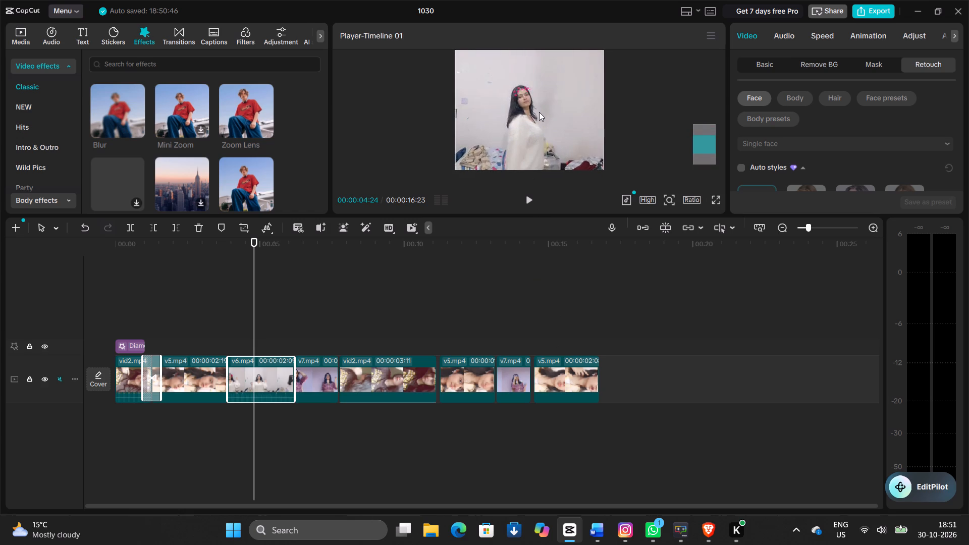
ctrl+scroll(539, 112, down, 5)
ctrl+scroll(539, 112, up, 2)
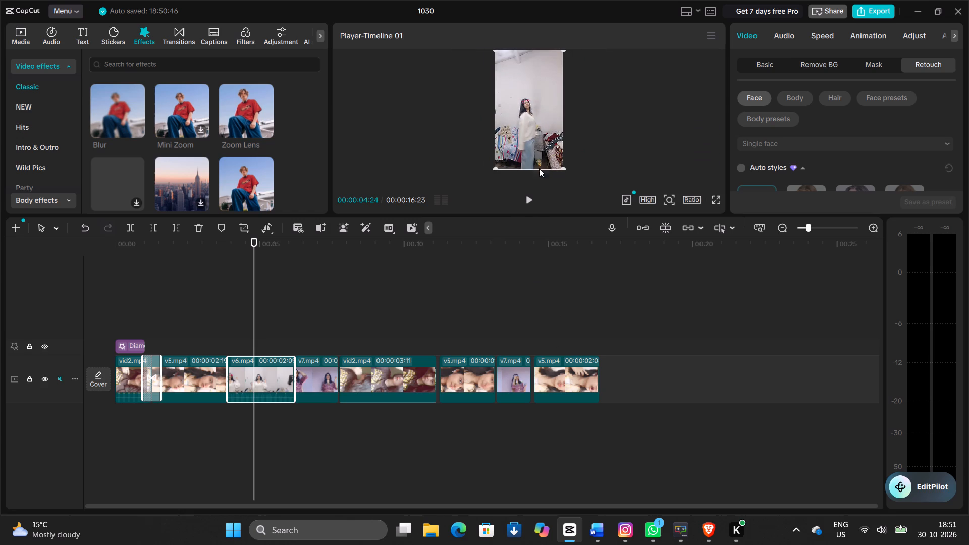
click(536, 165)
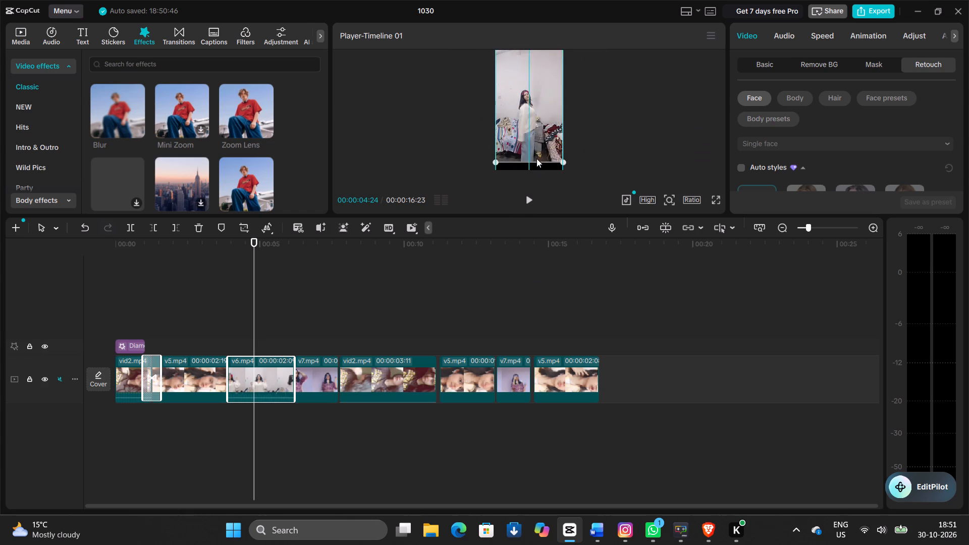
click(561, 166)
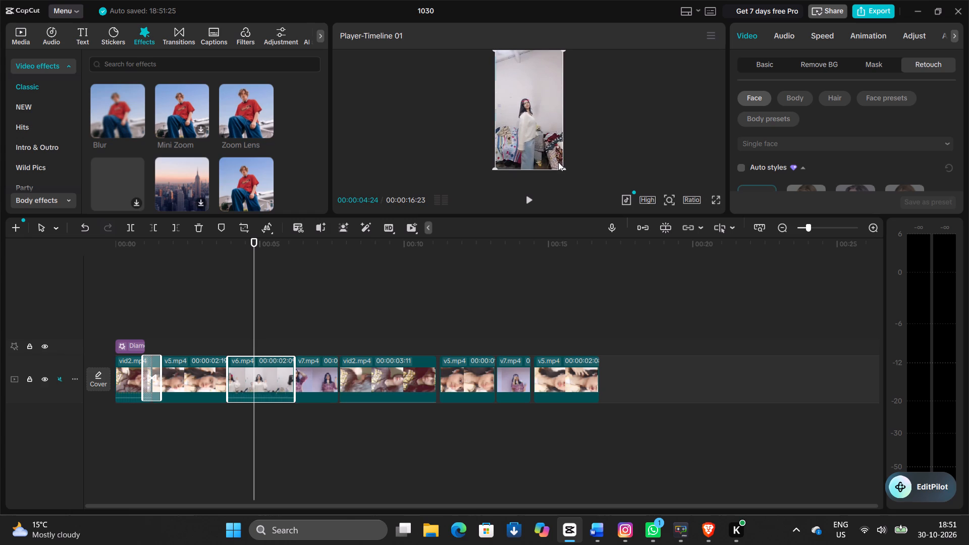
ctrl+scroll(541, 137, up, 6)
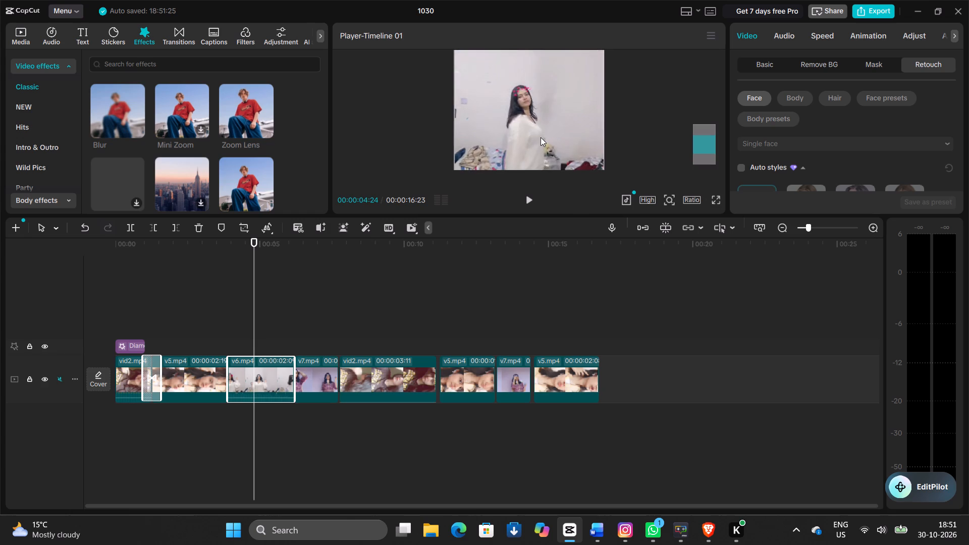
ctrl+scroll(541, 137, down, 6)
ctrl+scroll(541, 137, up, 5)
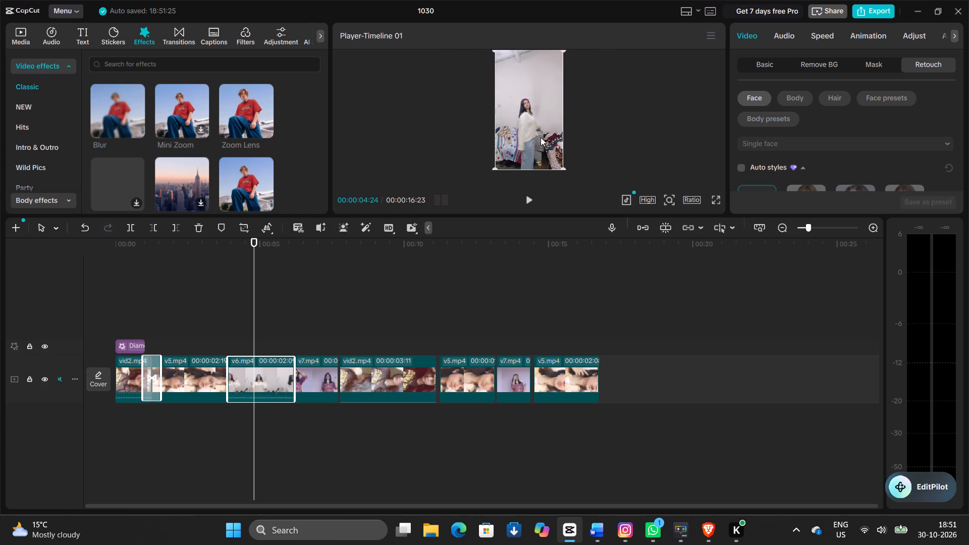
ctrl+scroll(541, 137, up, 1)
Preview the Camera Focus 2 and Hazy video effects from the Classic category on the footage.
scroll(205, 177, down, 1)
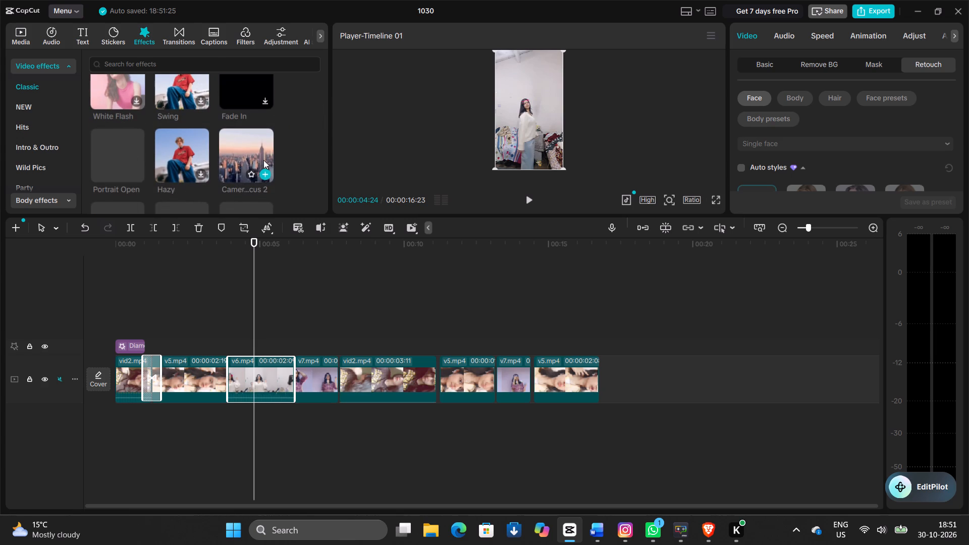
double_click(263, 160)
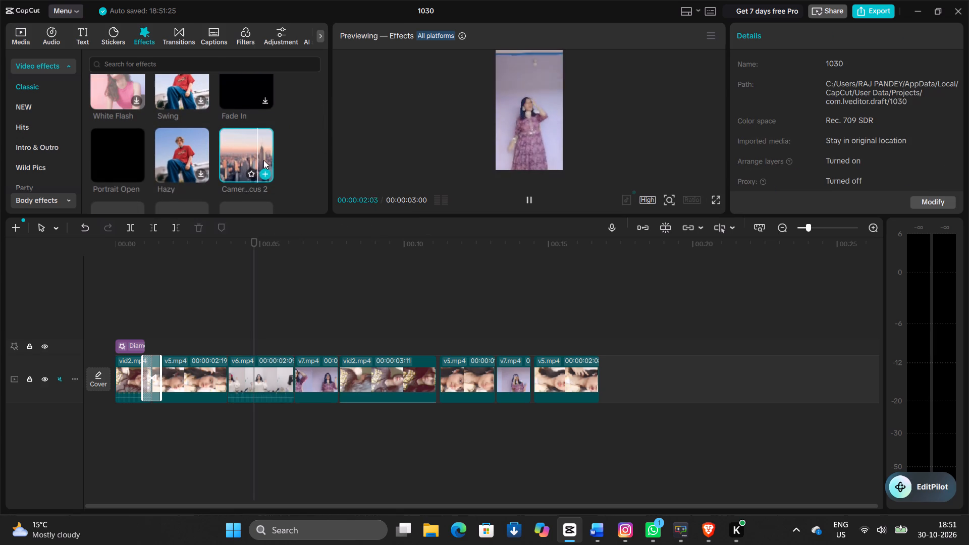
drag(263, 160, 220, 162)
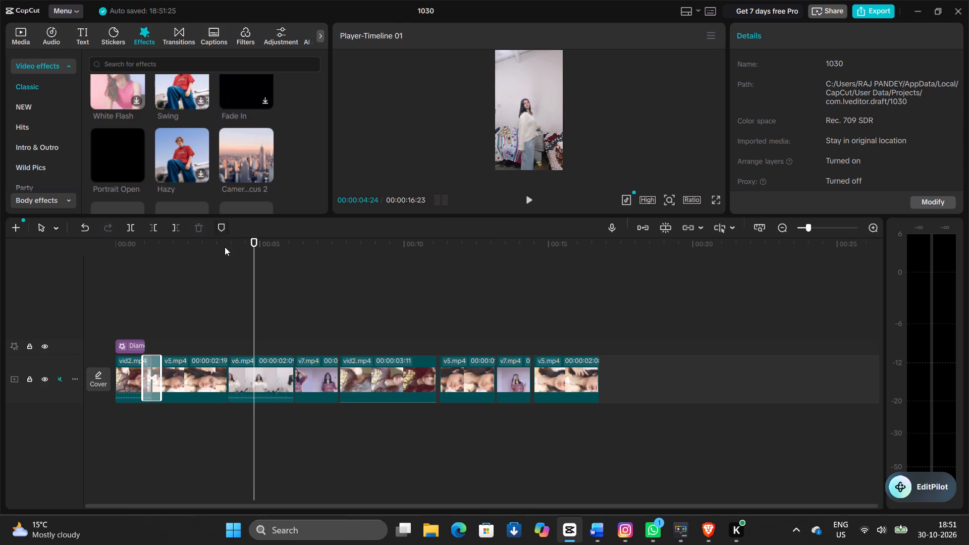
click(204, 172)
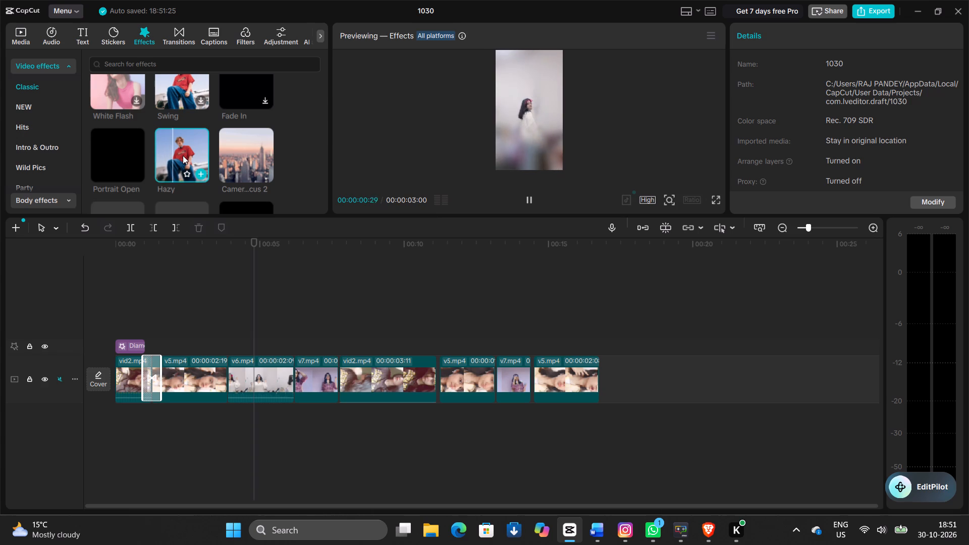
Browse further through the Classic video effects, trying 360 Shimmer, Motion Blur and the strong sharpen effect on the footage.
scroll(183, 155, down, 1)
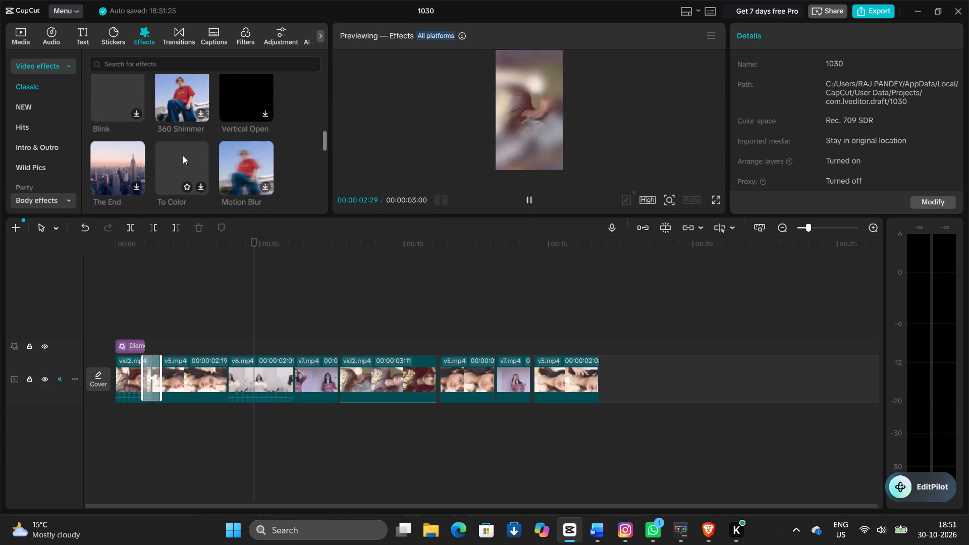
scroll(183, 155, down, 1)
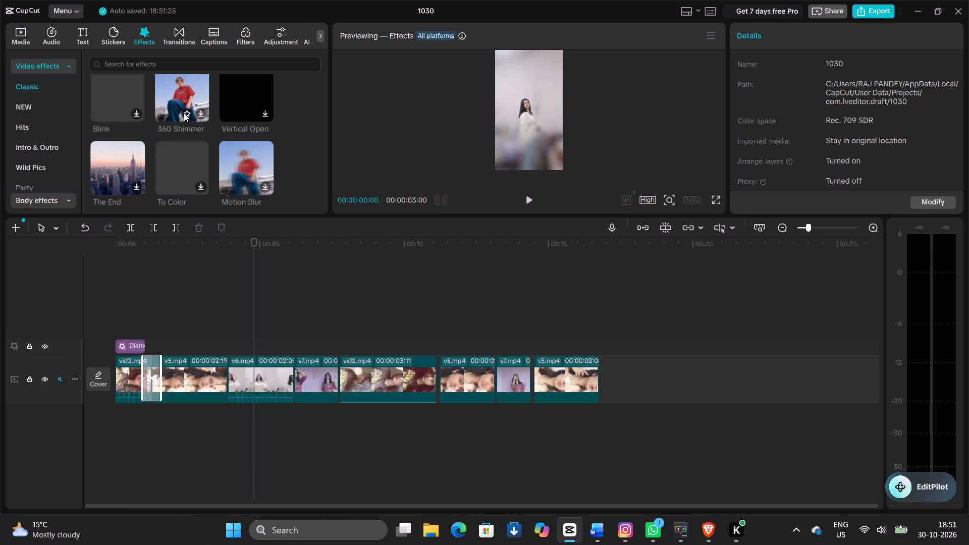
click(200, 113)
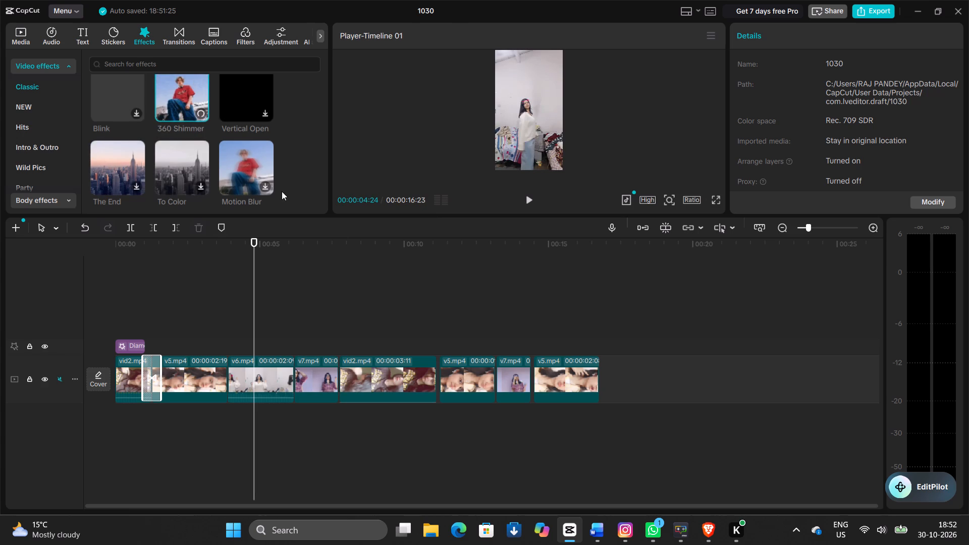
click(265, 189)
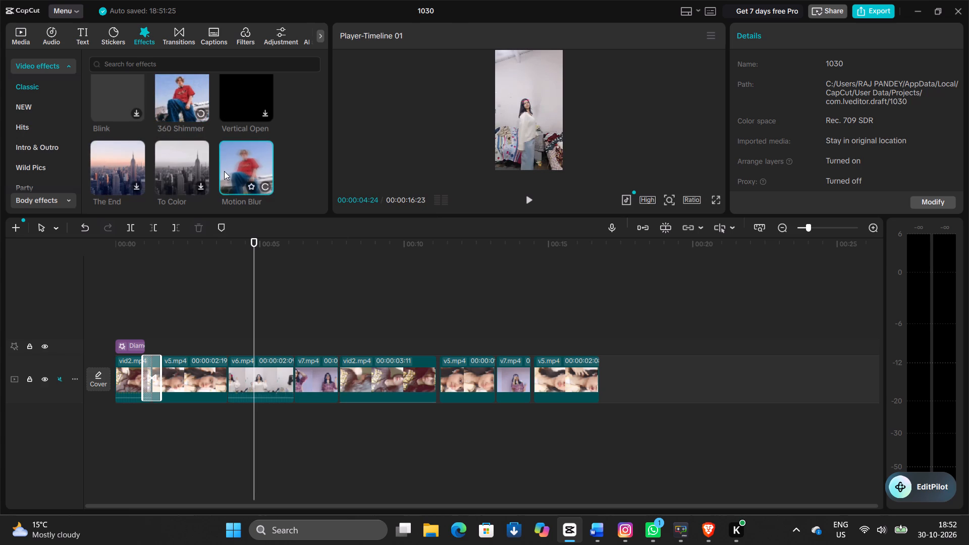
scroll(224, 171, down, 1)
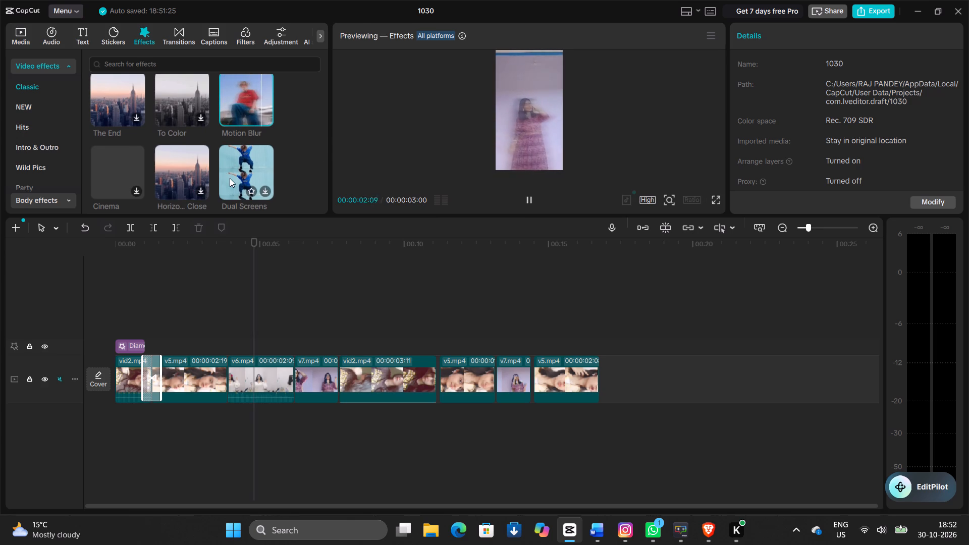
scroll(212, 194, down, 1)
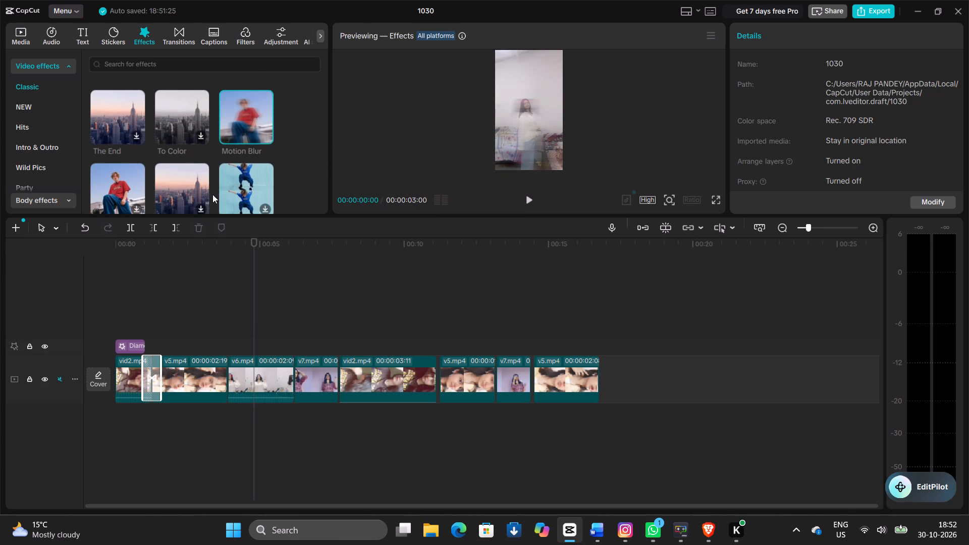
scroll(212, 194, down, 1)
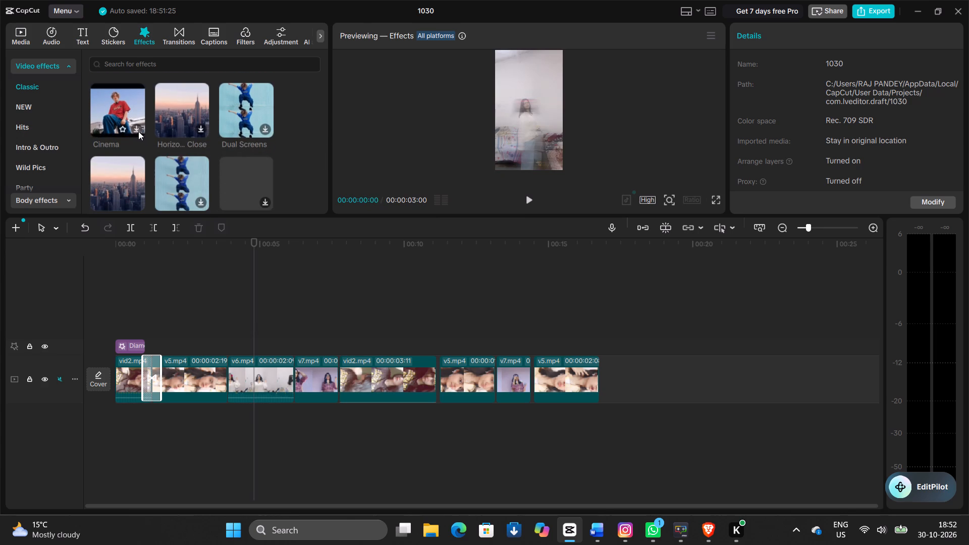
scroll(139, 131, down, 1)
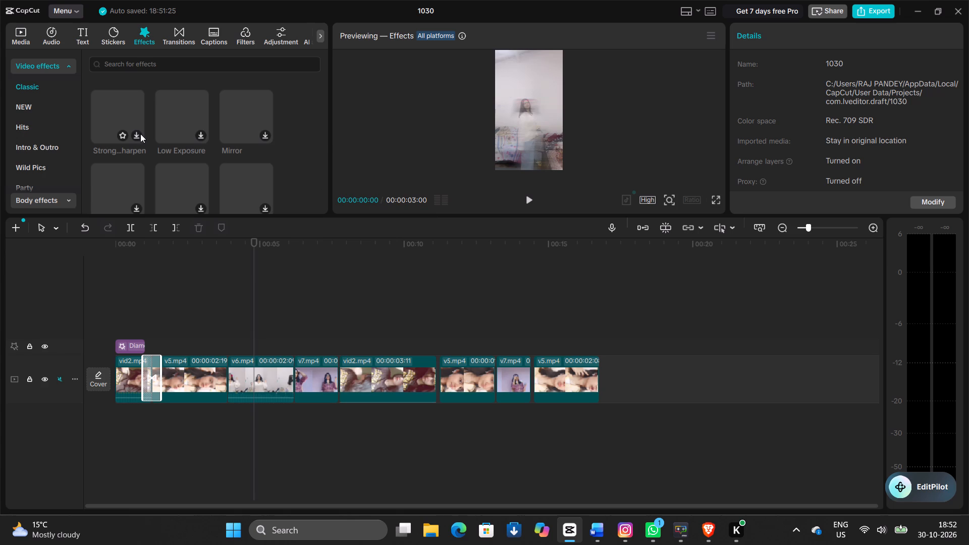
click(140, 134)
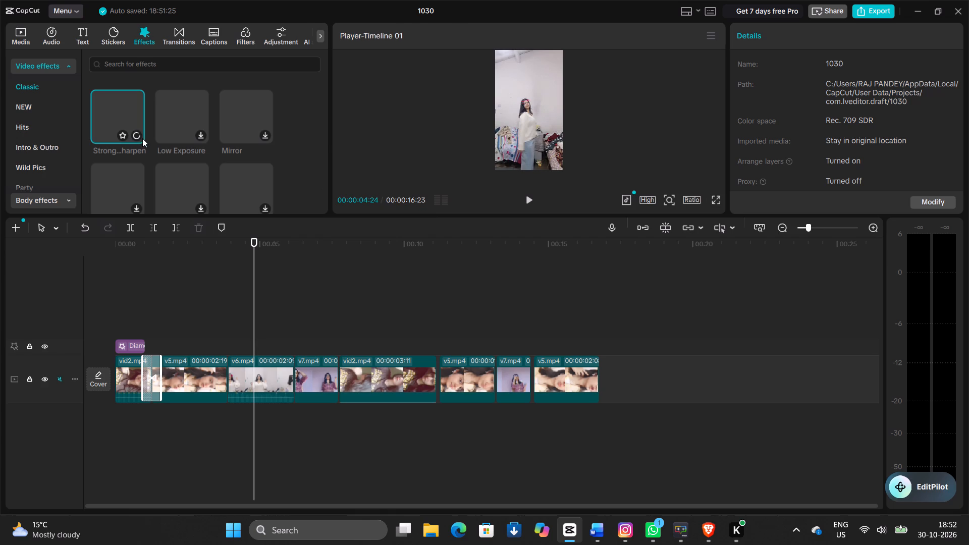
Preview the Fade Out effect, add it above the timeline from the start of the first v7.mp4 clip, and play it back.
scroll(143, 156, up, 1)
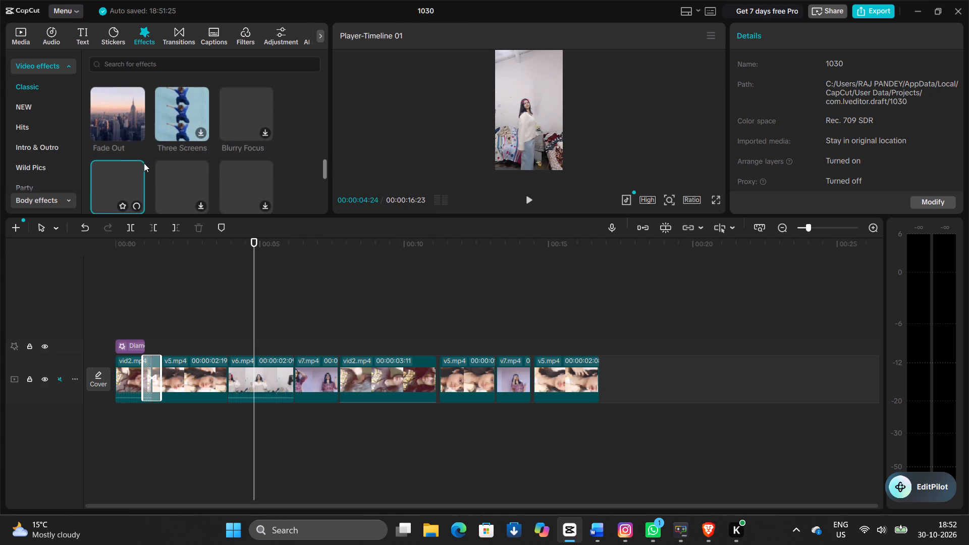
click(112, 124)
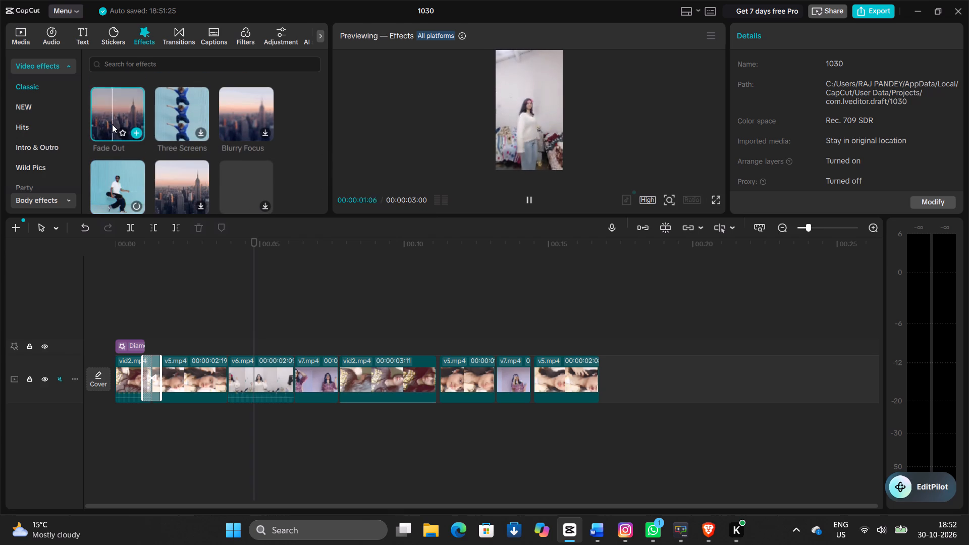
click(112, 124)
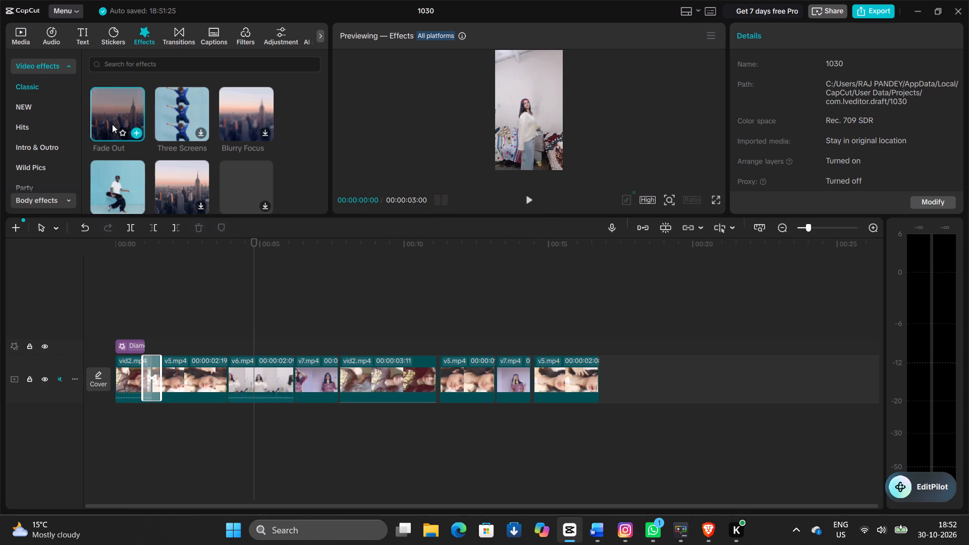
drag(112, 124, 324, 341)
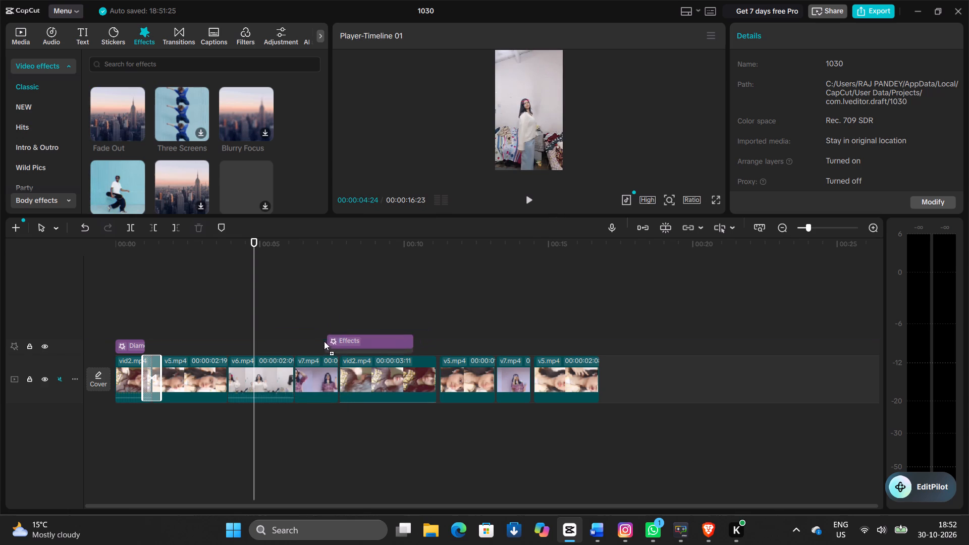
drag(324, 341, 293, 350)
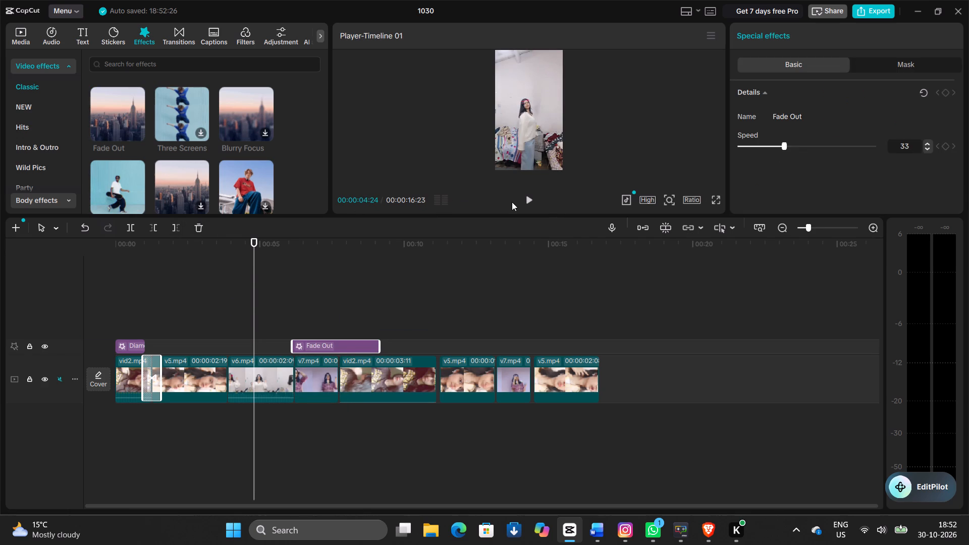
key(space)
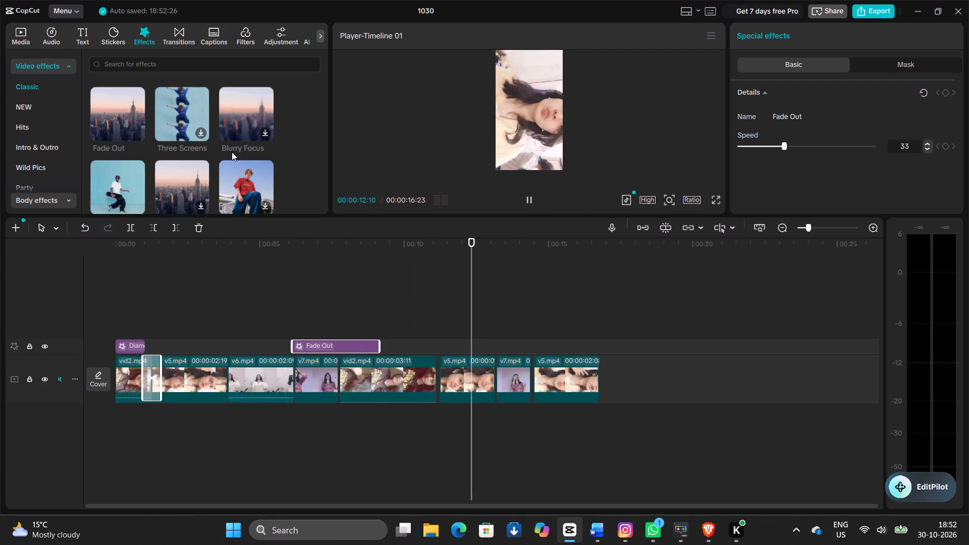
Add a second Fade Out effect from about 12 s, spanning the second v7.mp4 clip, and play back from 00:00:10:12.
drag(123, 120, 392, 283)
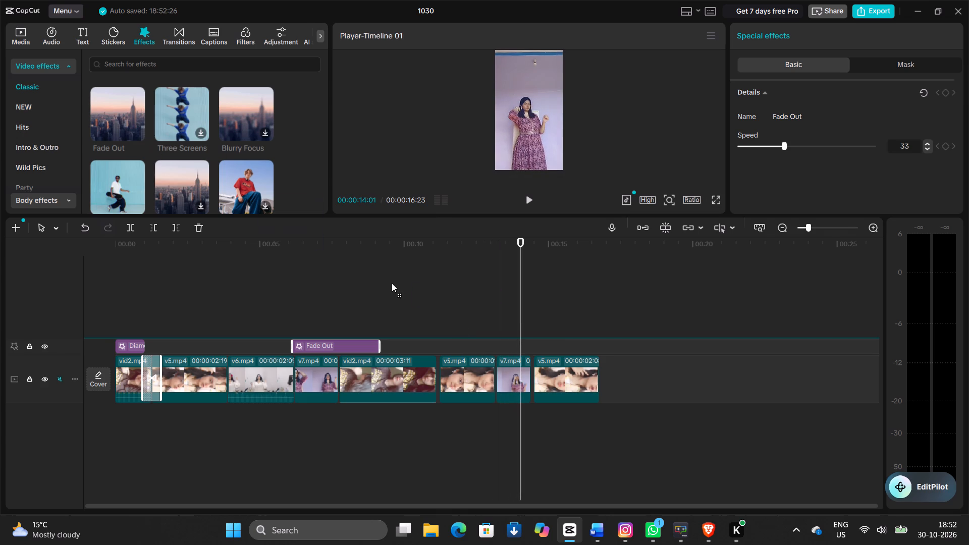
drag(392, 283, 473, 348)
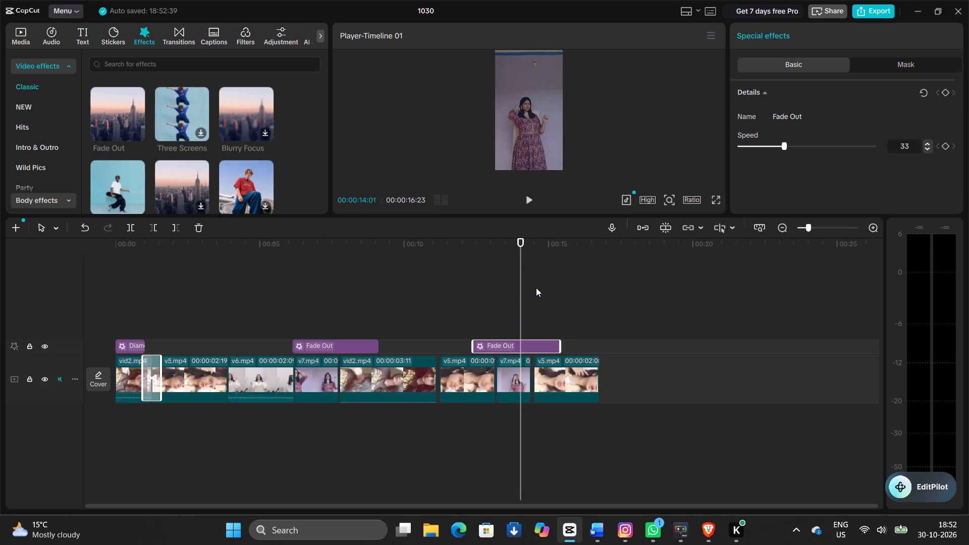
drag(520, 279, 415, 299)
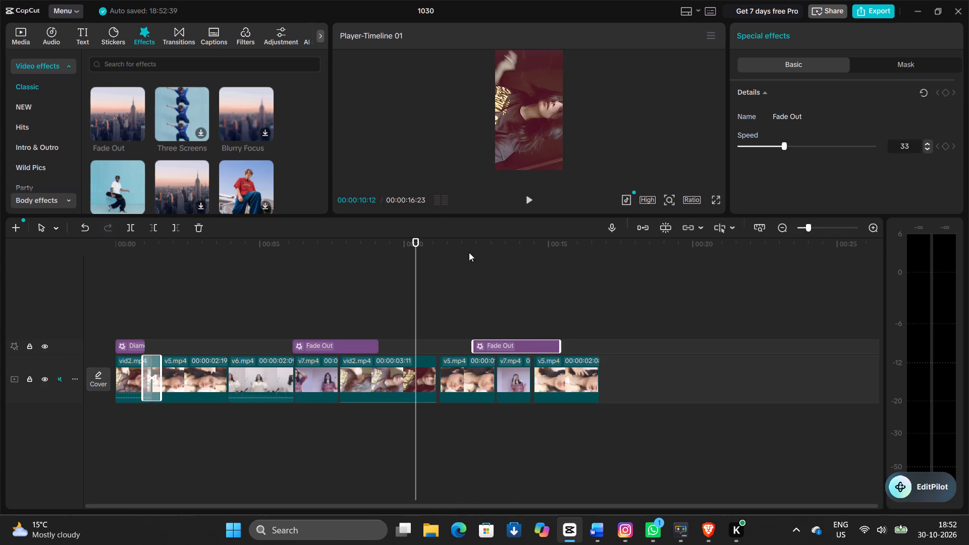
click(530, 205)
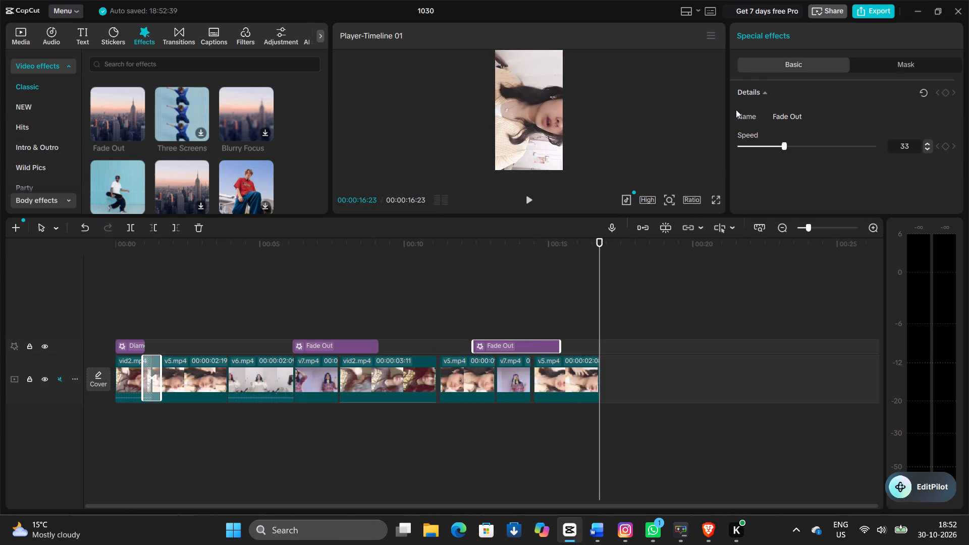
click(526, 198)
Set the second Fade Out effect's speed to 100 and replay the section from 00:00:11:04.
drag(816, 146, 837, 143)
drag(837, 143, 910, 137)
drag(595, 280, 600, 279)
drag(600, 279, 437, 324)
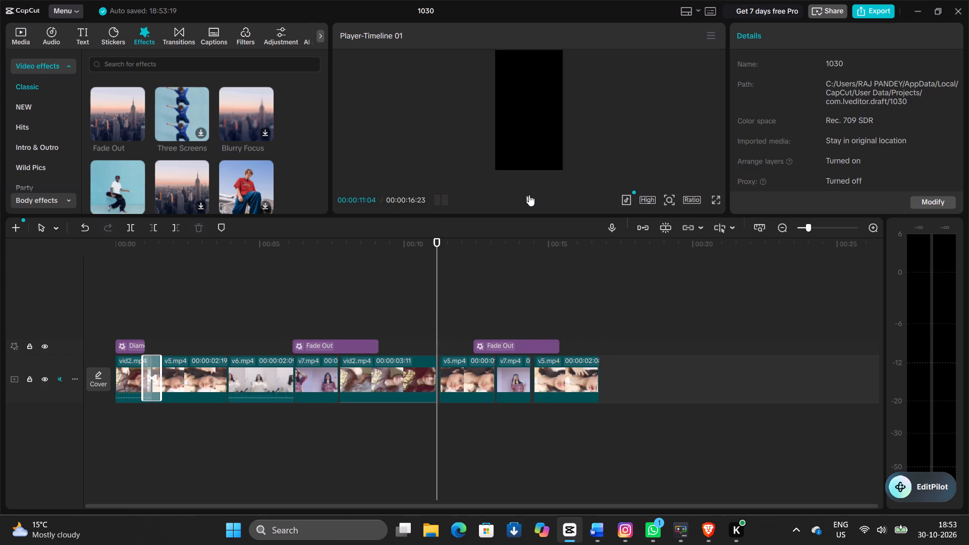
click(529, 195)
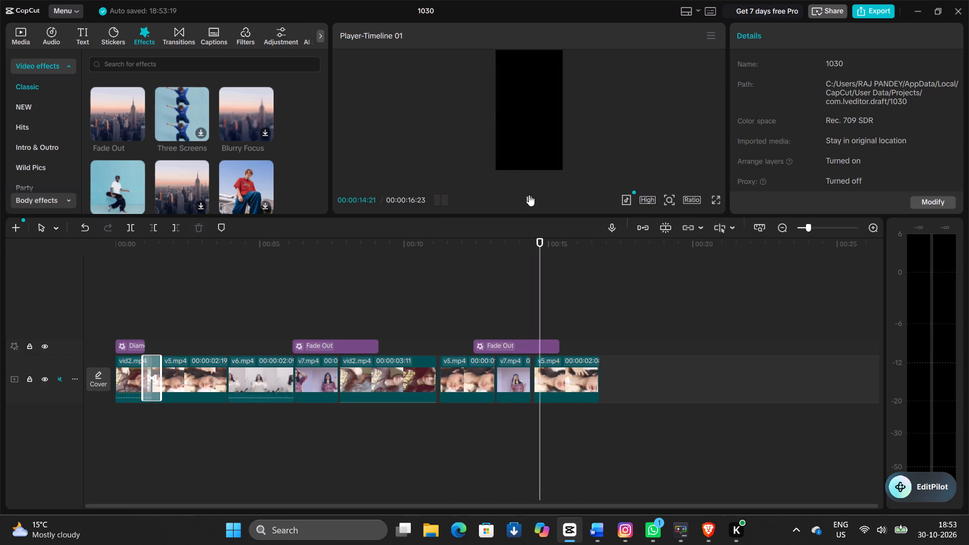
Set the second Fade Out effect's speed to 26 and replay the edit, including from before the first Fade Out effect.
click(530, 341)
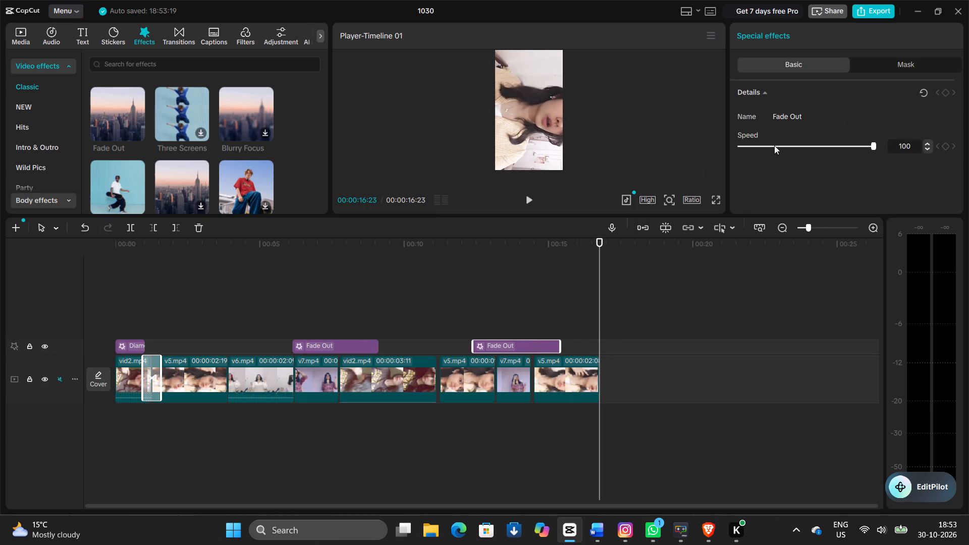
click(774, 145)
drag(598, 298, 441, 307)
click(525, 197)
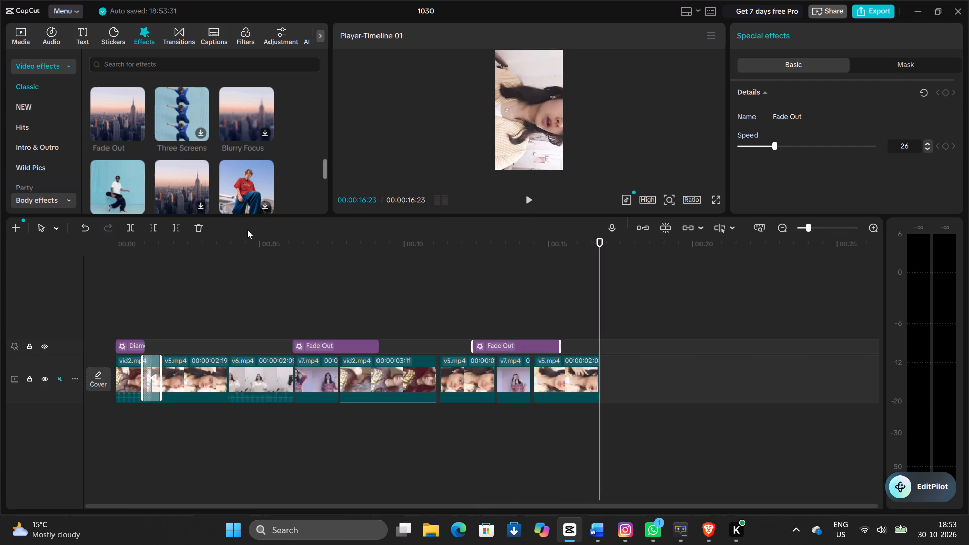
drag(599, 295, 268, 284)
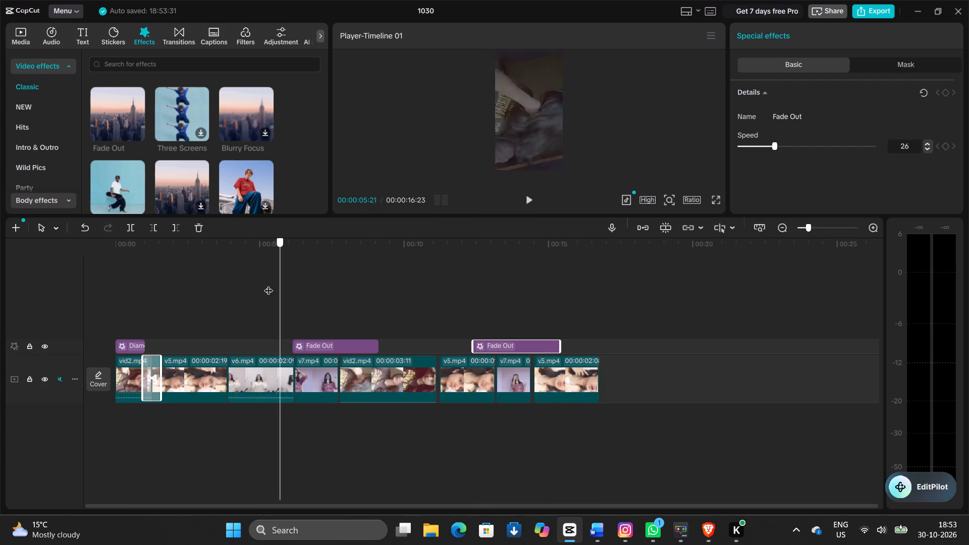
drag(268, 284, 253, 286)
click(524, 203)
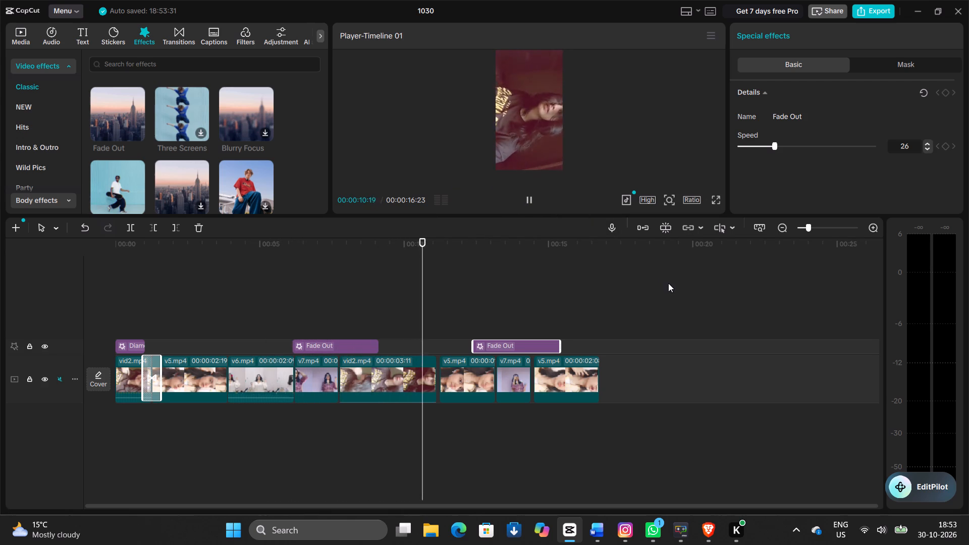
Set the second Fade Out effect's speed to 18 and replay the edit from the v6.mp4 clip to the end.
click(759, 145)
click(769, 143)
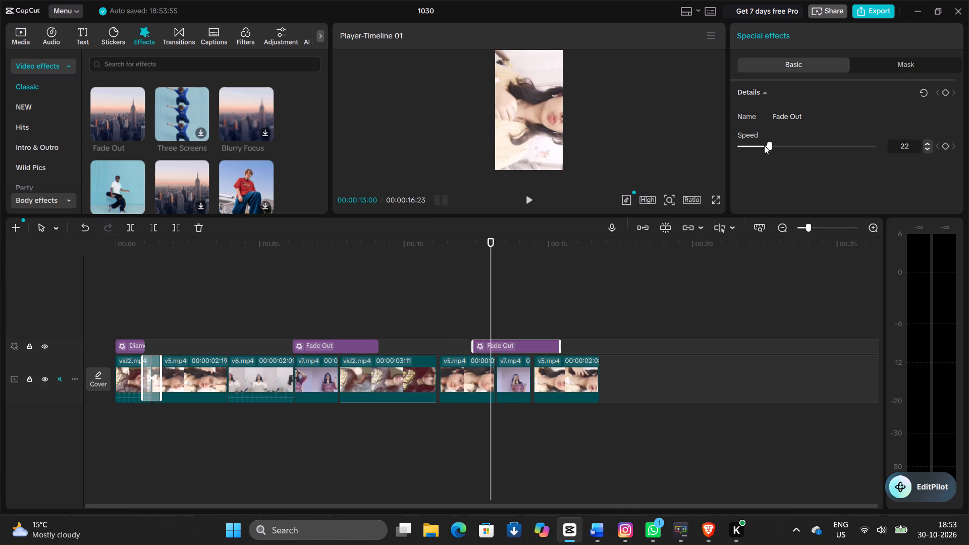
click(764, 145)
drag(490, 270, 255, 312)
click(525, 199)
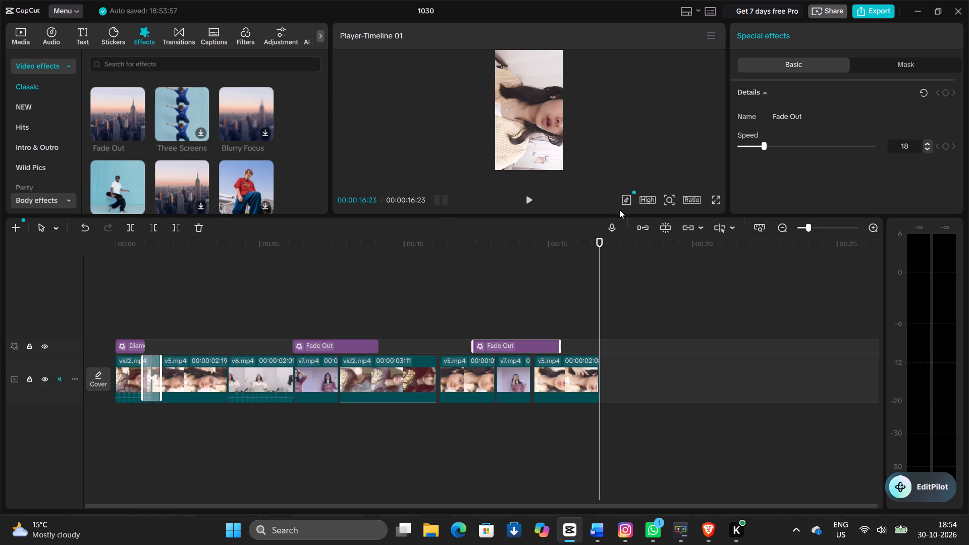
Set the player's preview quality to Full quality.
click(642, 197)
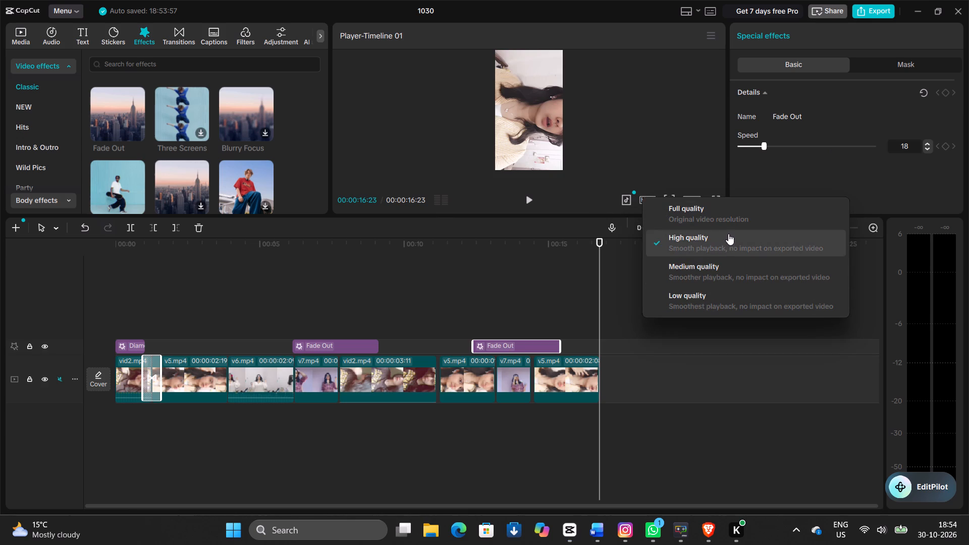
click(730, 217)
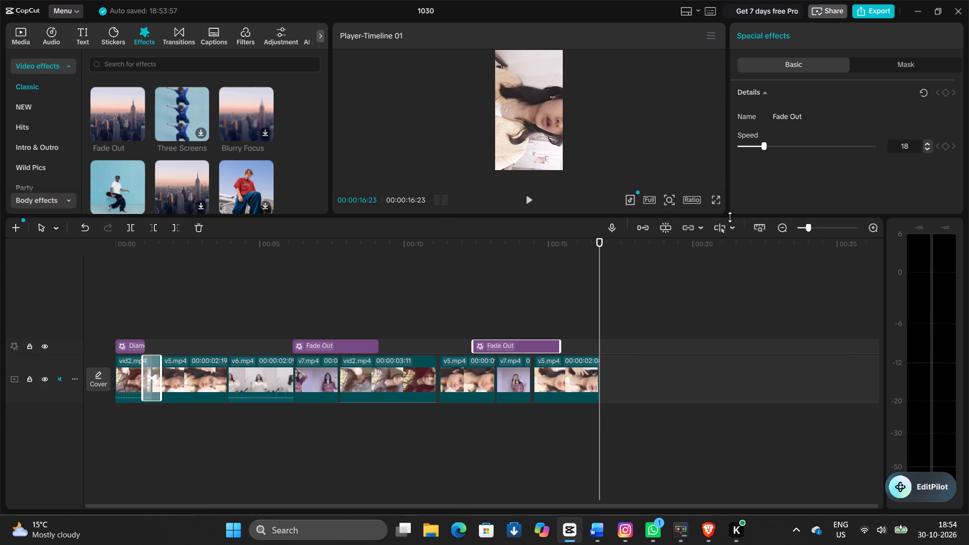
Try the 5.8-inch aspect ratio, and settle on 9:16 for the project.
click(686, 197)
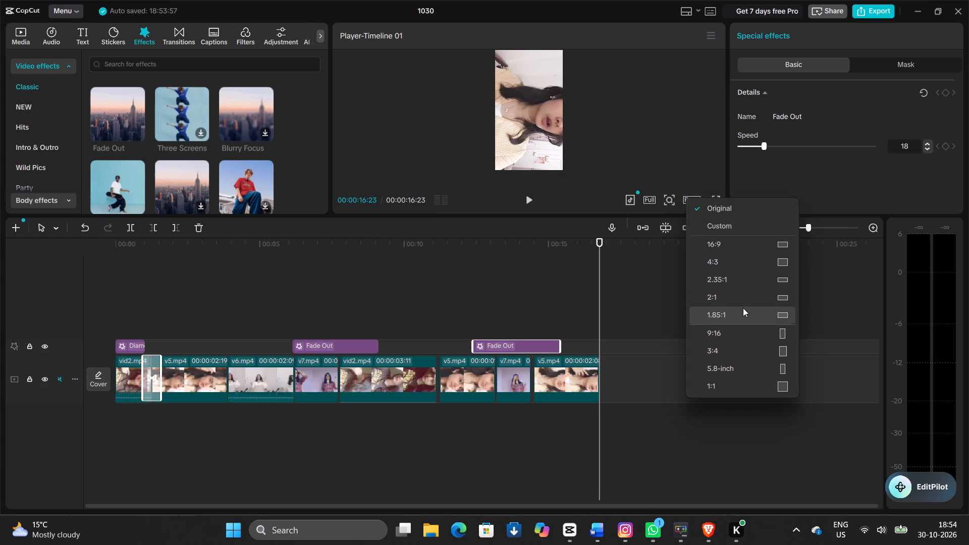
click(781, 368)
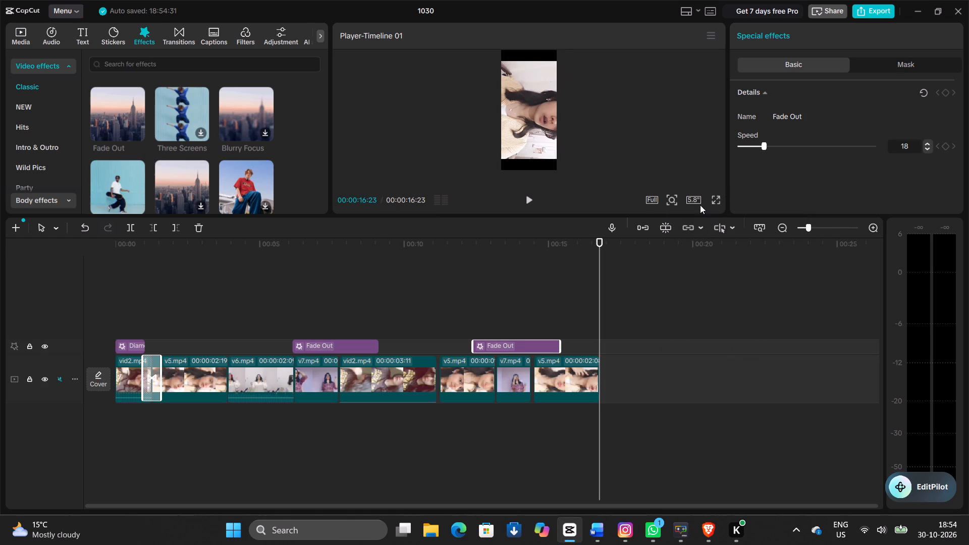
click(694, 198)
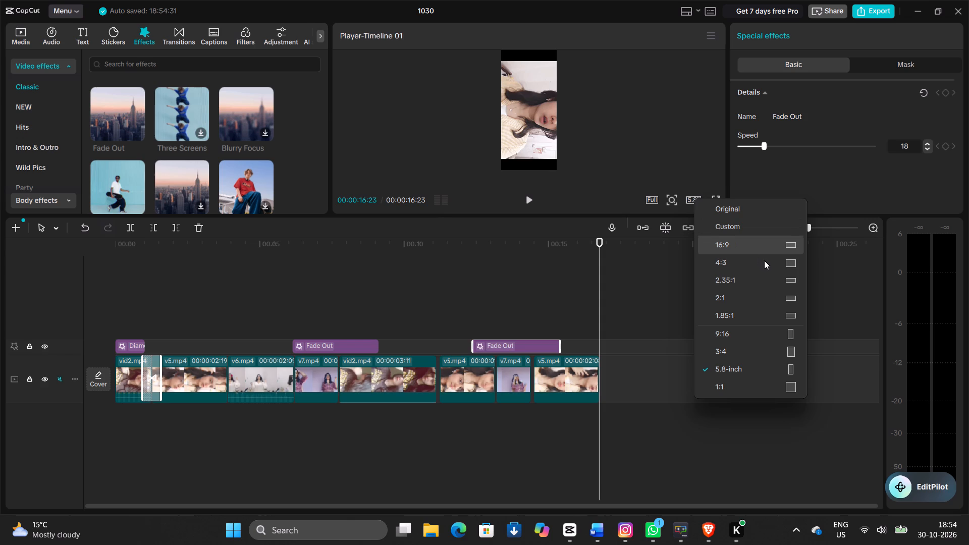
click(795, 339)
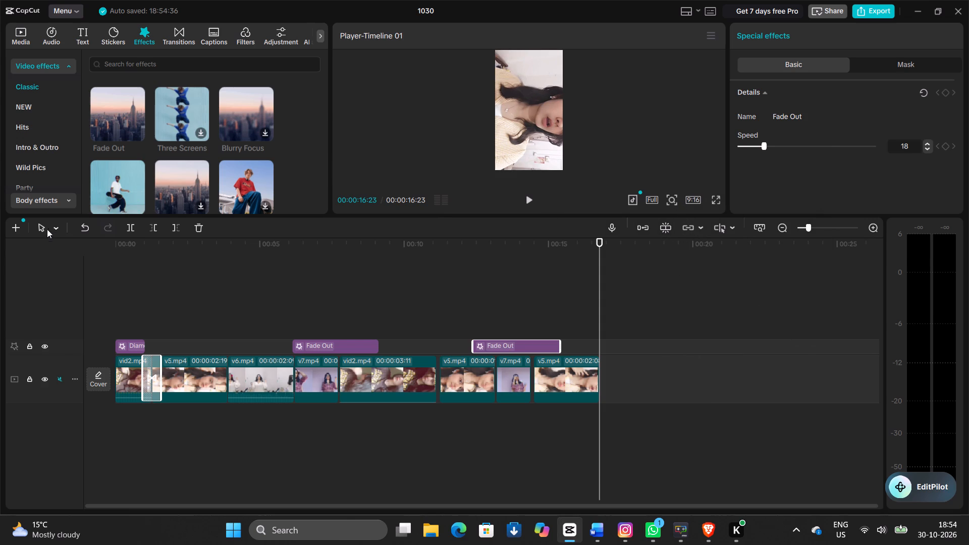
Replay the whole edit from the start of the timeline.
click(61, 226)
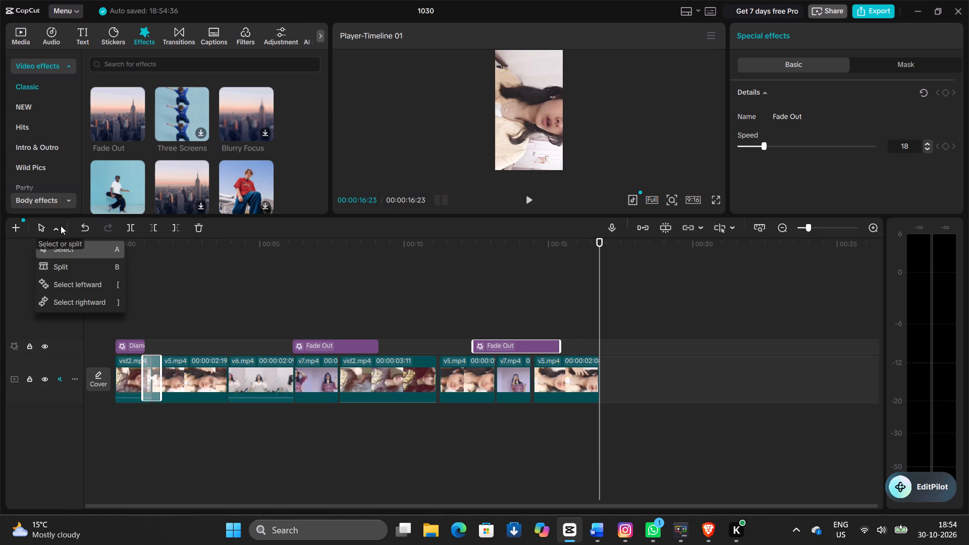
click(177, 263)
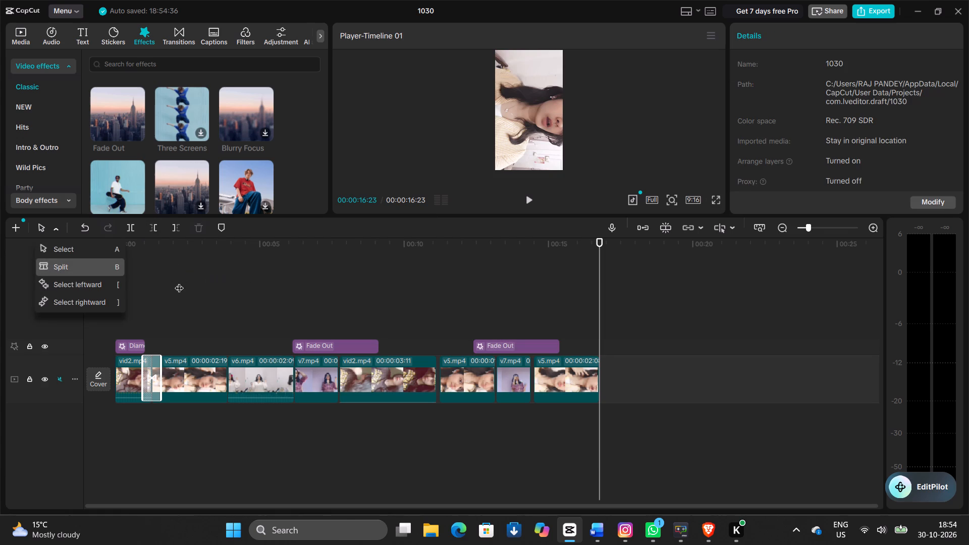
drag(177, 283, 113, 284)
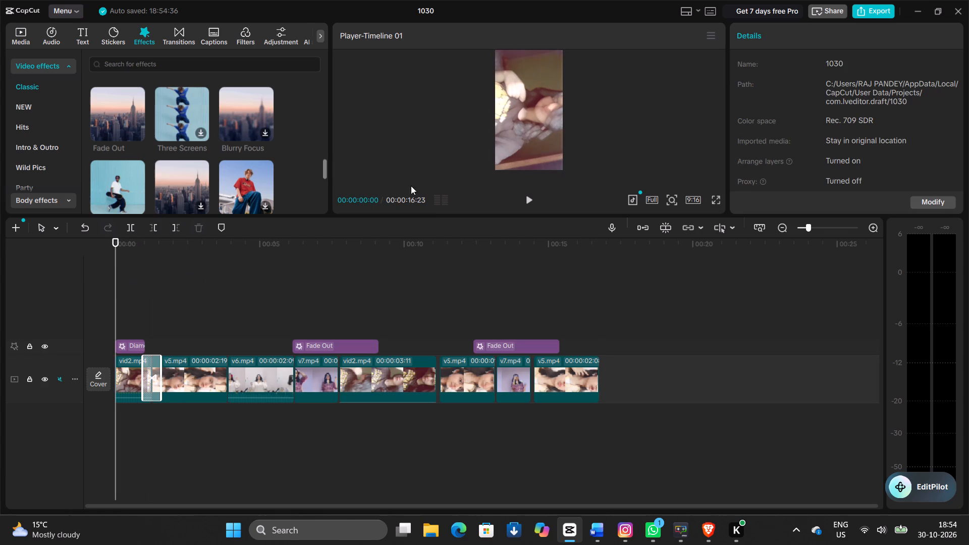
click(530, 202)
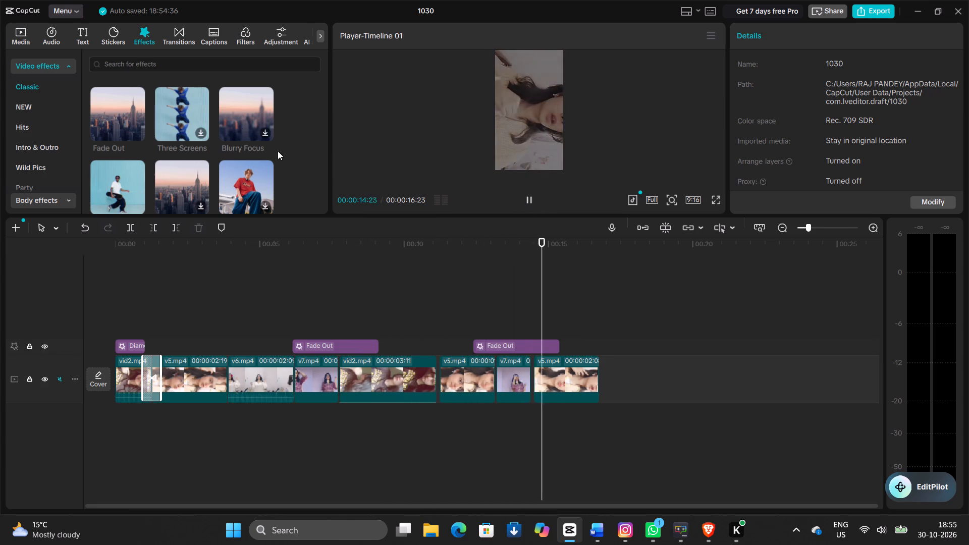
Browse the text presets and the Trending text effects, previewing the first styles and looking through the rest.
click(79, 33)
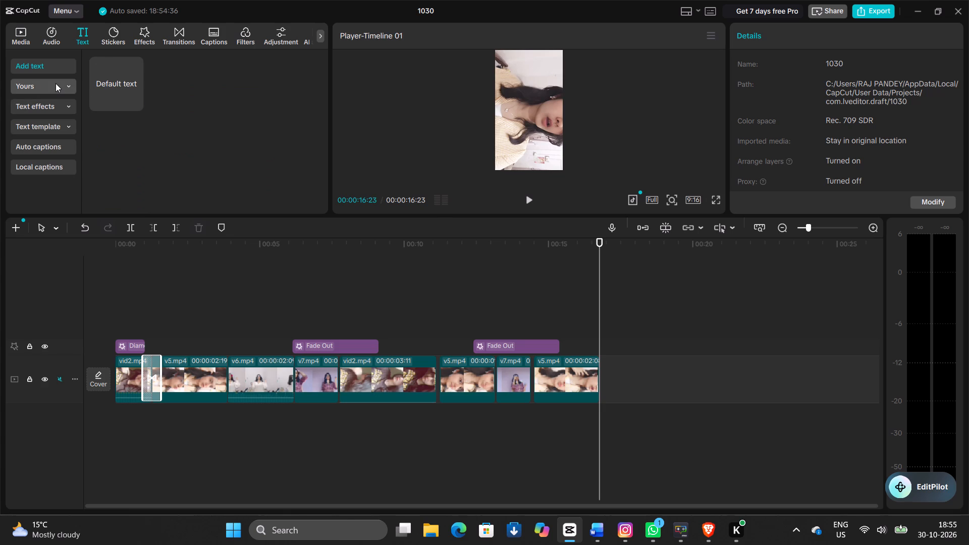
click(69, 108)
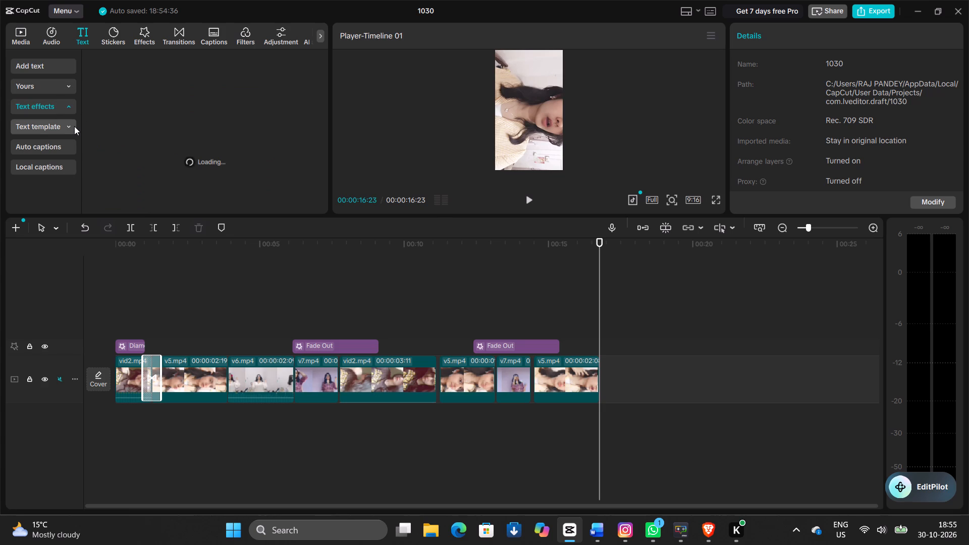
click(68, 84)
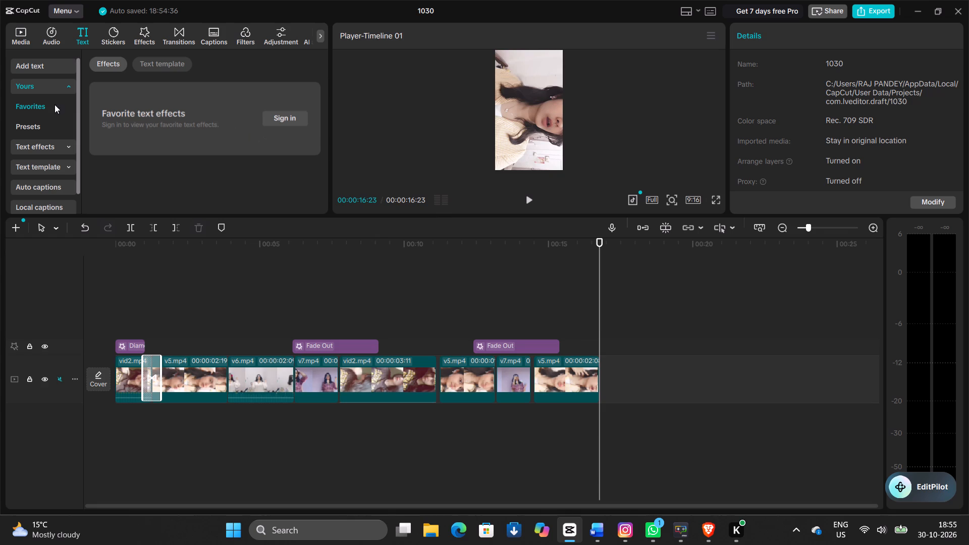
click(60, 126)
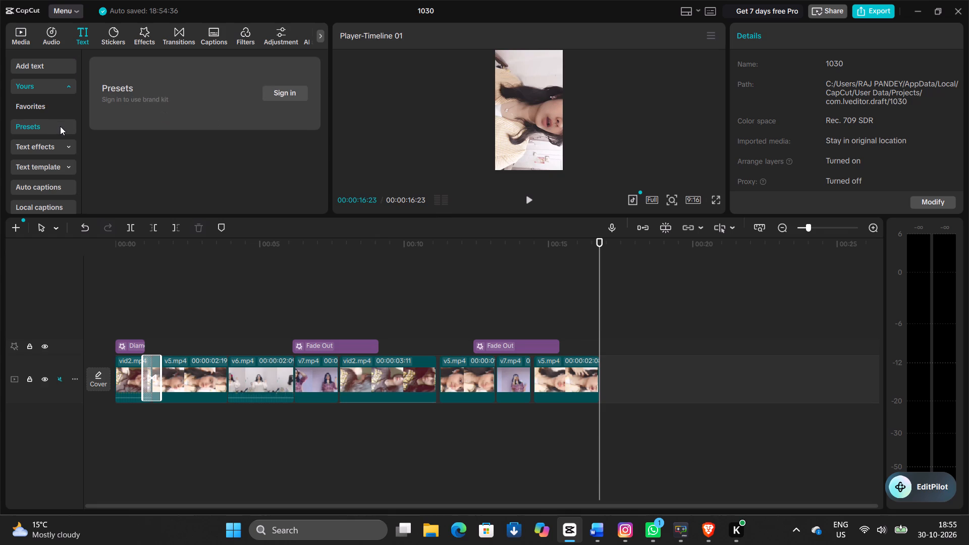
click(59, 152)
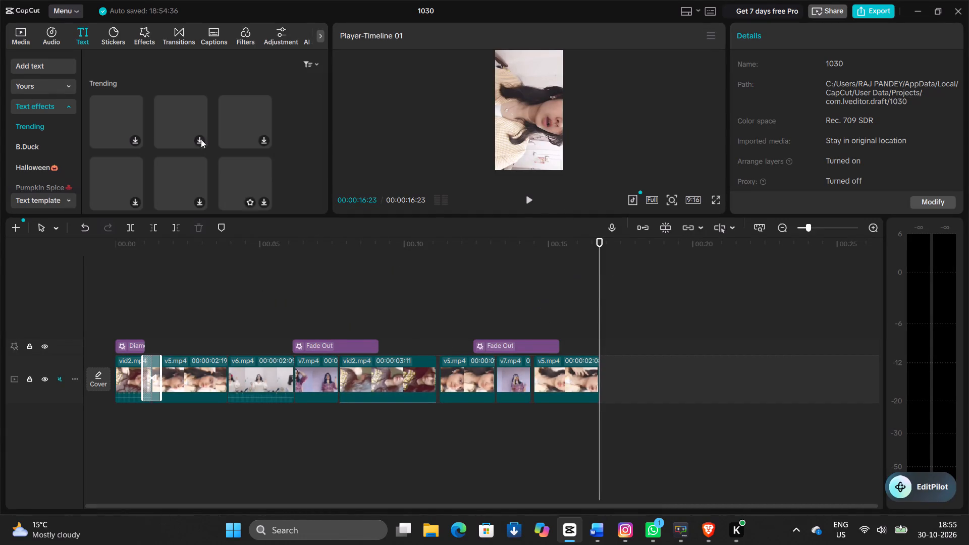
click(138, 139)
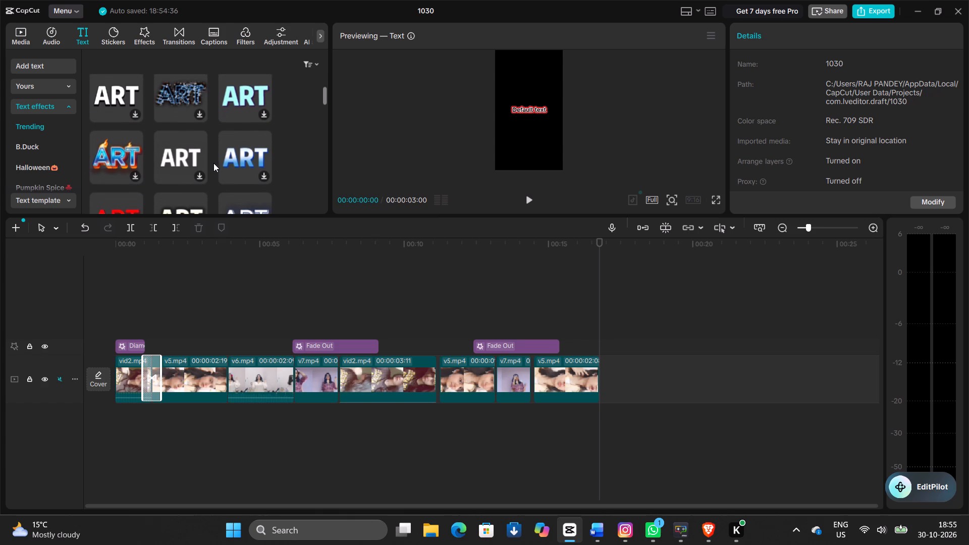
double_click(136, 113)
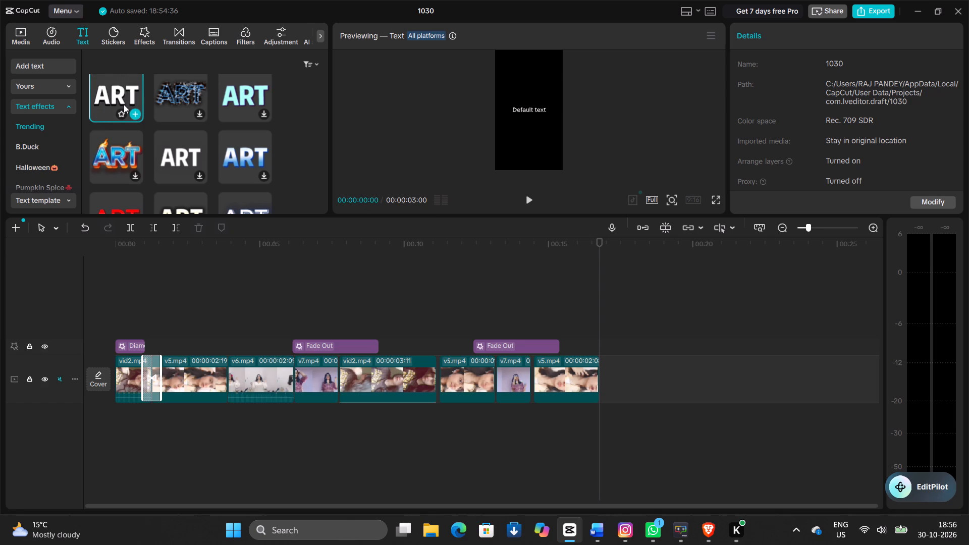
scroll(265, 151, down, 1)
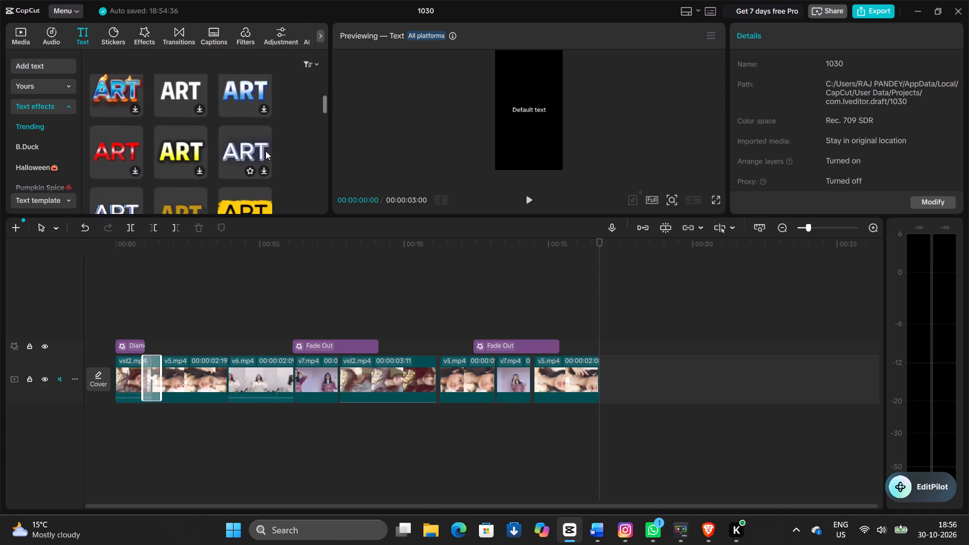
scroll(265, 151, down, 2)
scroll(265, 151, up, 1)
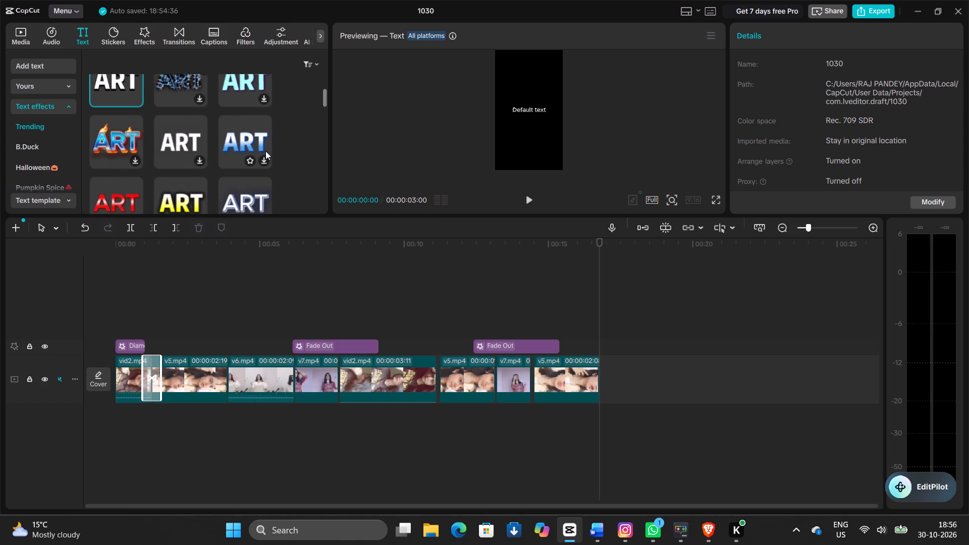
scroll(265, 151, down, 1)
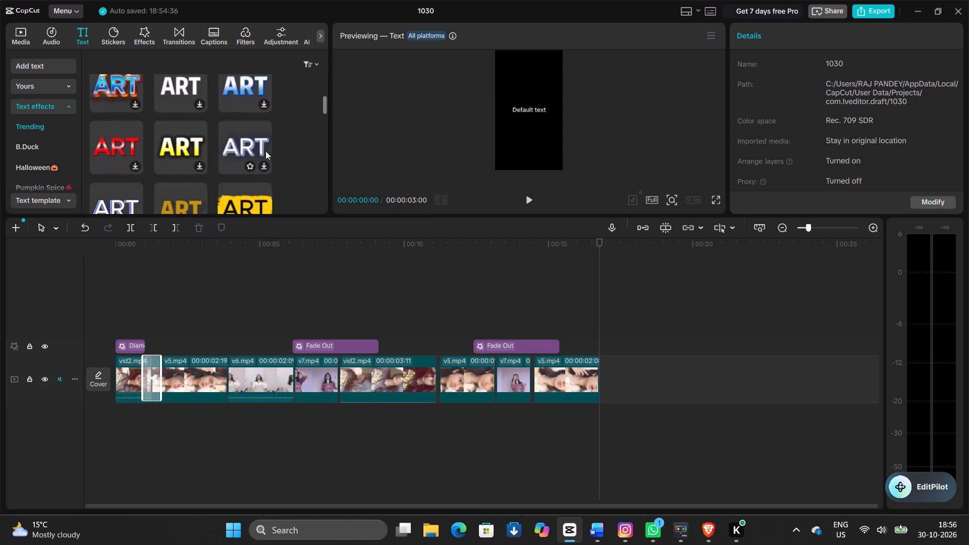
scroll(265, 151, down, 2)
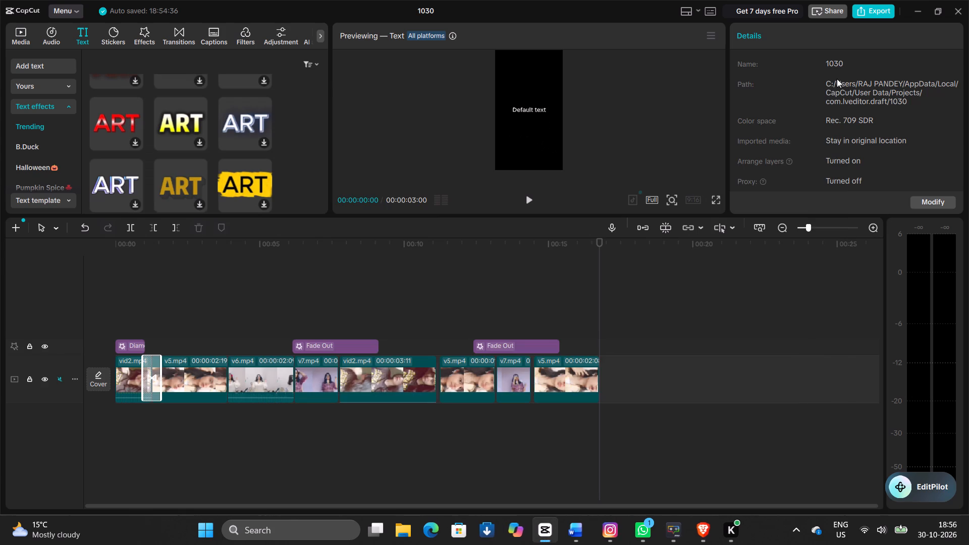
Open the export settings and name the exported video "new 1".
click(872, 7)
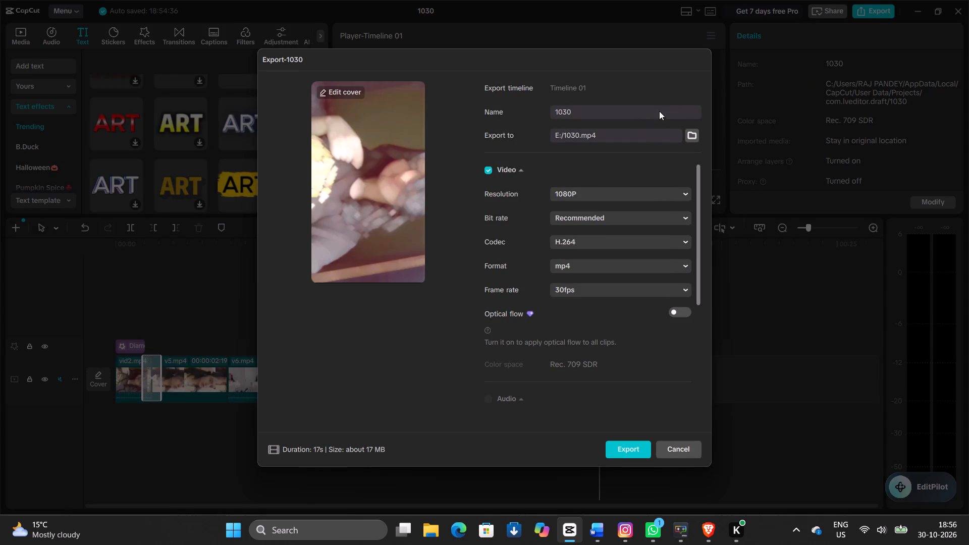
click(658, 112)
key(BackSpace)
key(BackSpace)
key(BackSpace)
key(BackSpace)
key(BackSpace)
key(BackSpace)
key(BackSpace)
key(BackSpace)
key(BackSpace)
key(BackSpace)
key(BackSpace)
text(new 1)
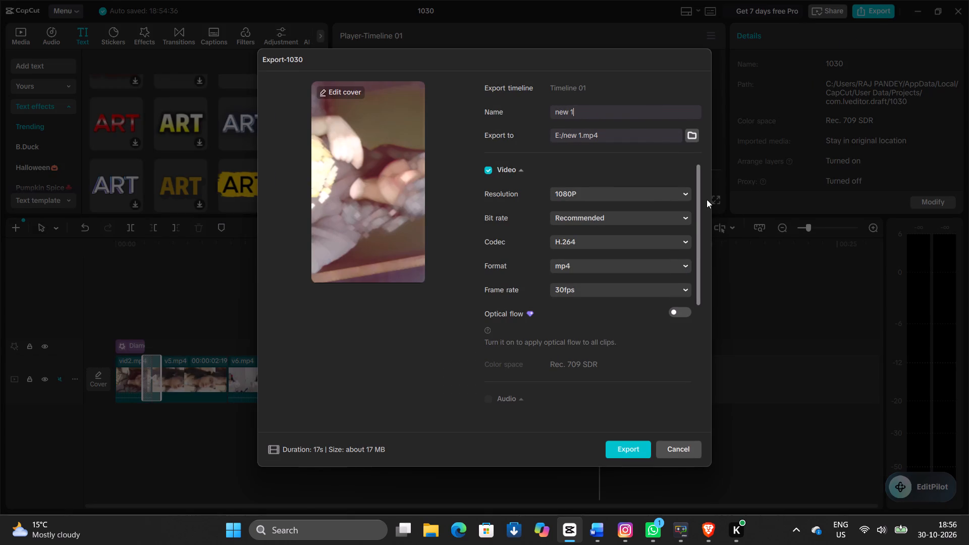
Keep the 1080P resolution, try frame rates of 120fps and 50fps, settle on 60fps, and export the video.
click(674, 192)
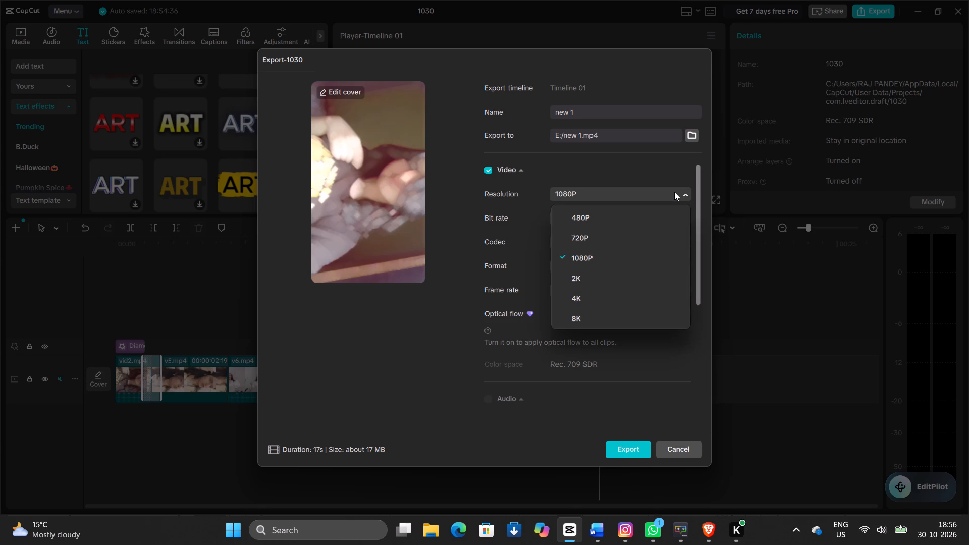
click(668, 400)
click(667, 293)
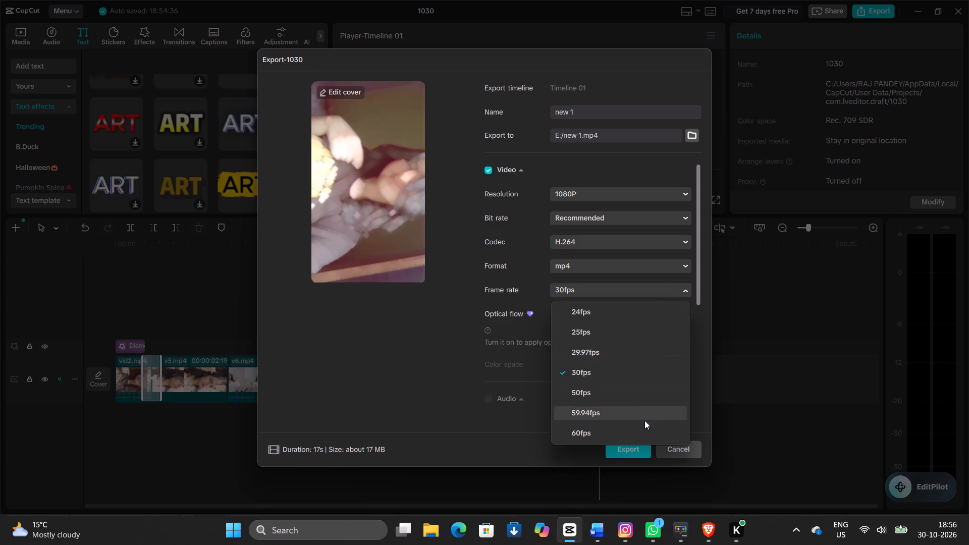
scroll(644, 425, down, 2)
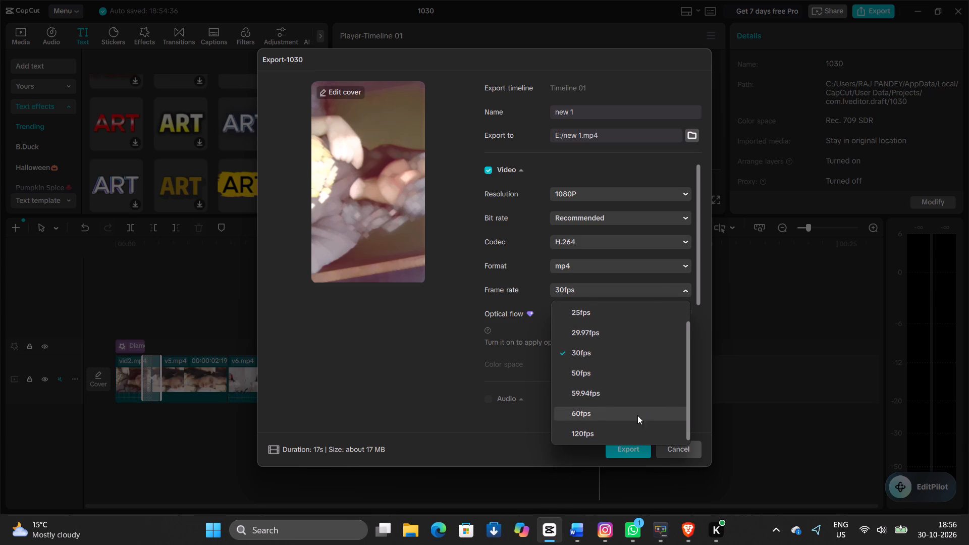
click(622, 437)
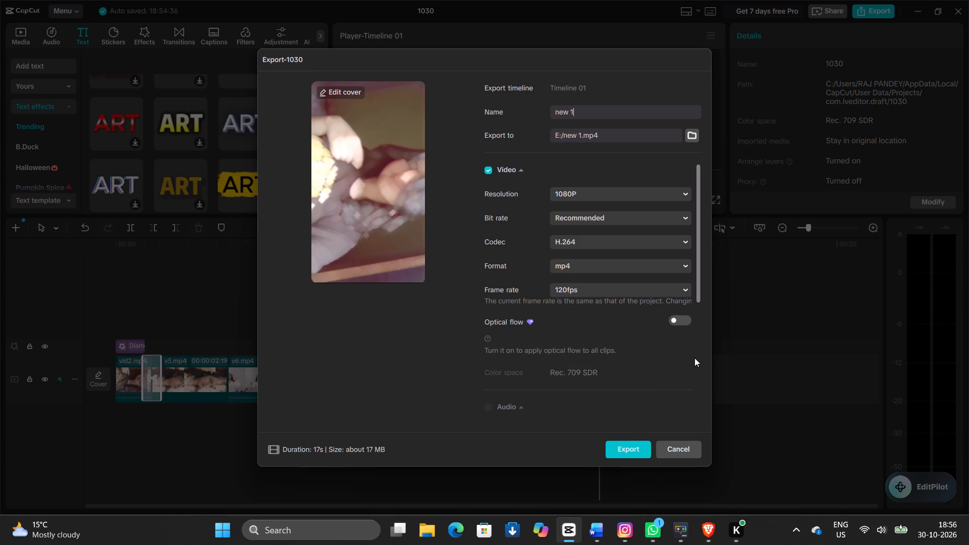
click(678, 291)
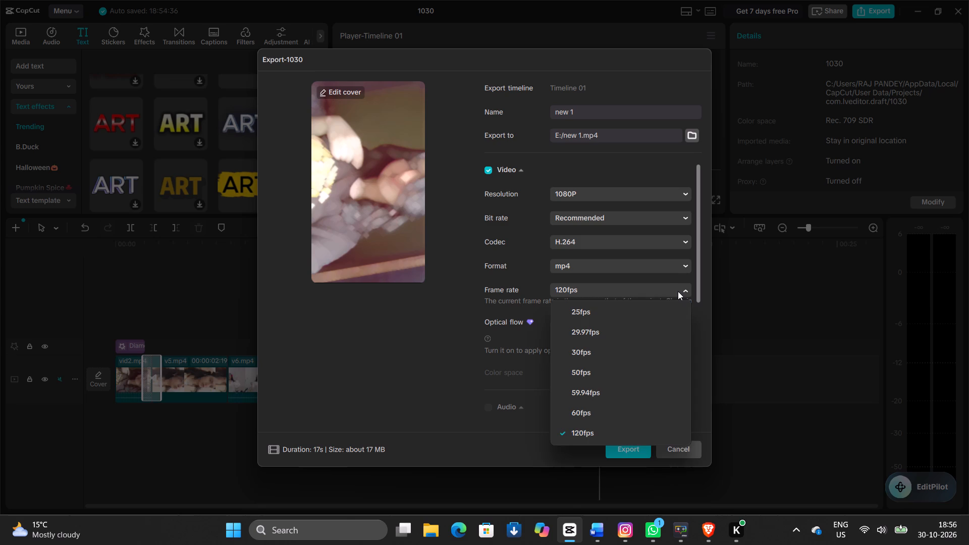
click(666, 370)
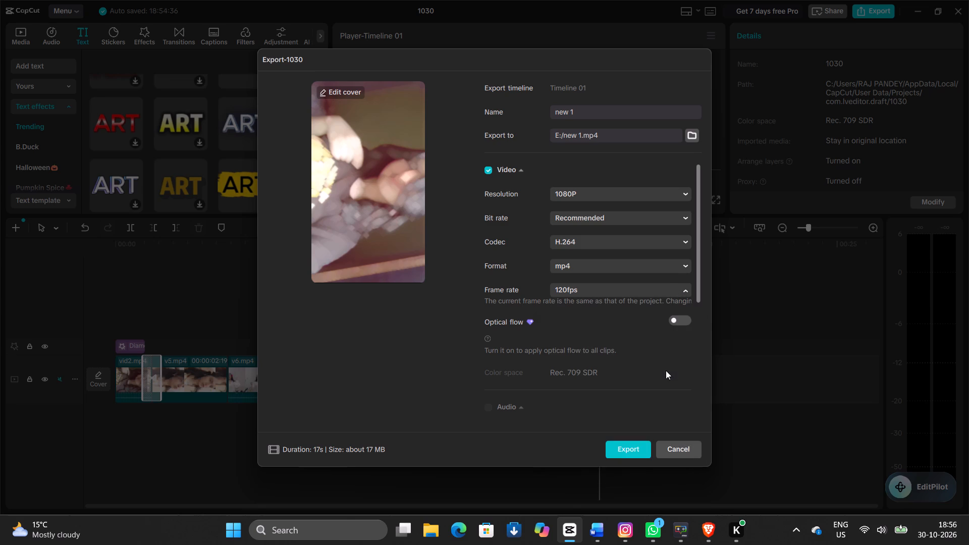
click(690, 293)
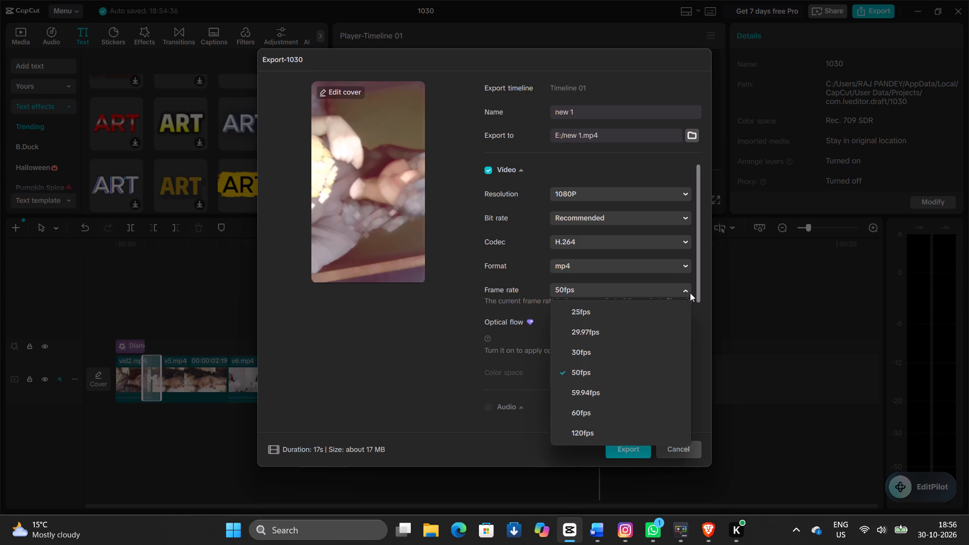
click(606, 415)
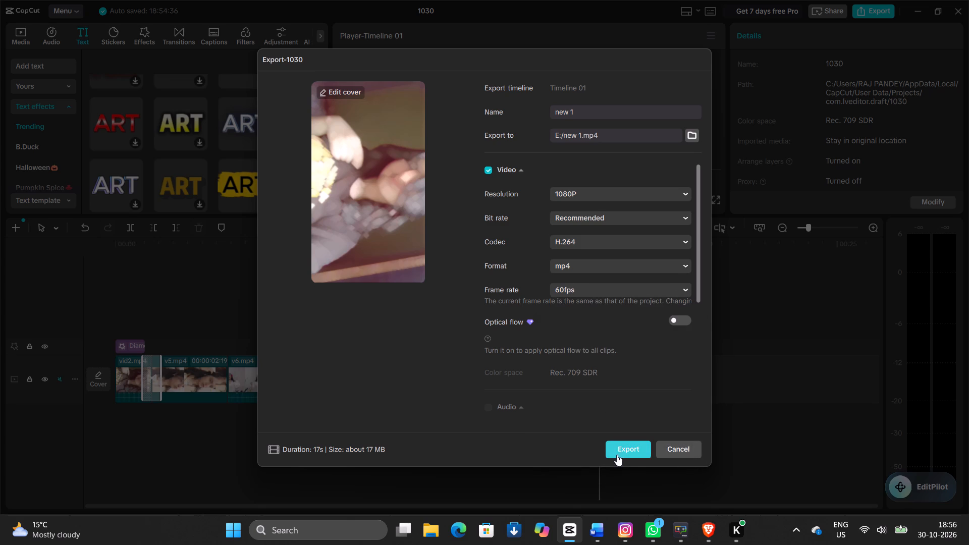
click(631, 446)
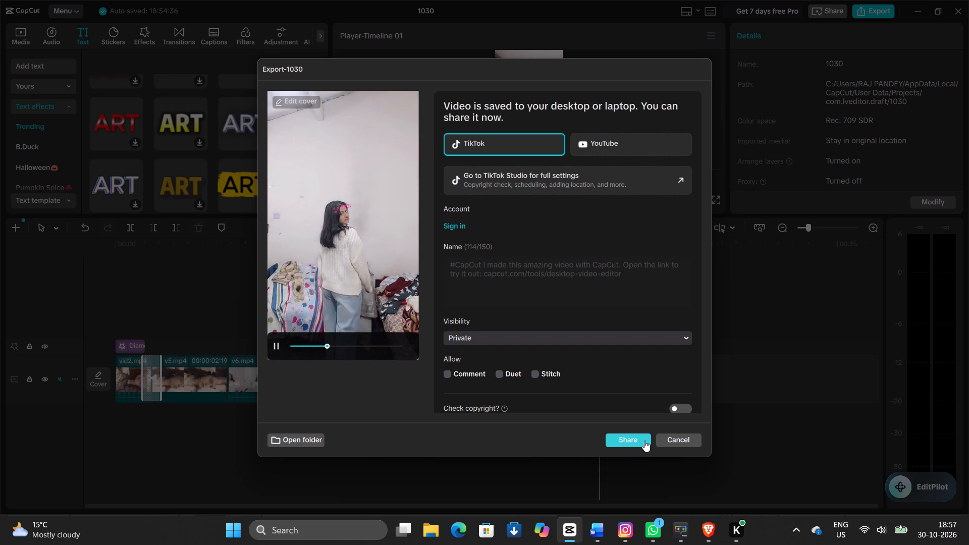
Start sharing the exported video to TikTok.
click(644, 441)
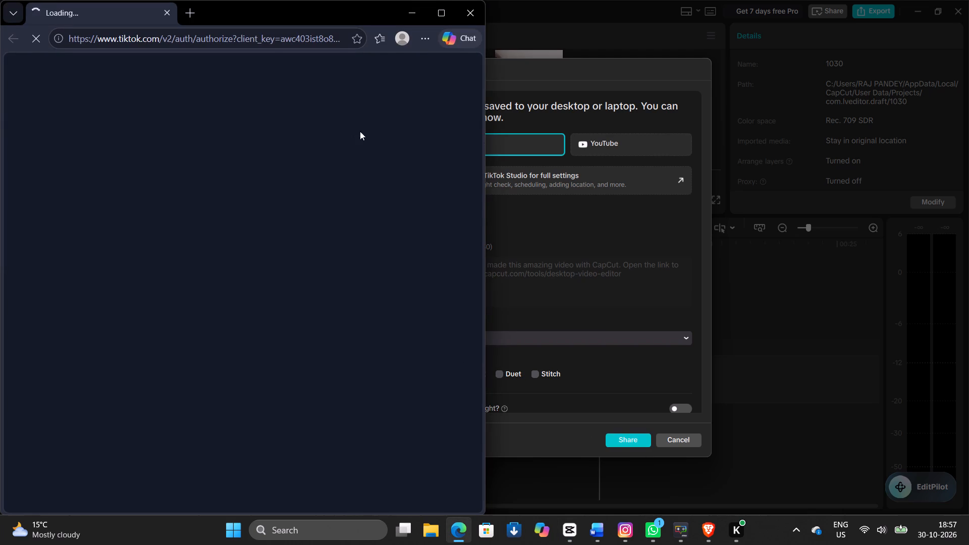